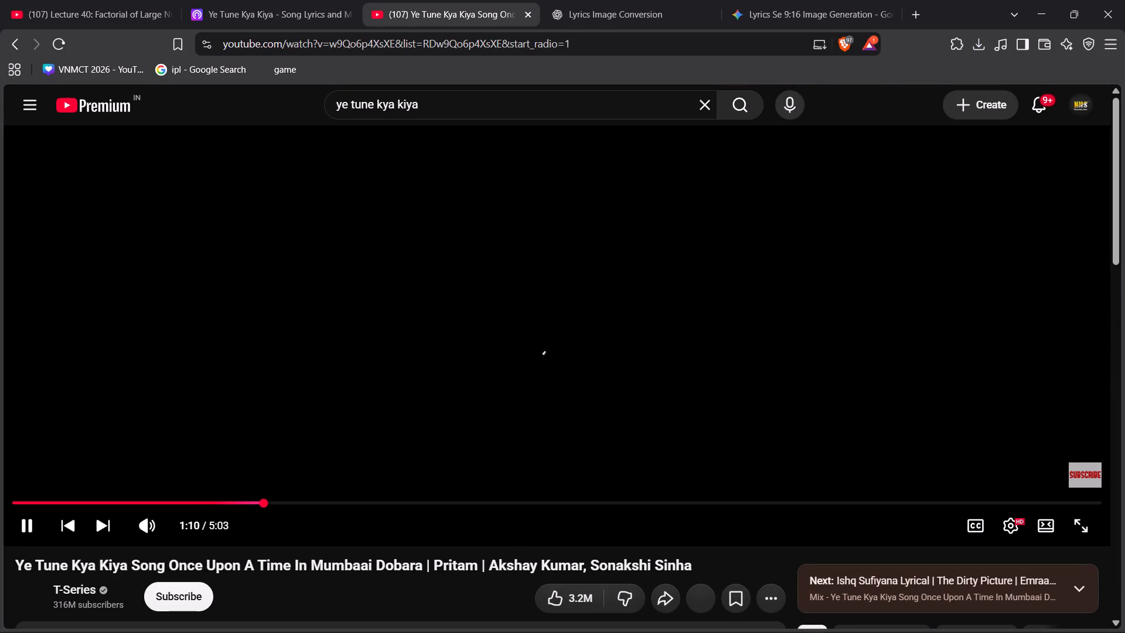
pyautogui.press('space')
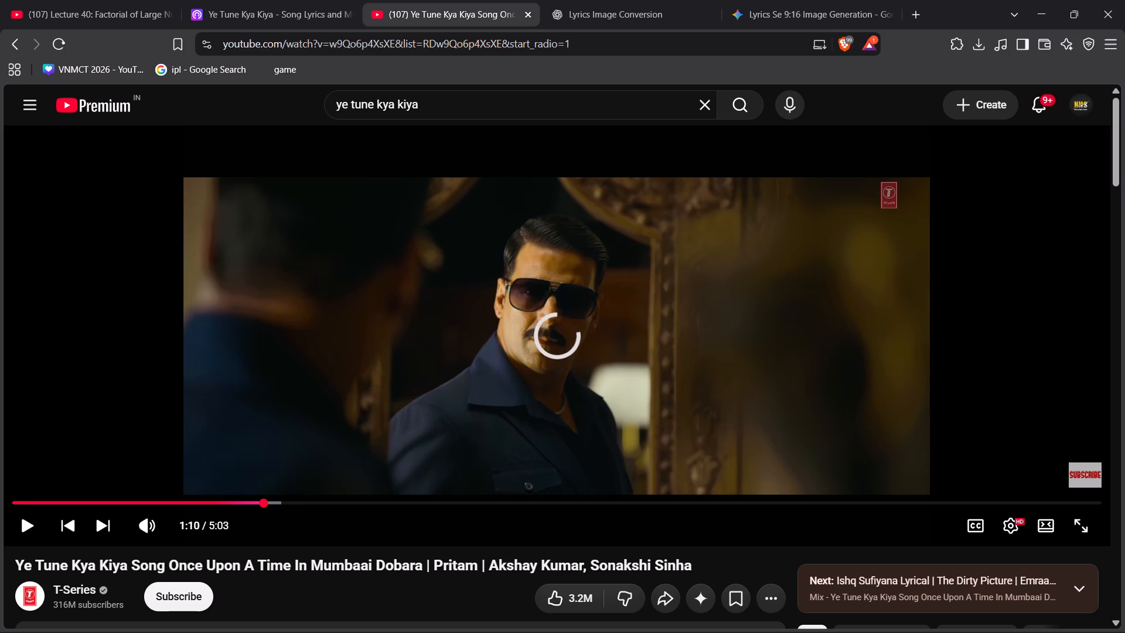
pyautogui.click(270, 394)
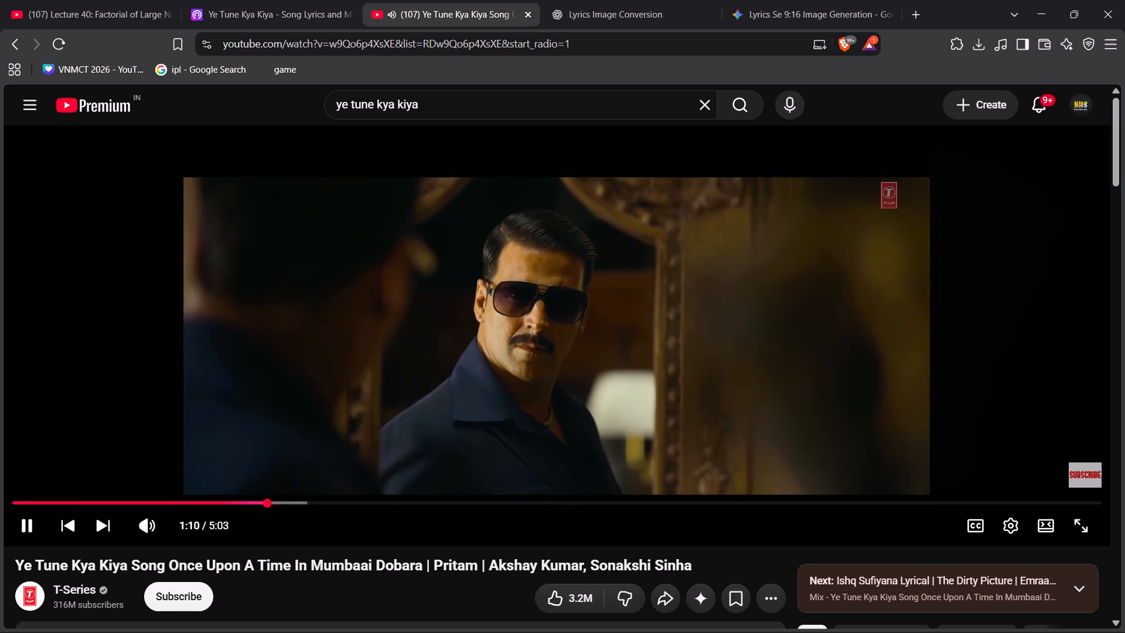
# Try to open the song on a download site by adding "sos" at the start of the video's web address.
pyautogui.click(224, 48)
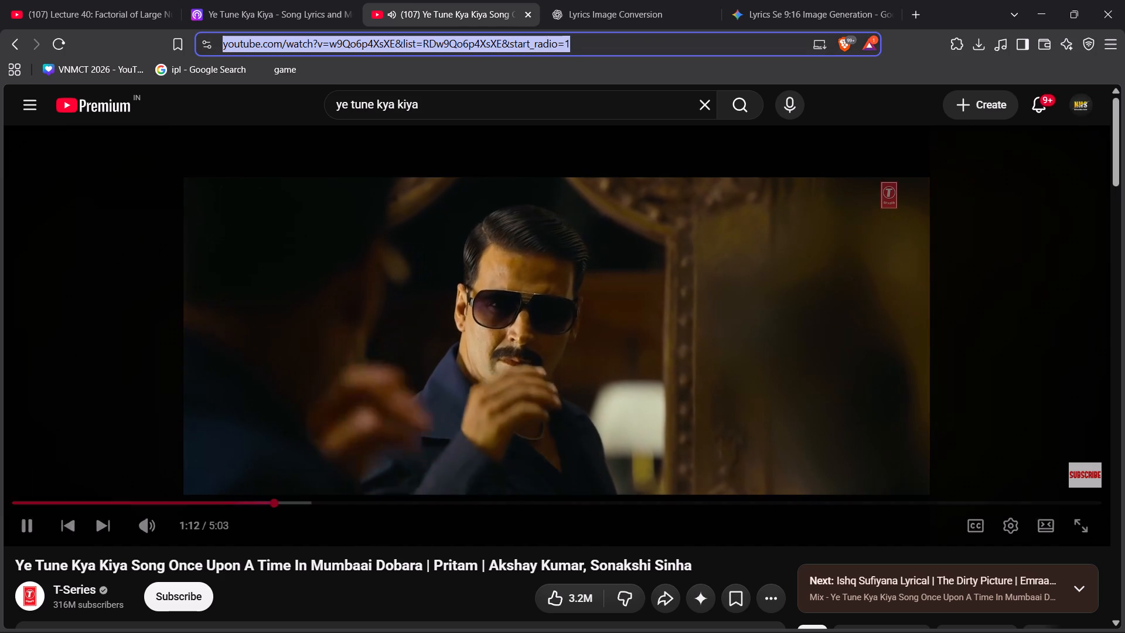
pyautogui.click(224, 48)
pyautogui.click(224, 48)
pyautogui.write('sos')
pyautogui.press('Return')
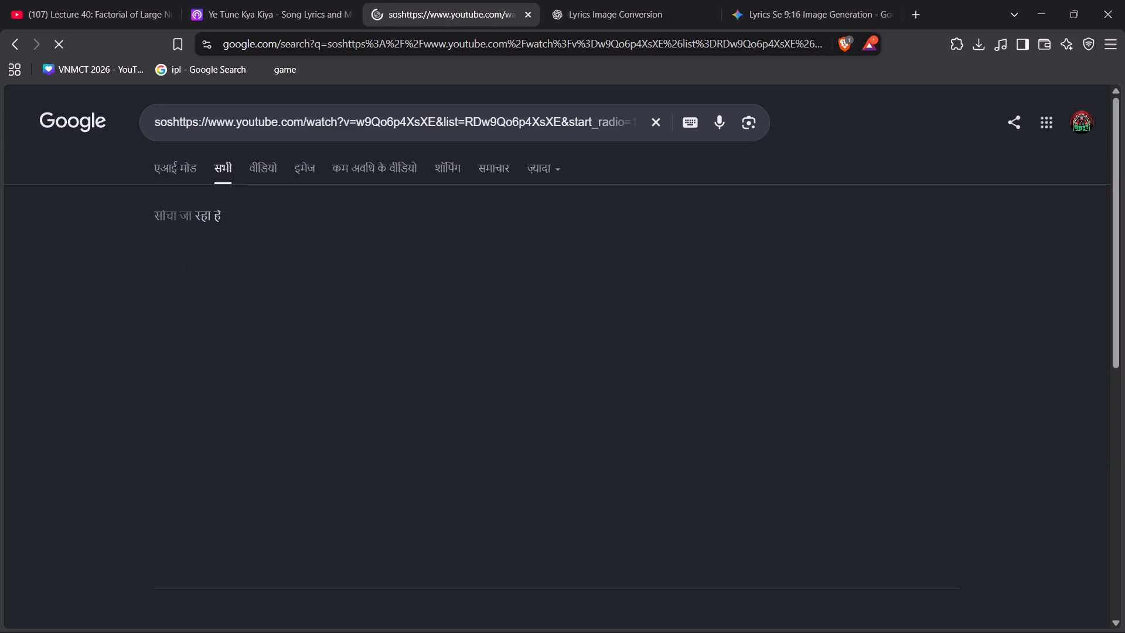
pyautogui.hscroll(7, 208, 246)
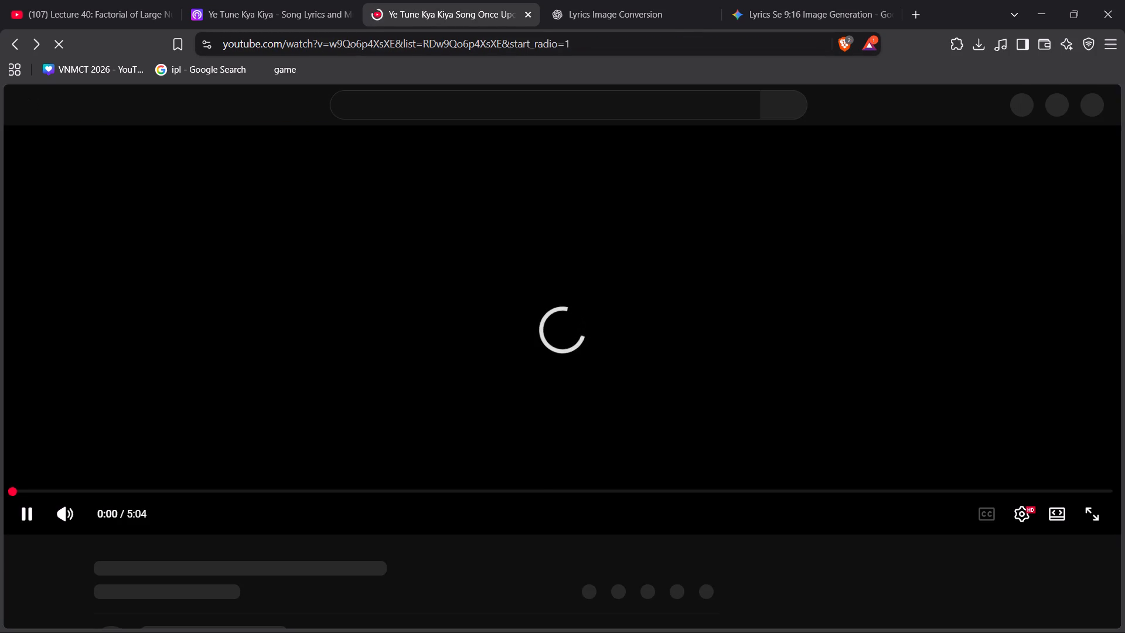
# Open the song's download page by inserting "sos" directly before "youtube" in the video's web address.
pyautogui.click(223, 46)
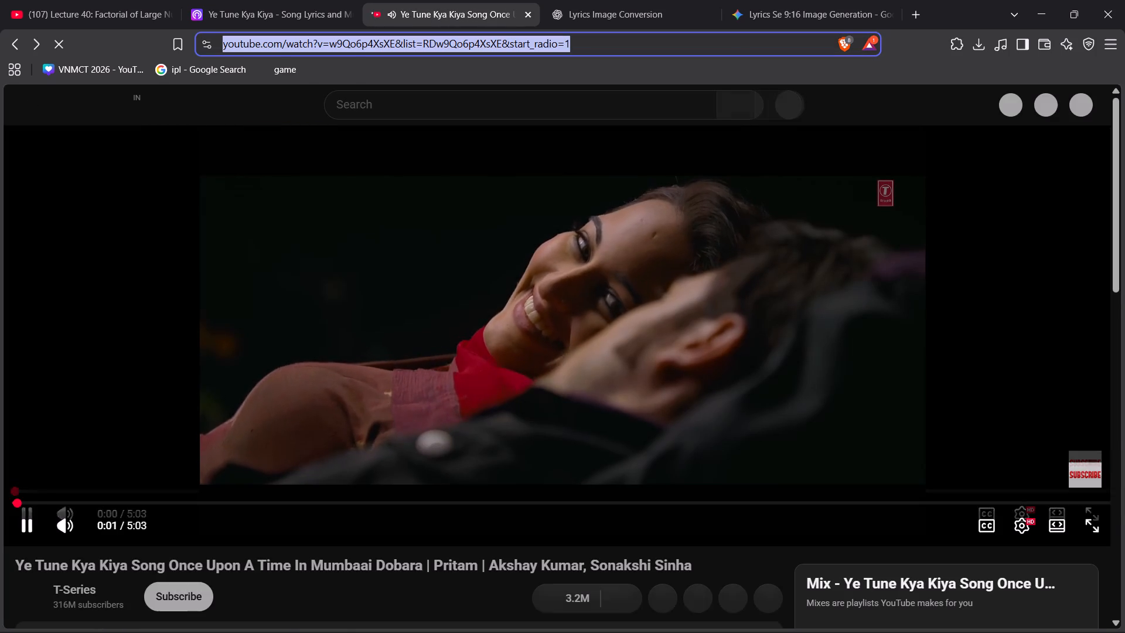
pyautogui.click(223, 46)
pyautogui.write('sos')
pyautogui.press('Return')
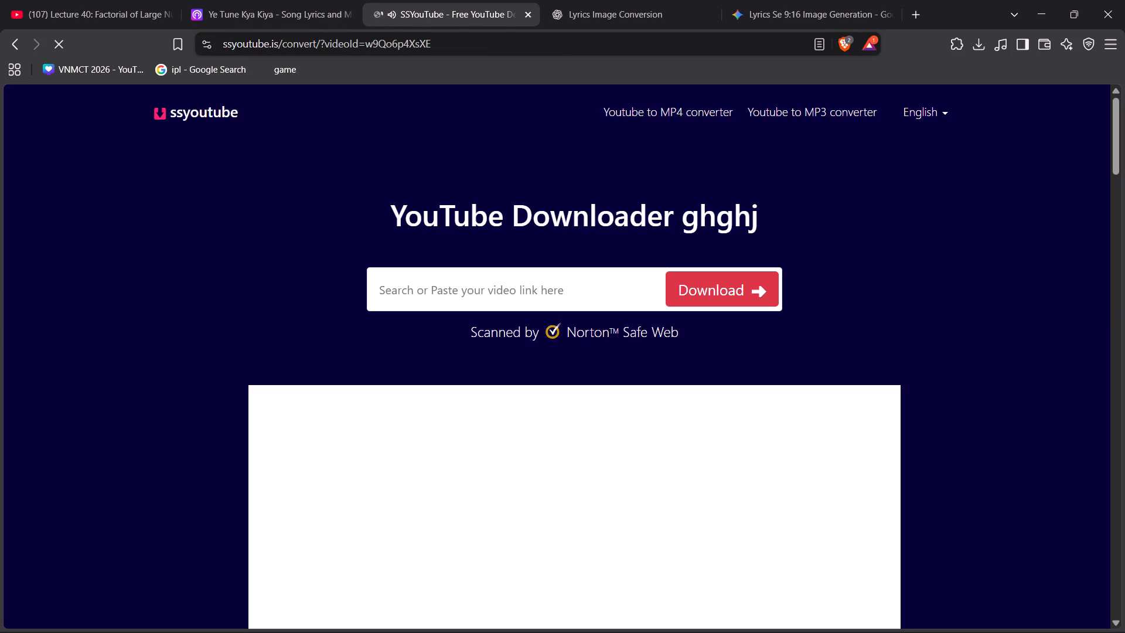
# Request the audio download of the song as MP3 - 320kbps and start the prepared file's download.
pyautogui.scroll(-2, 438, 103)
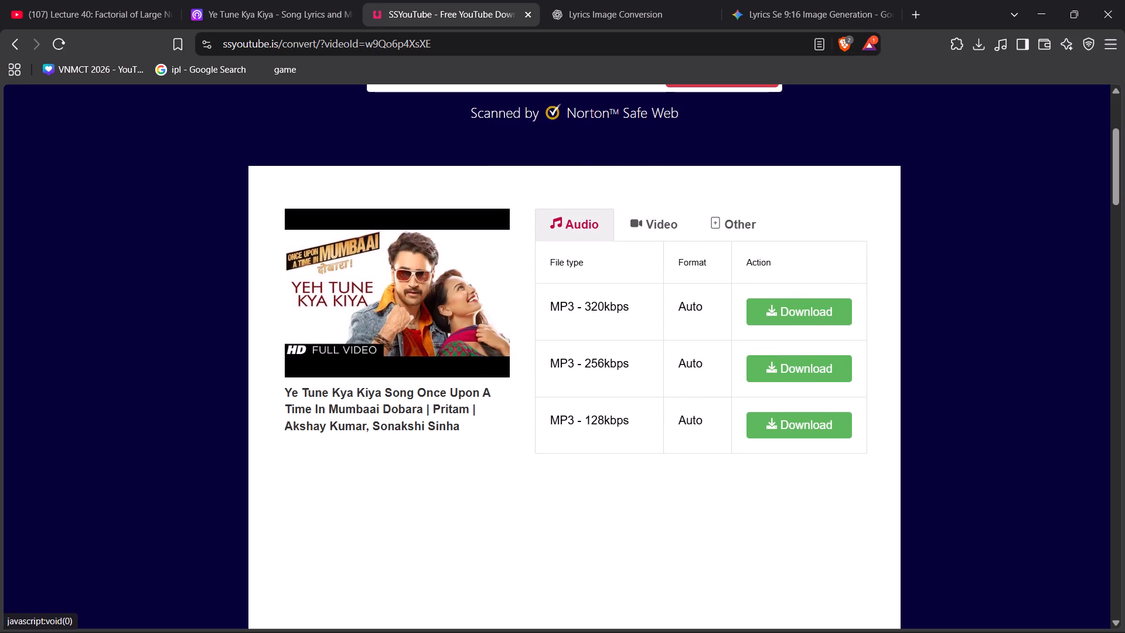
pyautogui.click(595, 232)
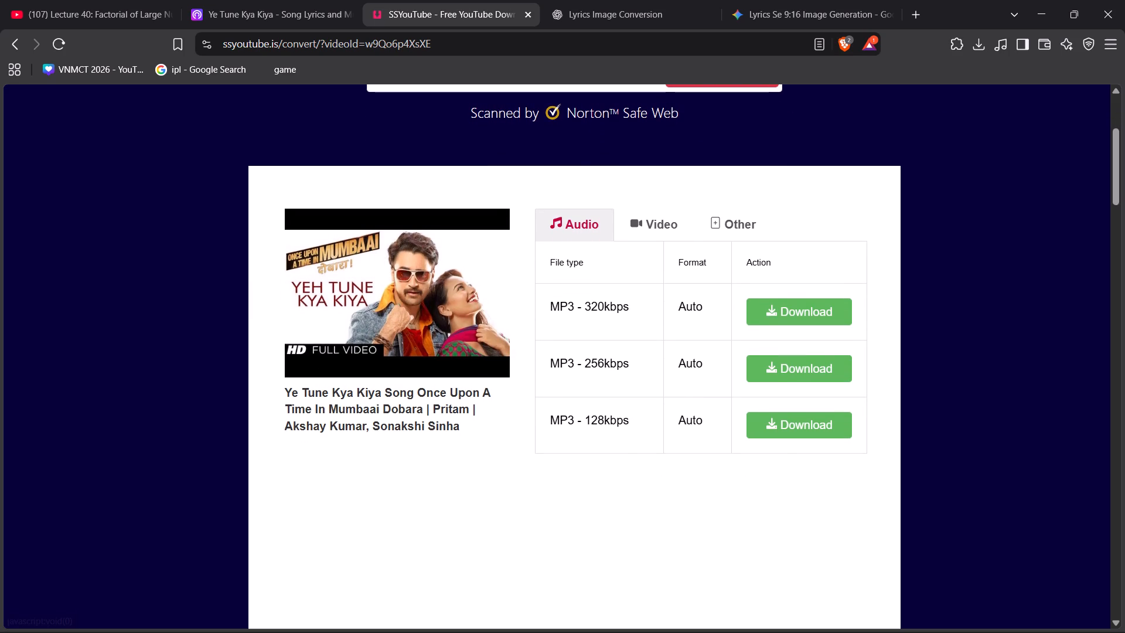
pyautogui.click(803, 316)
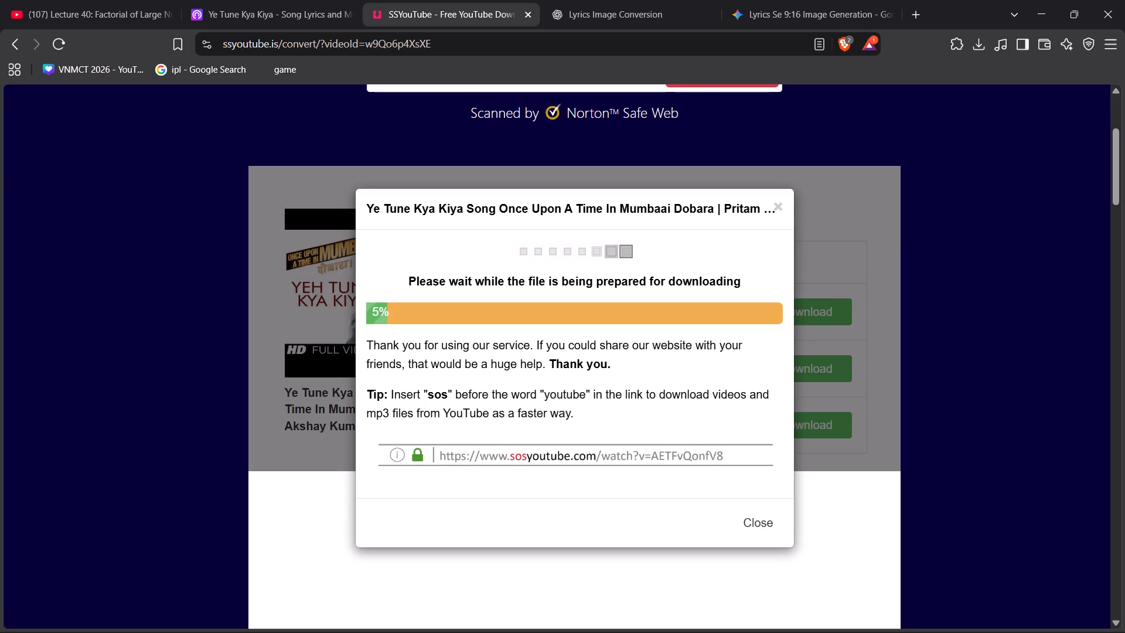
pyautogui.click(605, 254)
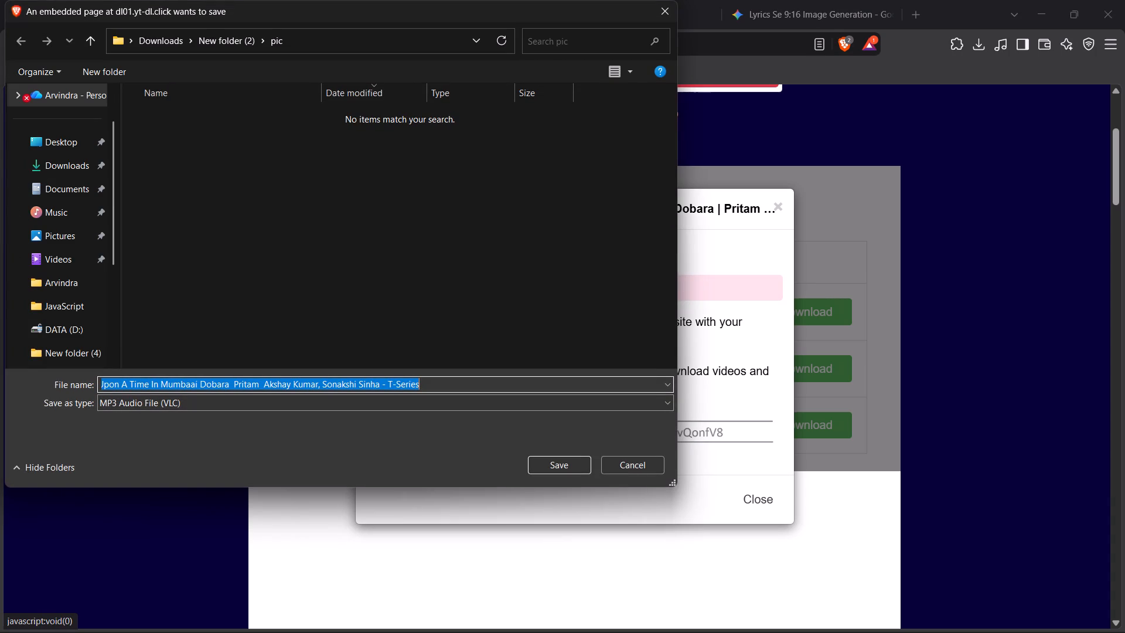
pyautogui.click(230, 33)
pyautogui.hotkey('ctrl', 'shift', 'n')
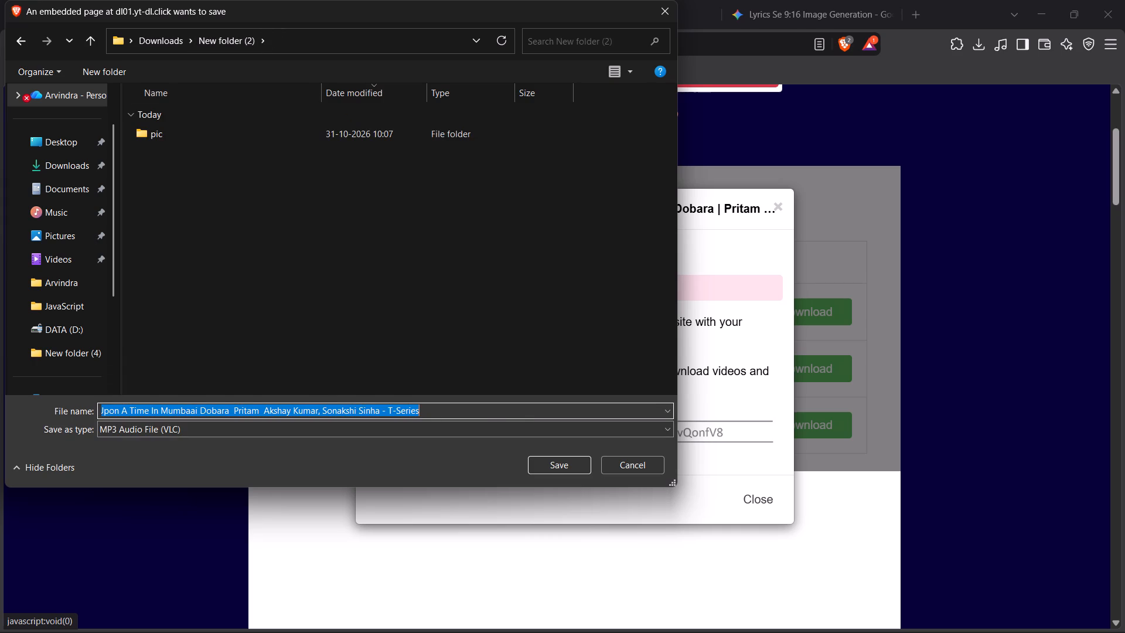
pyautogui.write('songs')
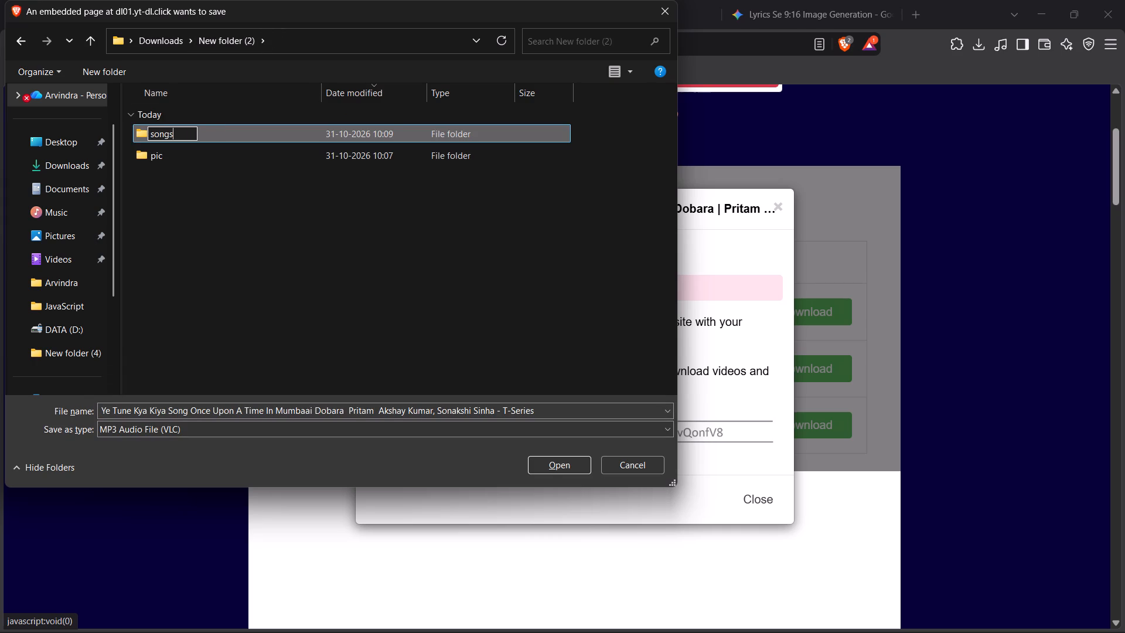
pyautogui.press('Return')
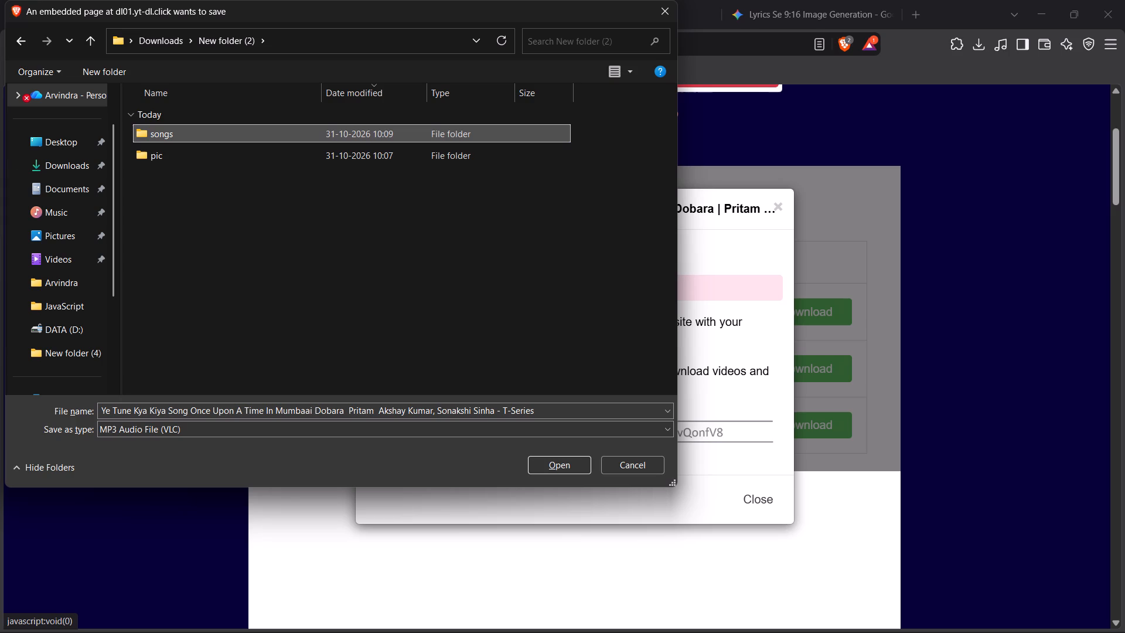
pyautogui.doubleClick(434, 130)
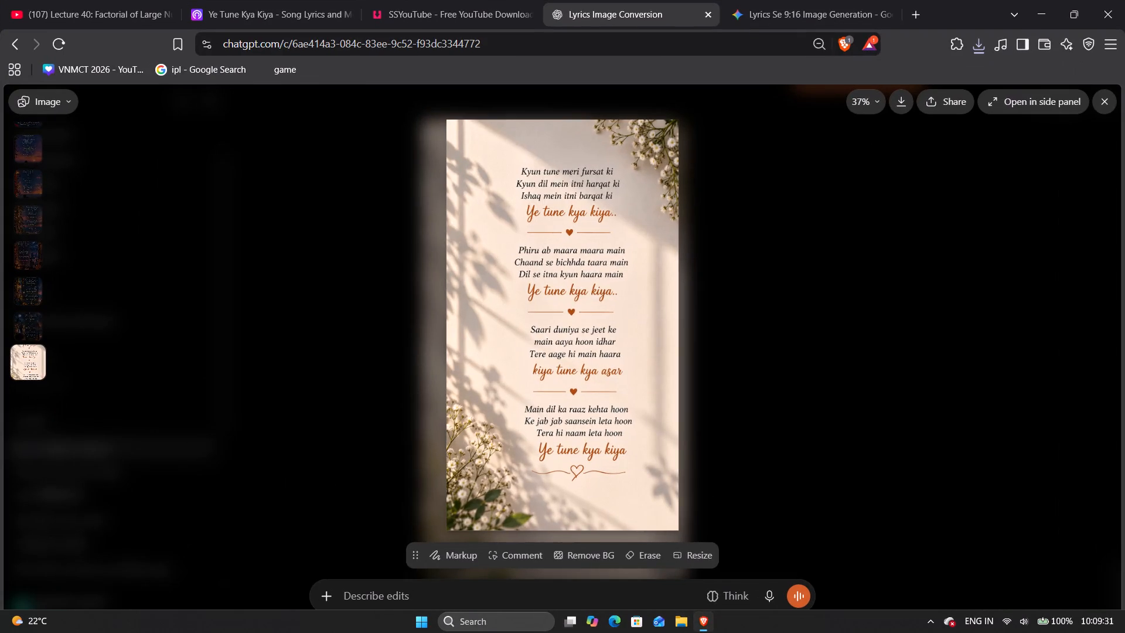
pyautogui.doubleClick(23, 102)
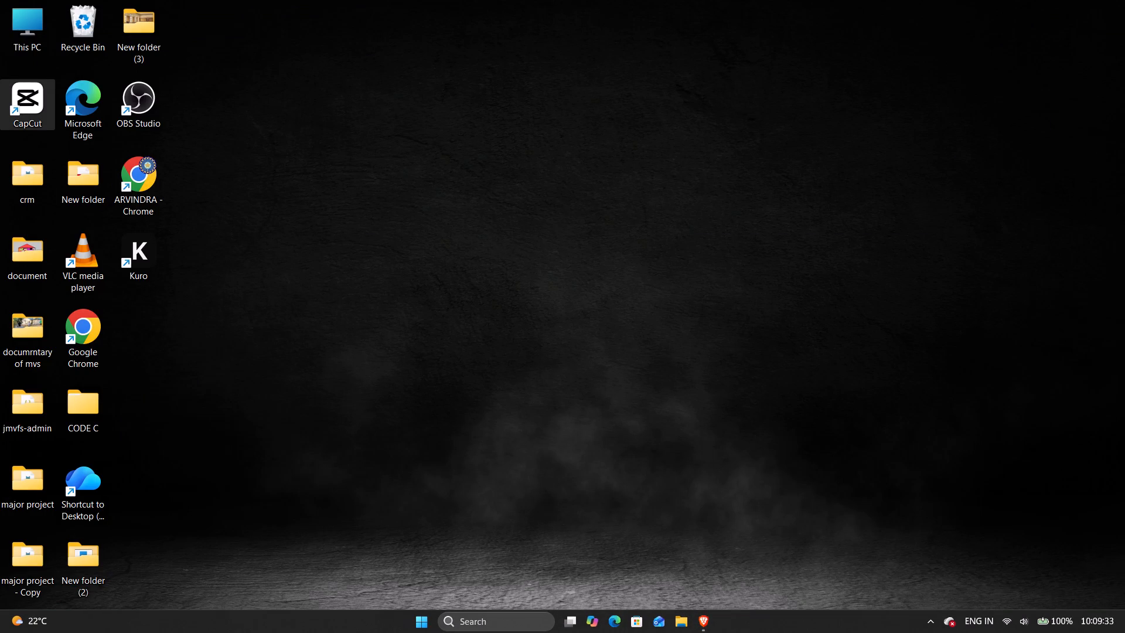
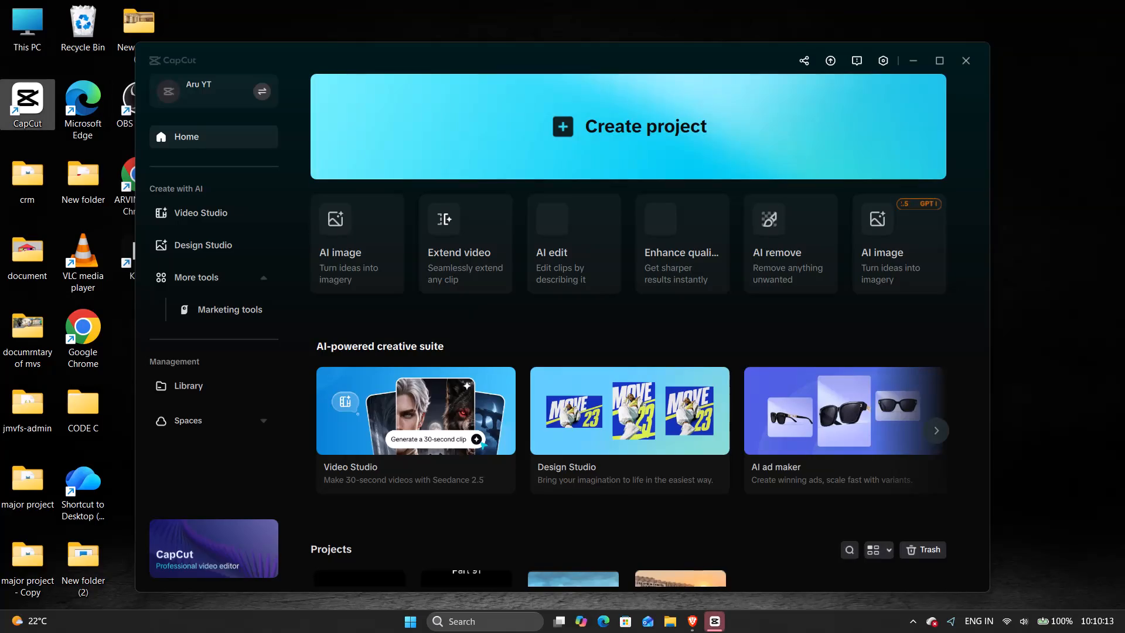
# Create a new, empty video project.
pyautogui.scroll(-1, 786, 261)
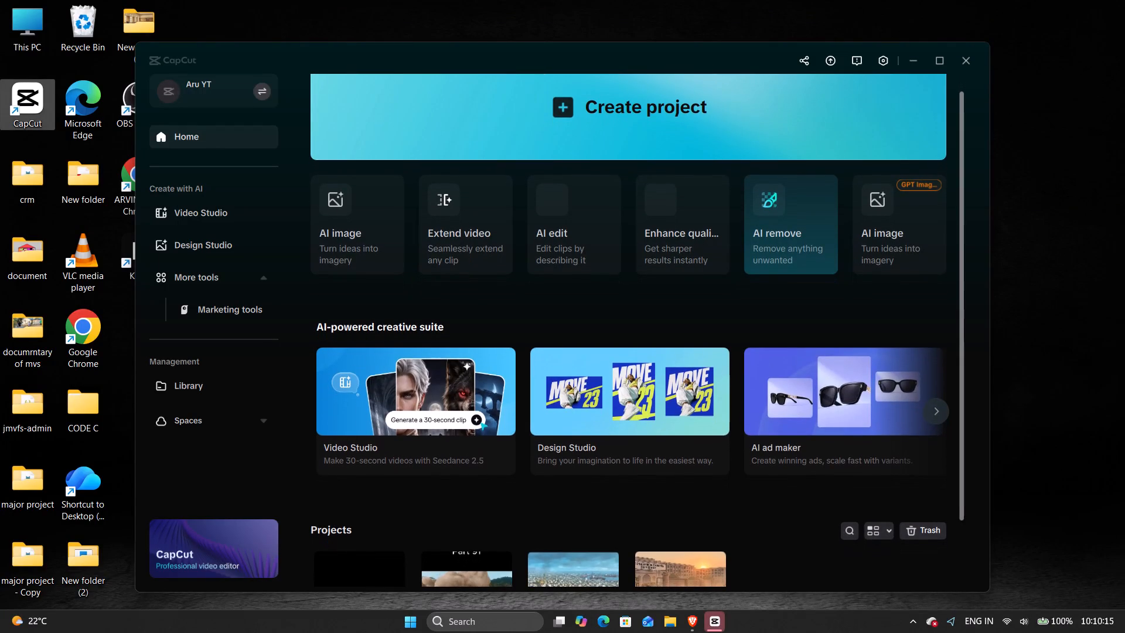
pyautogui.scroll(-1, 786, 261)
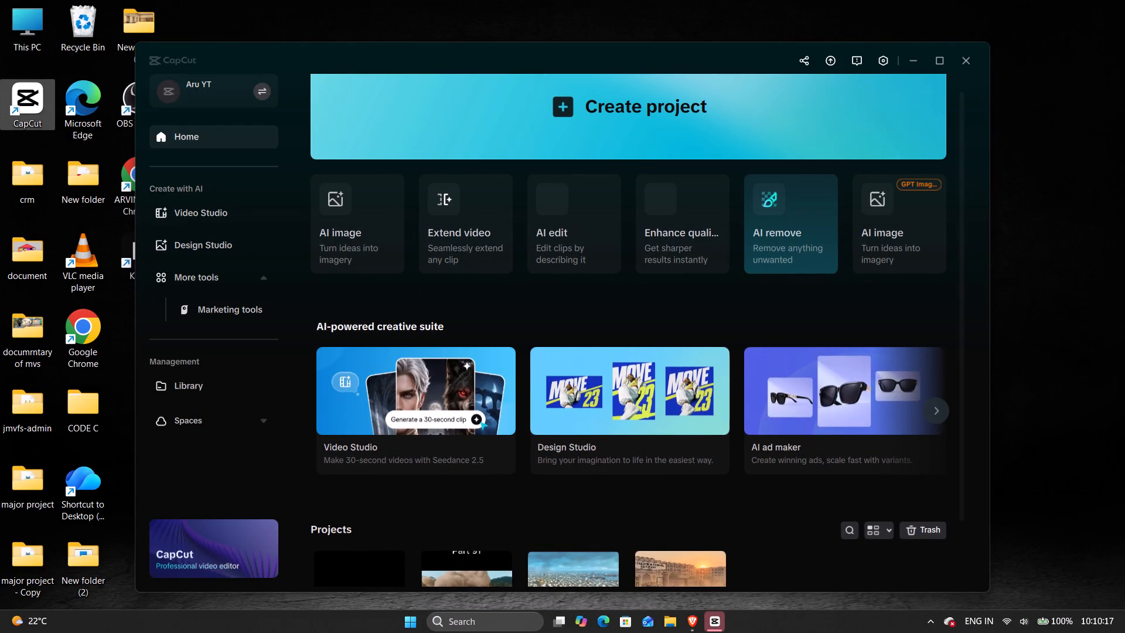
pyautogui.scroll(-1, 786, 261)
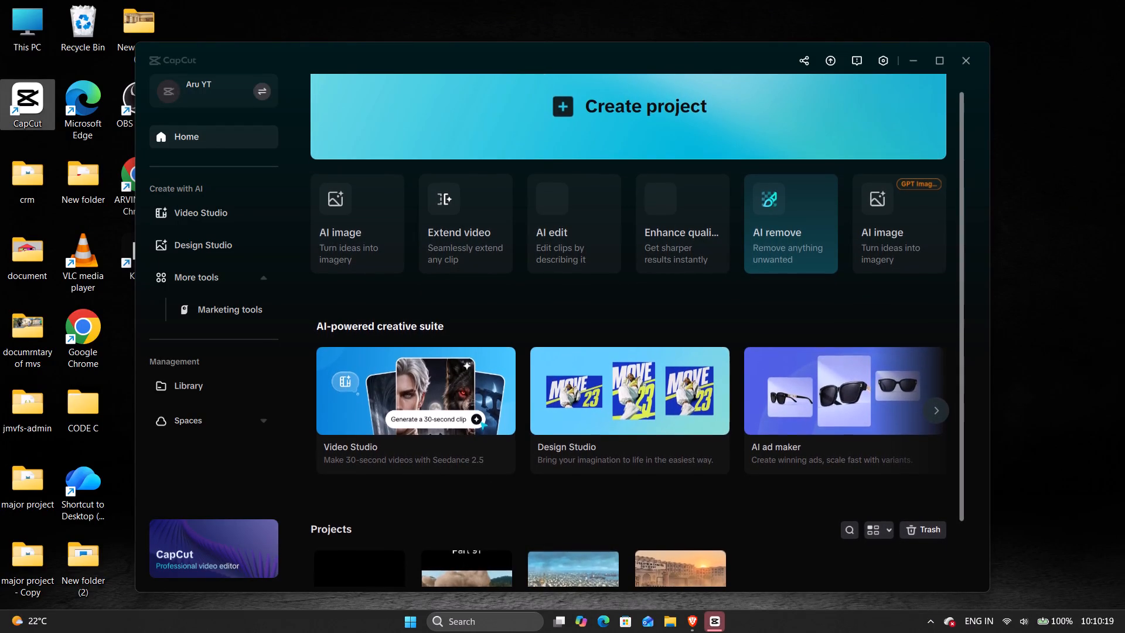
pyautogui.scroll(-1, 786, 261)
pyautogui.scroll(-2, 656, 228)
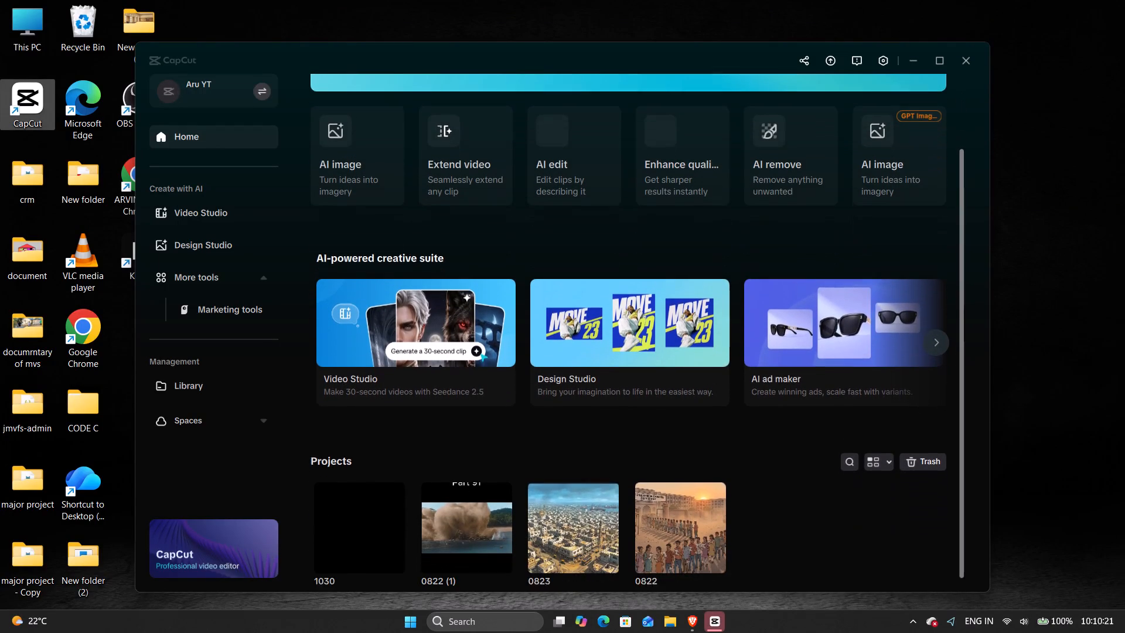
pyautogui.scroll(-2, 656, 228)
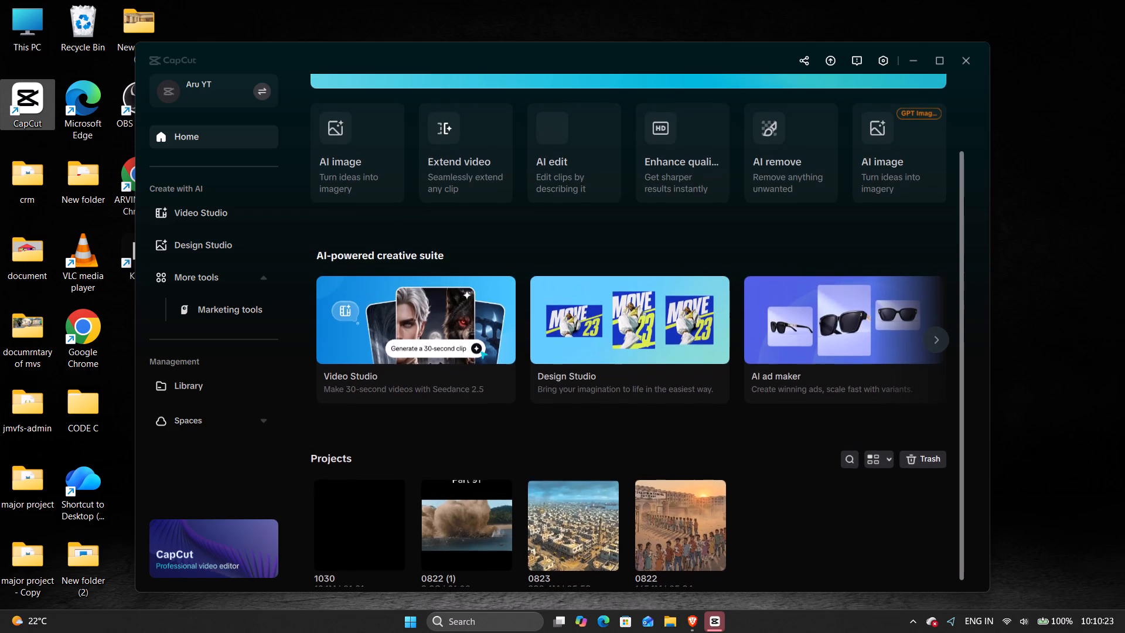
pyautogui.scroll(3, 656, 228)
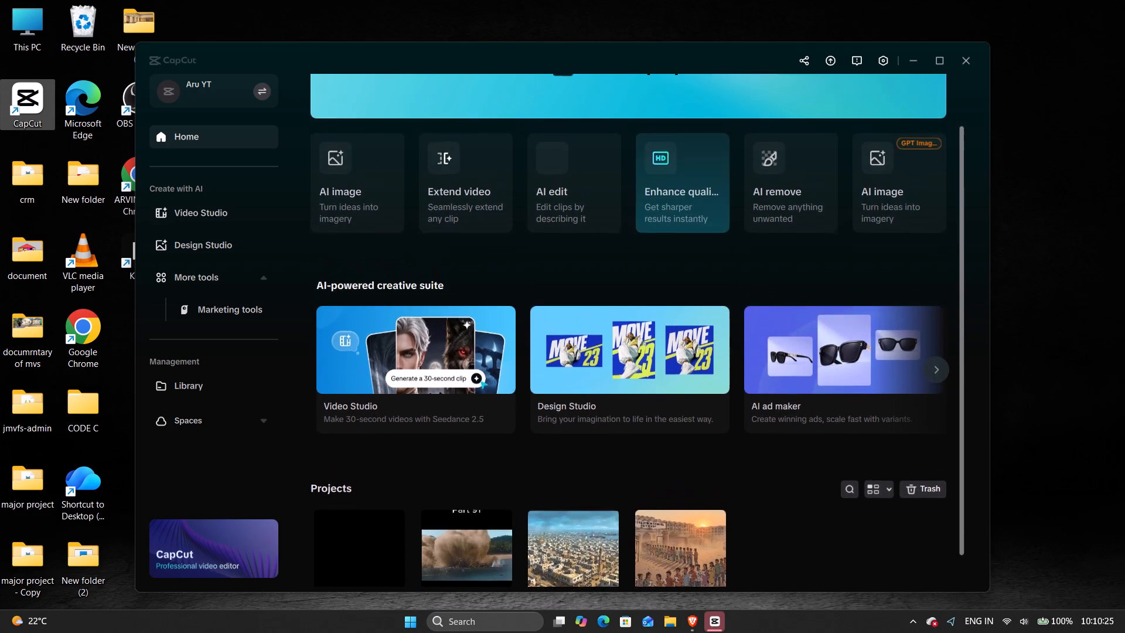
pyautogui.scroll(2, 656, 228)
pyautogui.click(692, 121)
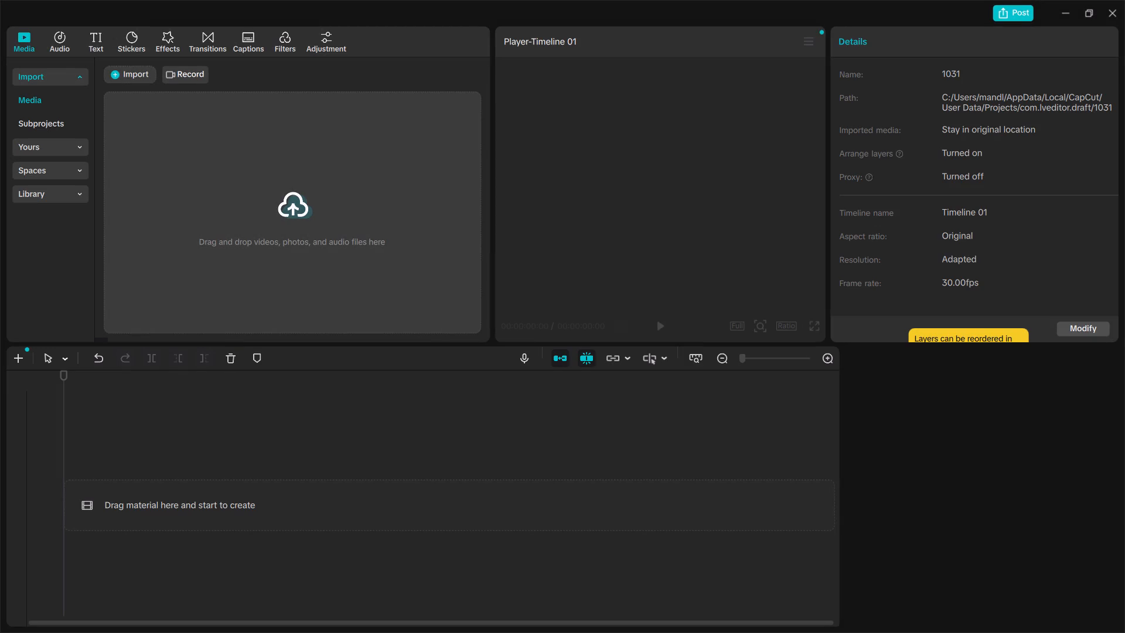
# Import the "Ye Tune Kya Kiya" MP3 from the songs folder inside New folder (2) in Downloads.
pyautogui.click(294, 193)
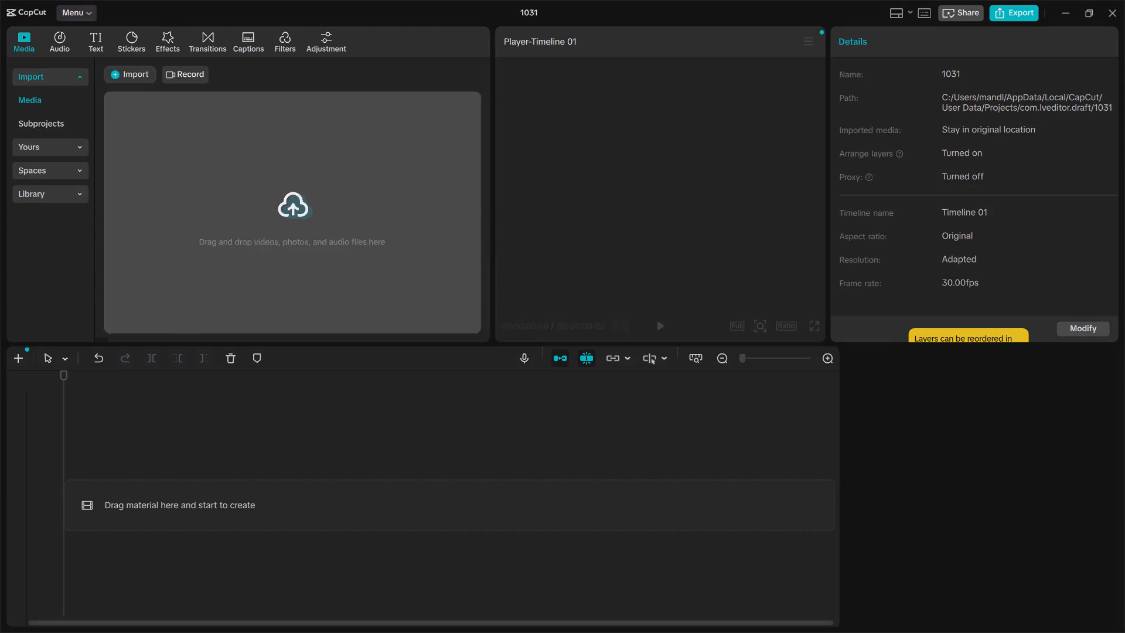
pyautogui.click(267, 227)
pyautogui.click(234, 138)
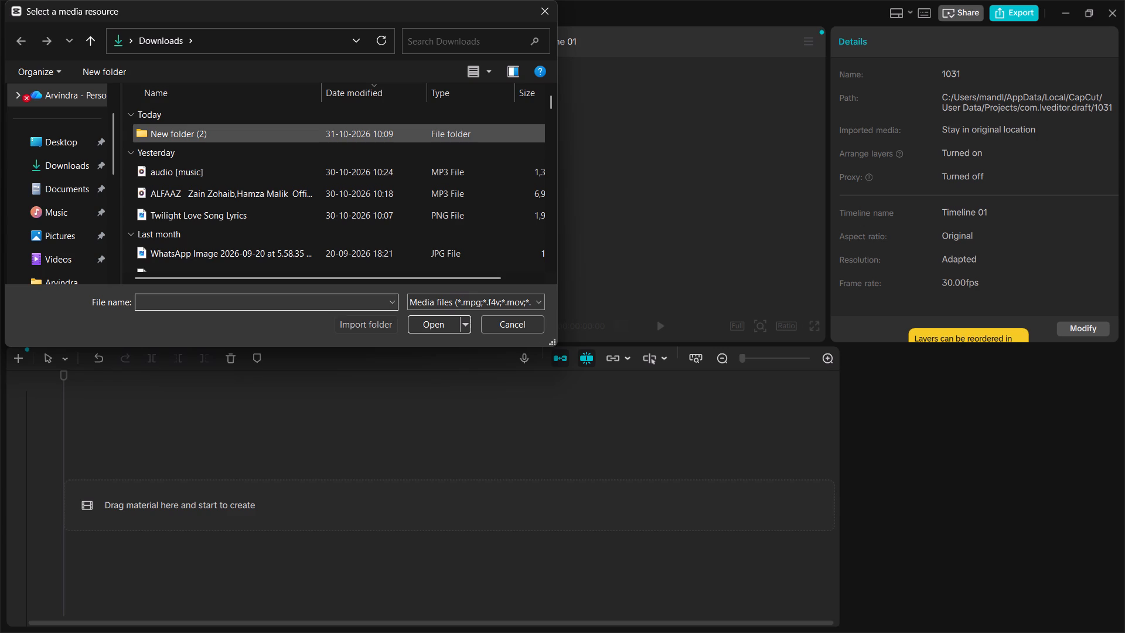
pyautogui.click(234, 138)
pyautogui.click(234, 138)
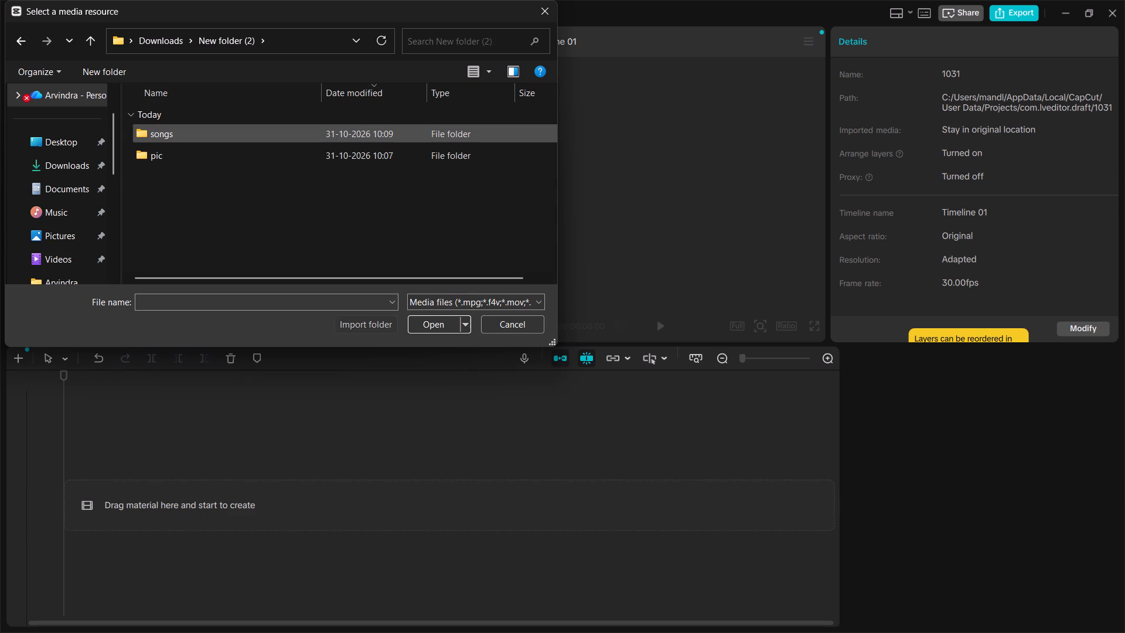
pyautogui.doubleClick(234, 138)
pyautogui.tripleClick(234, 138)
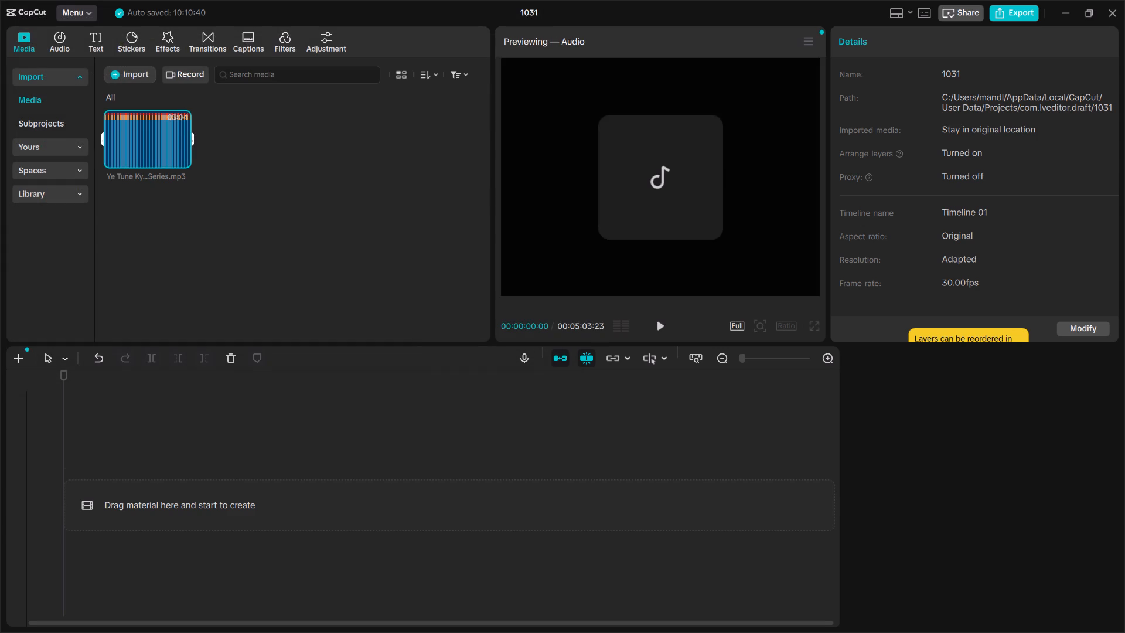
# Import the lyric image 01.png from the pic folder inside New folder (2).
pyautogui.click(144, 66)
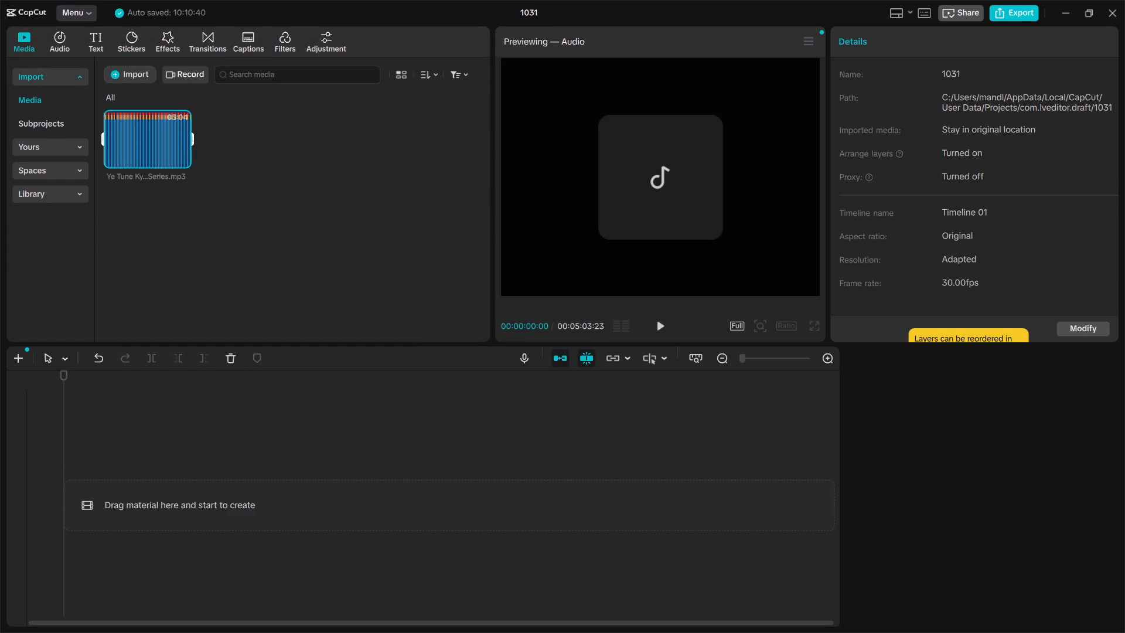
pyautogui.click(141, 78)
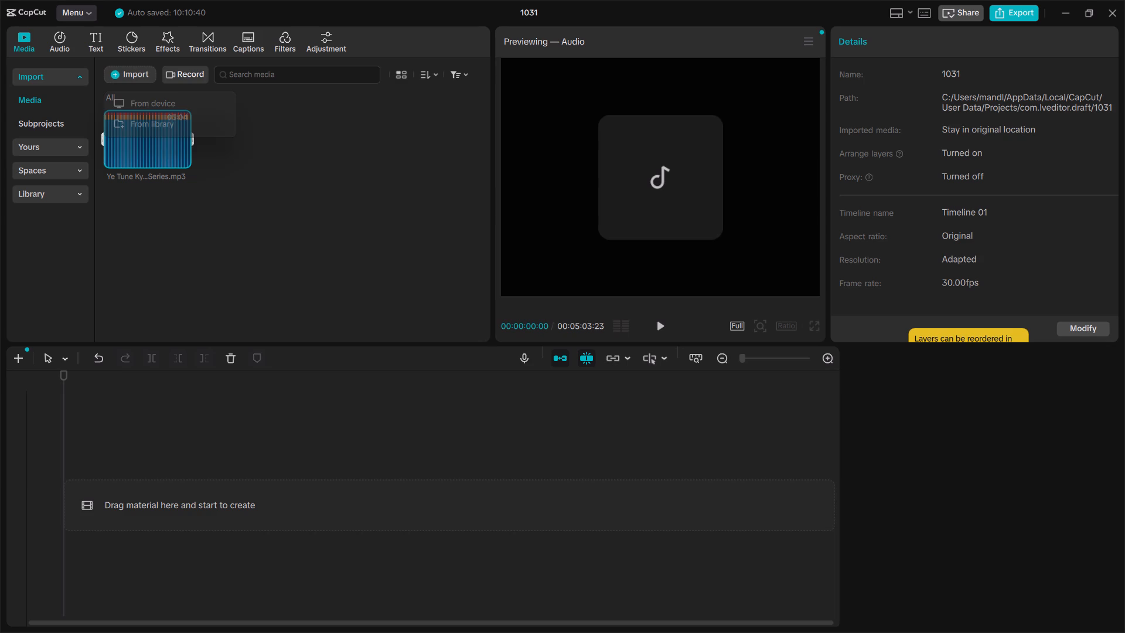
pyautogui.click(161, 107)
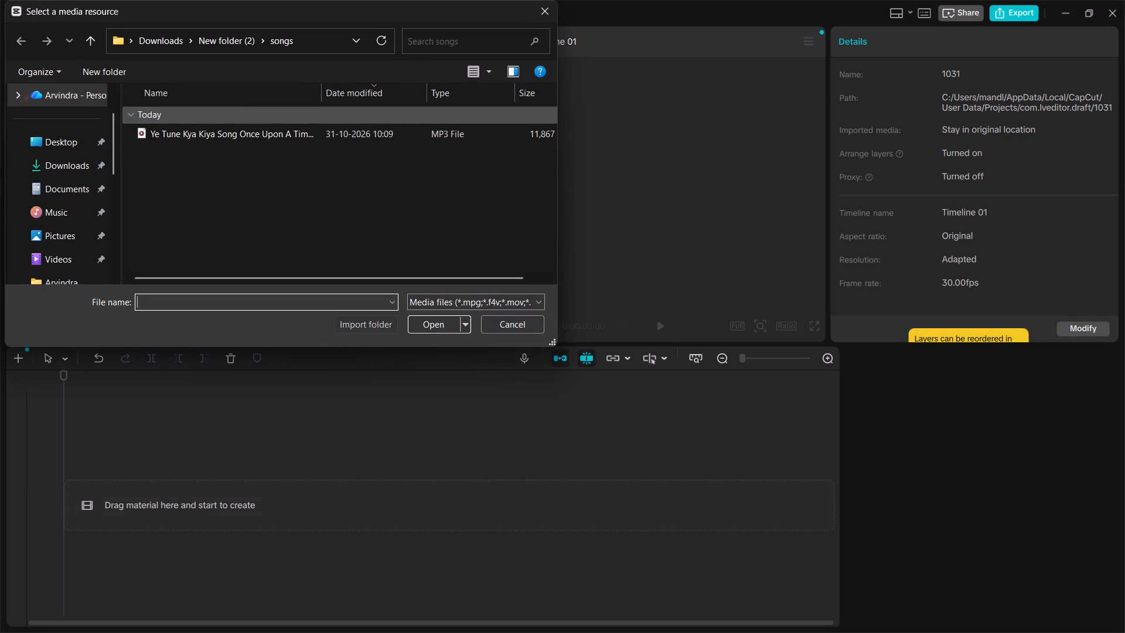
pyautogui.click(228, 40)
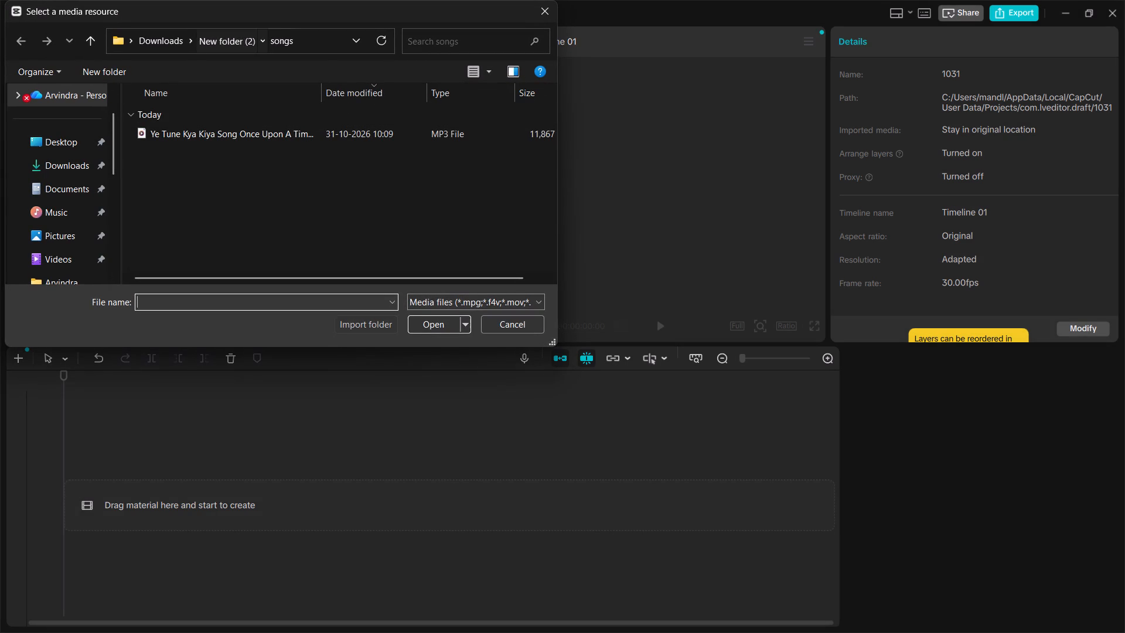
pyautogui.doubleClick(229, 152)
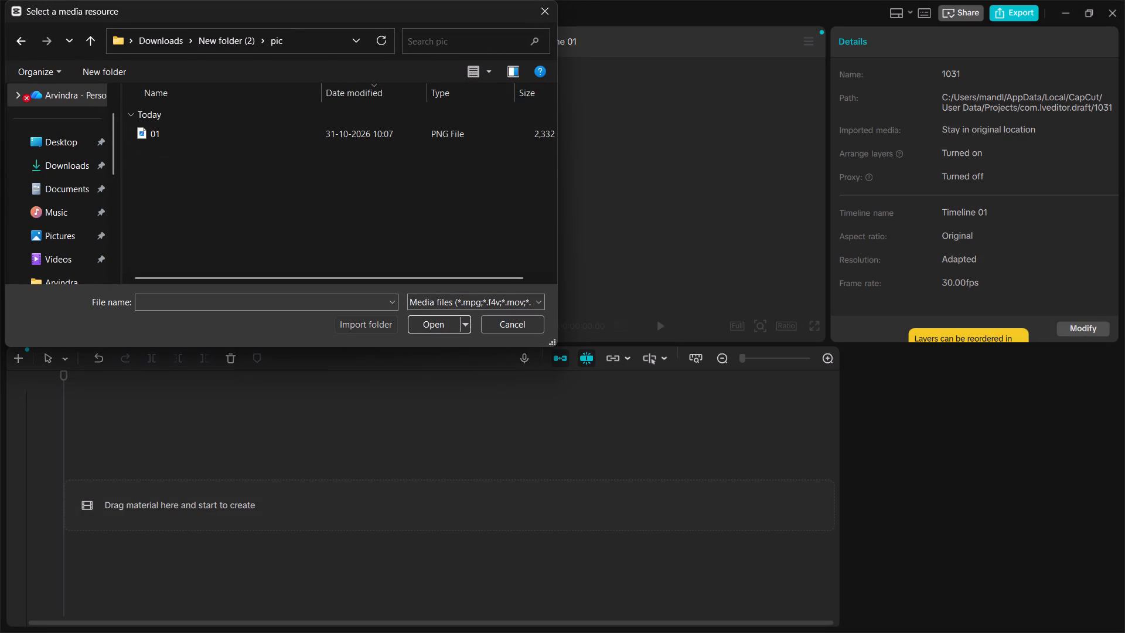
pyautogui.click(236, 144)
pyautogui.moveTo(236, 144); pyautogui.dragTo(248, 142)
pyautogui.tripleClick(248, 142)
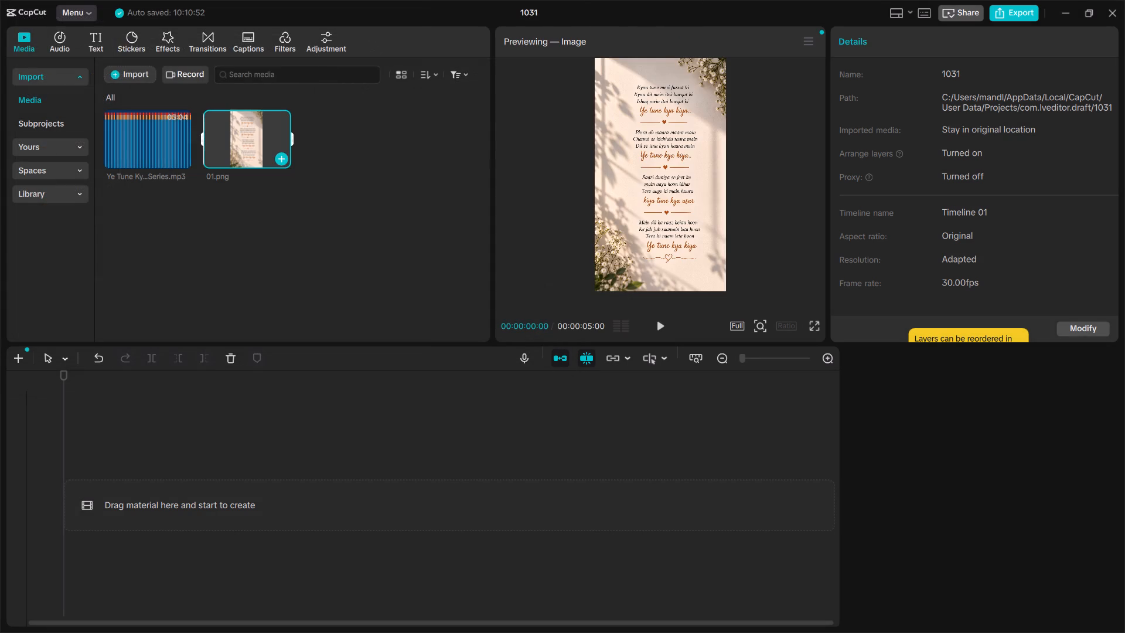
# Place 01.png at the start of the main track and the song on an audio track directly beneath it.
pyautogui.moveTo(246, 129); pyautogui.dragTo(166, 414)
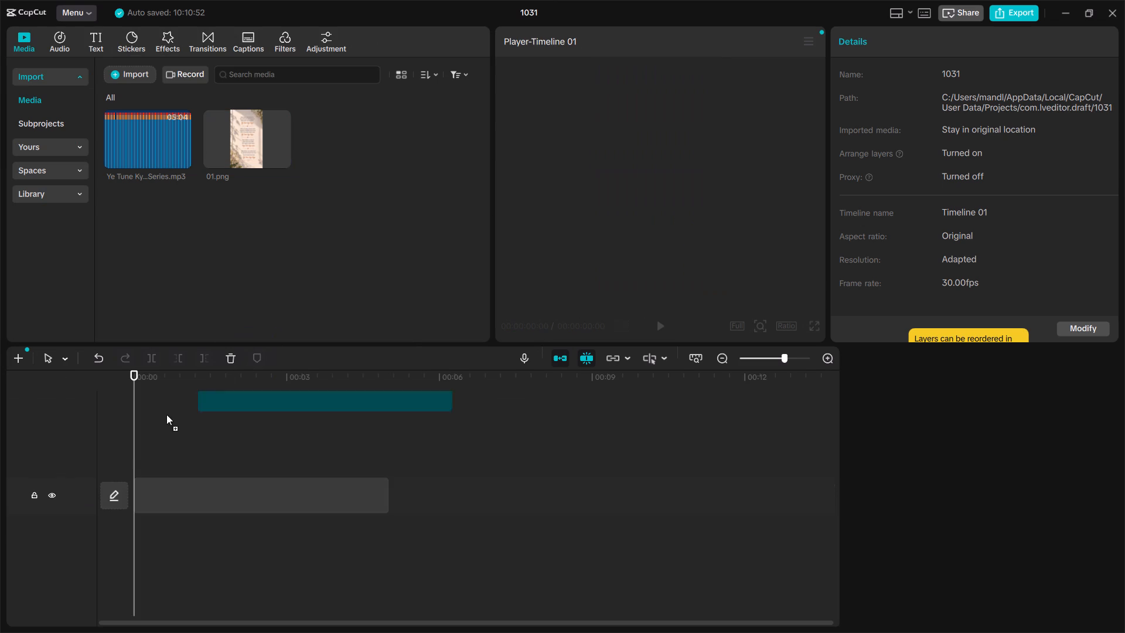
pyautogui.moveTo(166, 414); pyautogui.dragTo(144, 477)
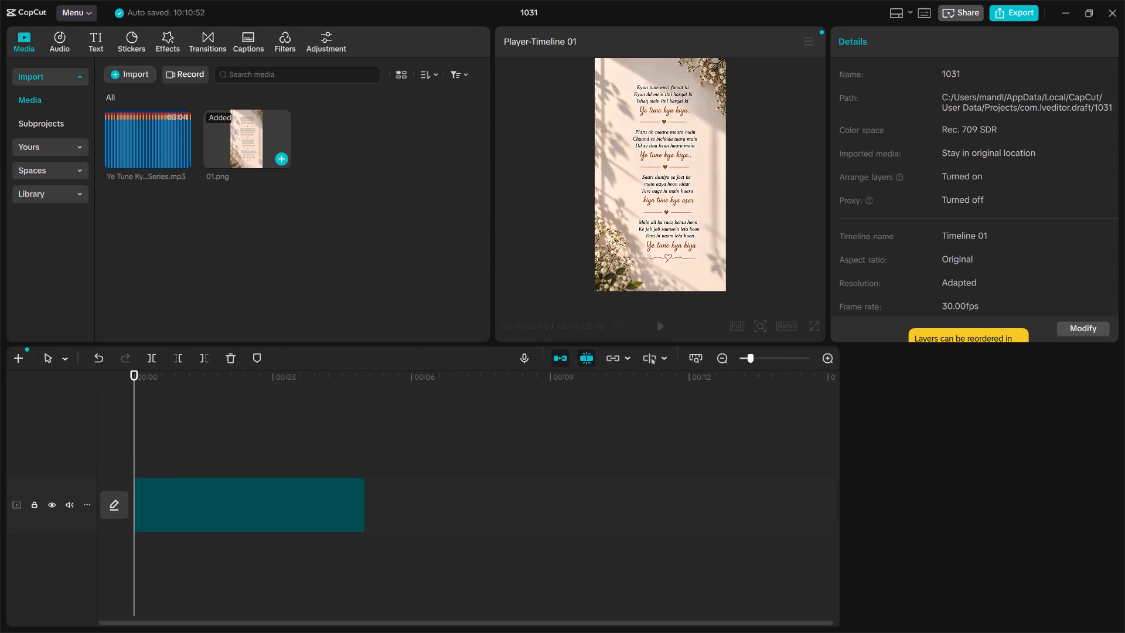
pyautogui.moveTo(156, 130); pyautogui.dragTo(111, 550)
# Listen to the song near its opening and around 01:21 to 01:25 to find where the wanted section begins.
pyautogui.click(458, 448)
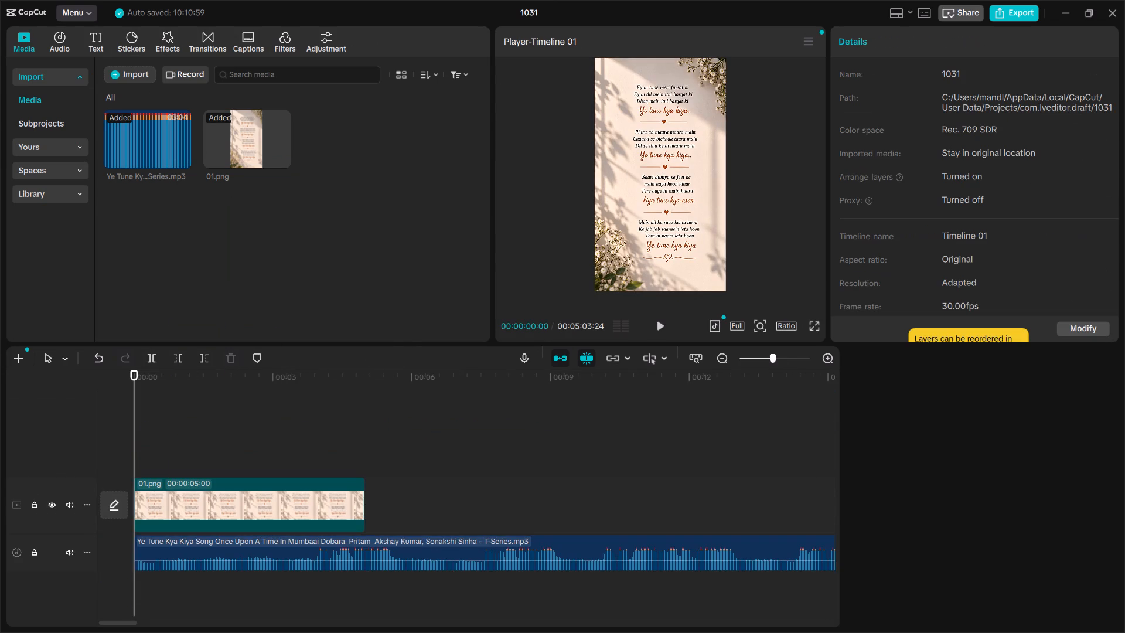
pyautogui.press('space')
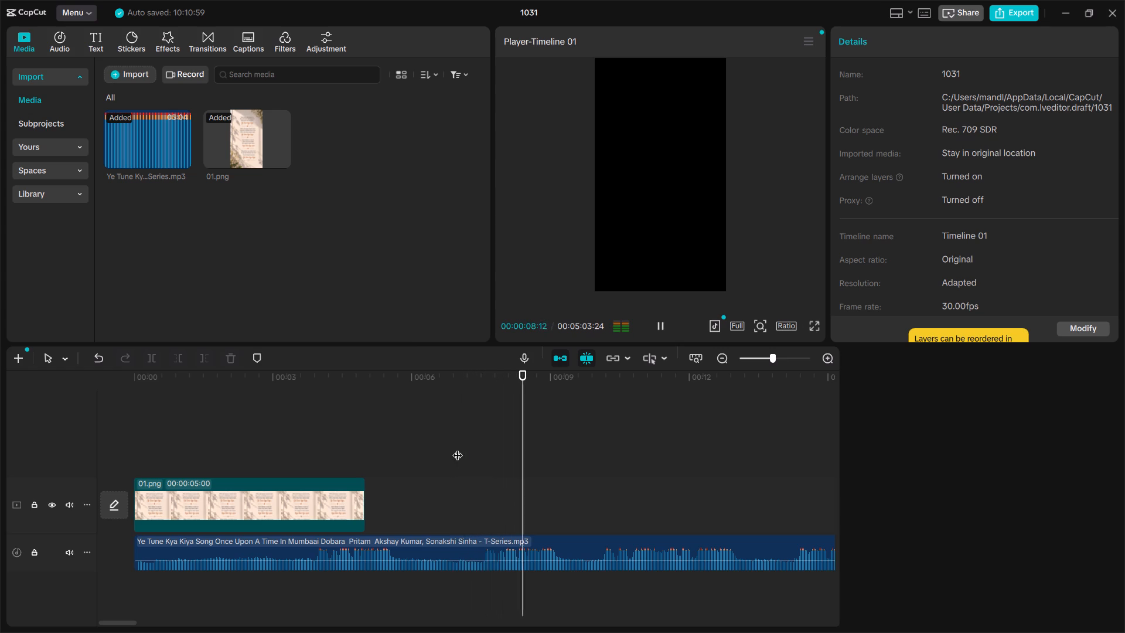
pyautogui.press('space')
pyautogui.hscroll(-3, 472, 453)
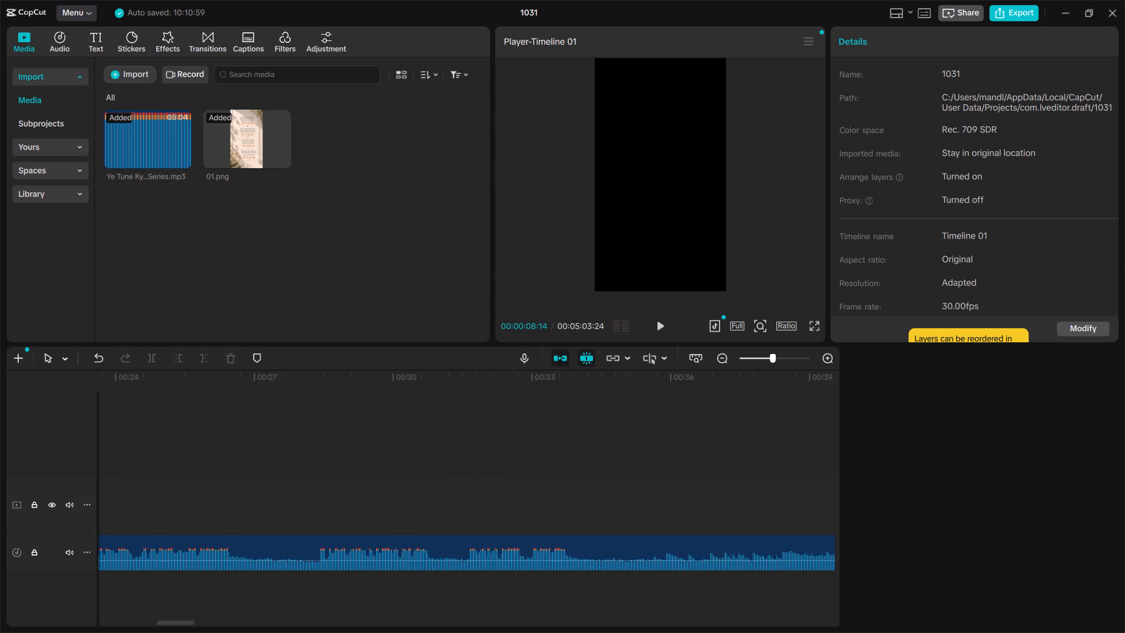
pyautogui.hscroll(-2, 472, 453)
pyautogui.click(472, 453)
pyautogui.click(472, 453)
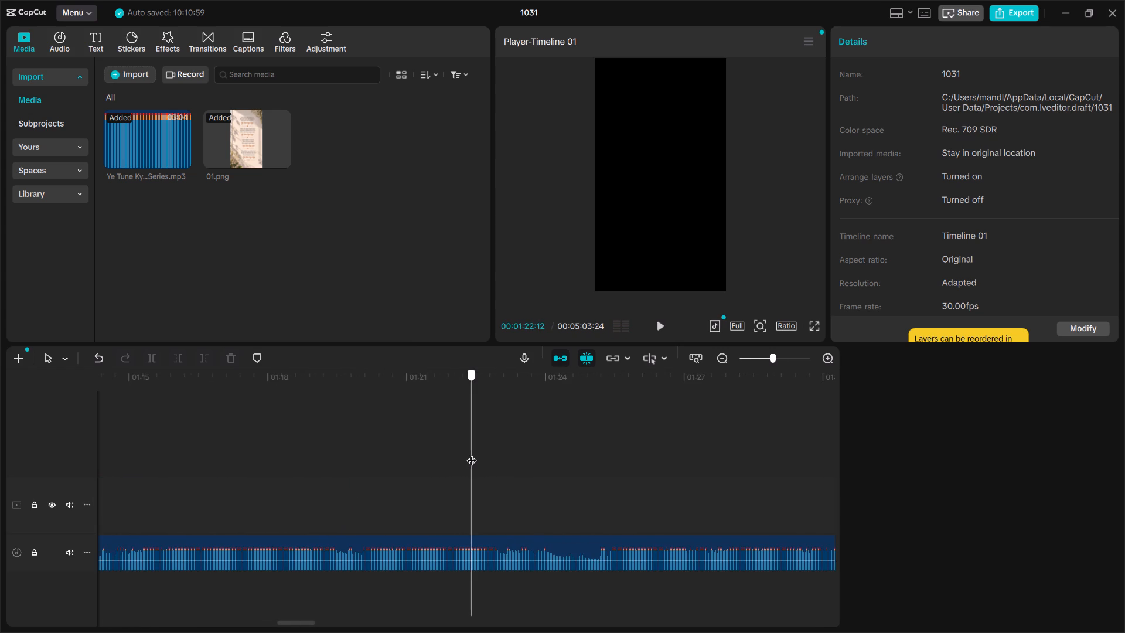
pyautogui.press('space')
pyautogui.press('space')
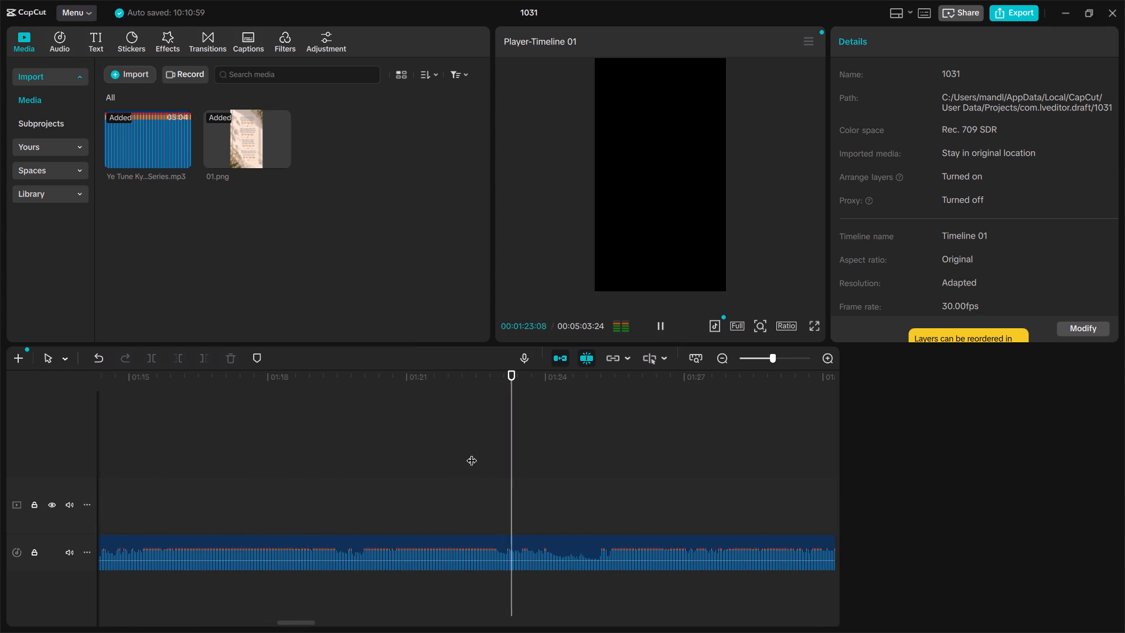
pyautogui.hscroll(4, 472, 453)
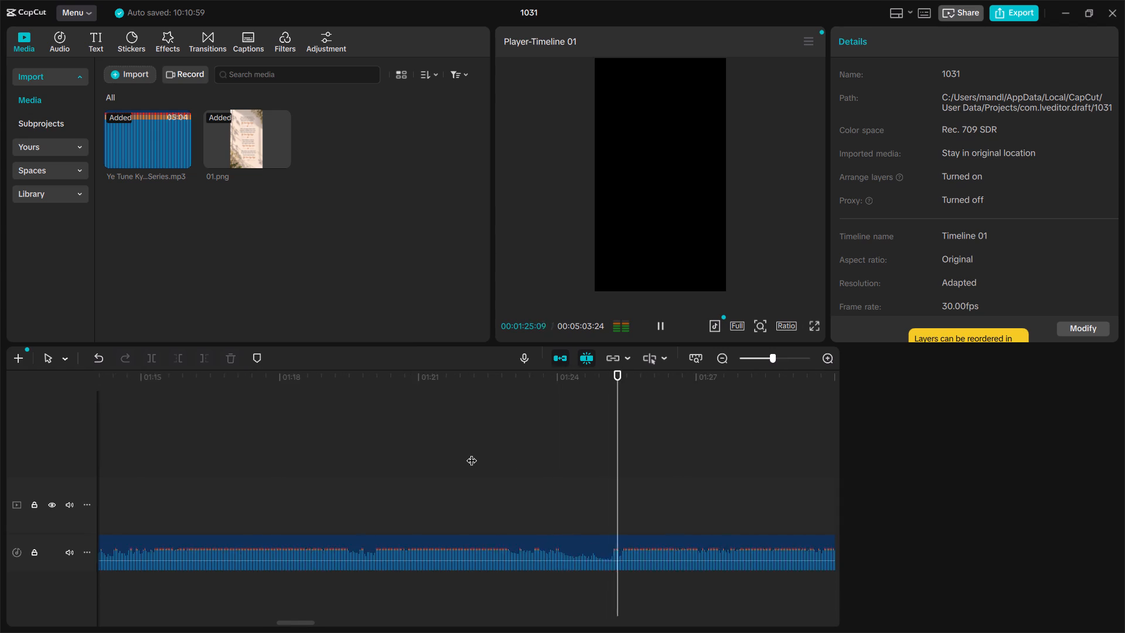
pyautogui.hscroll(2, 472, 453)
pyautogui.click(472, 453)
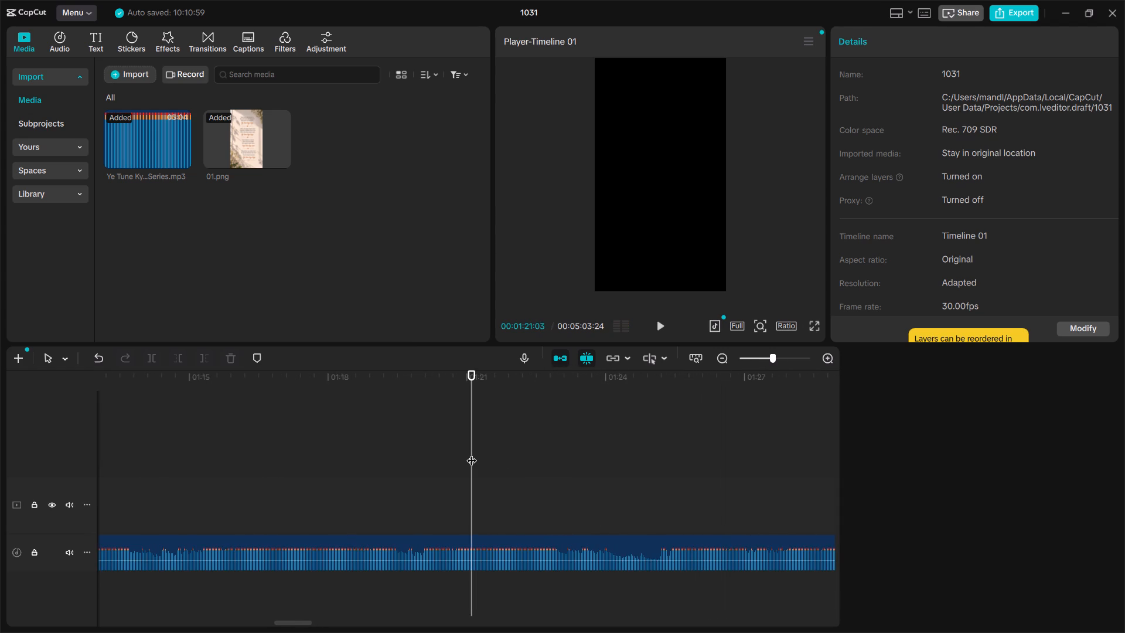
pyautogui.click(472, 453)
pyautogui.press('space')
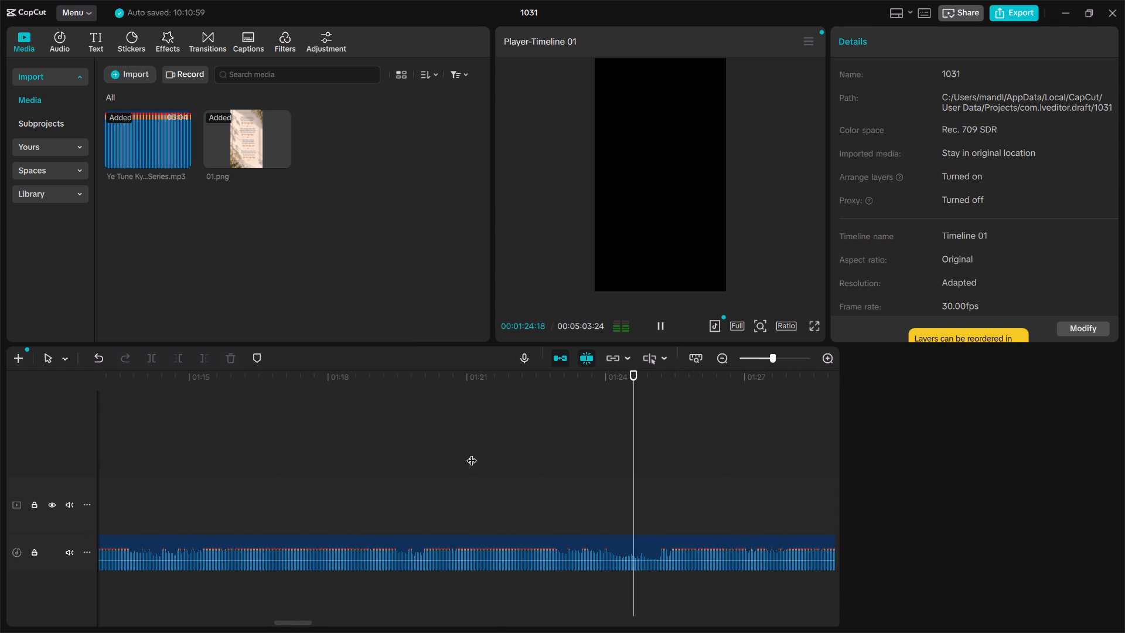
pyautogui.press('space')
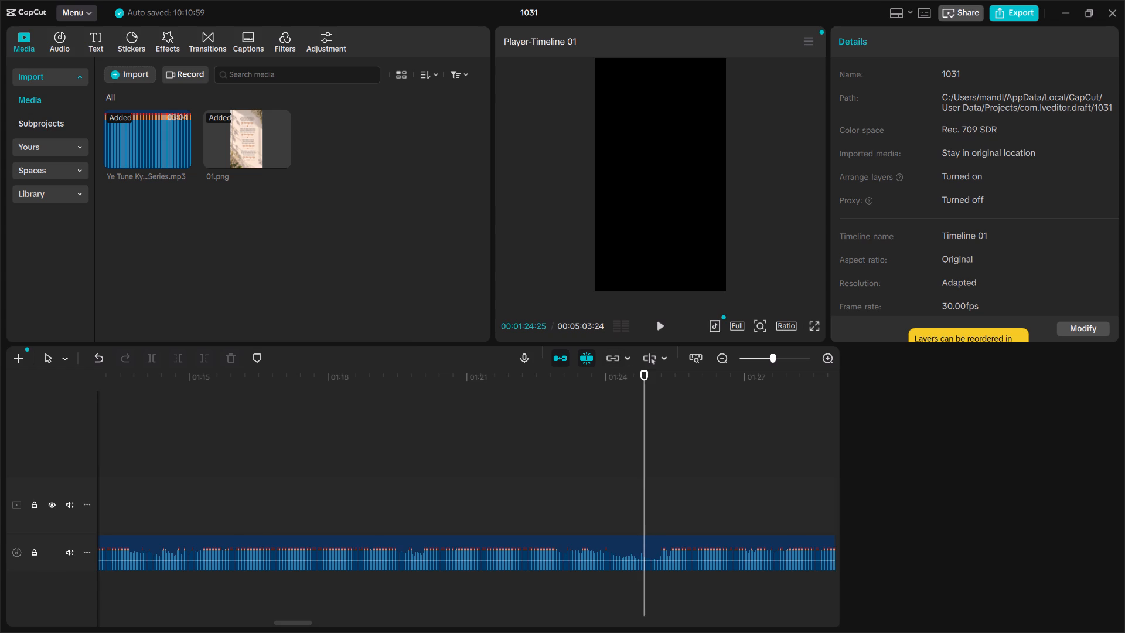
# Split the song at 00:01:20:22 and delete the part before the cut.
pyautogui.click(454, 458)
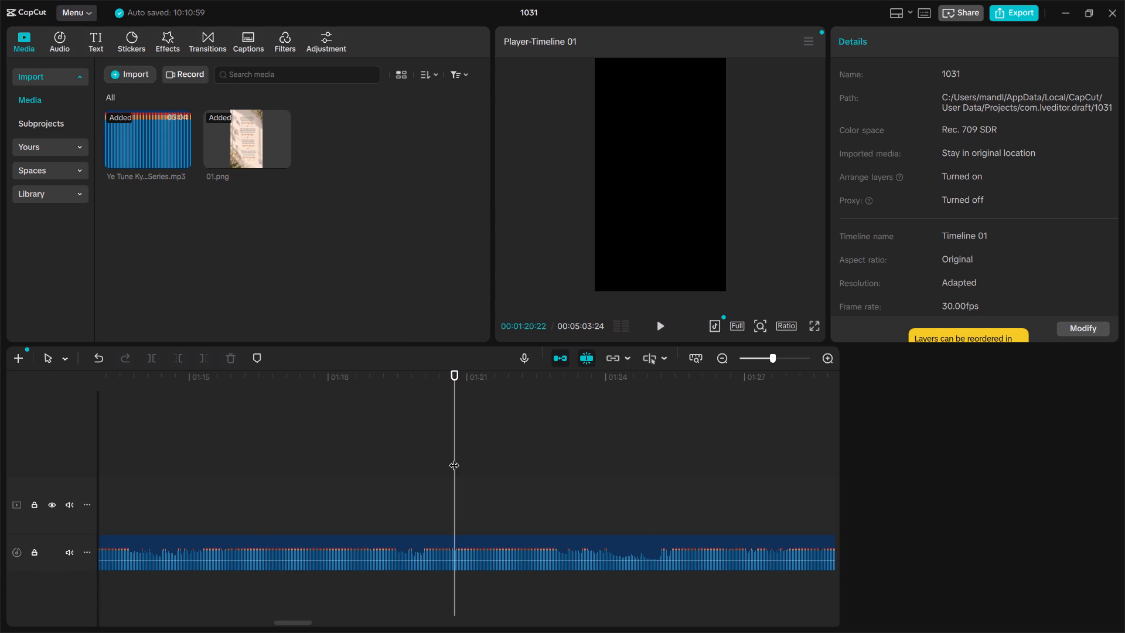
pyautogui.press('b')
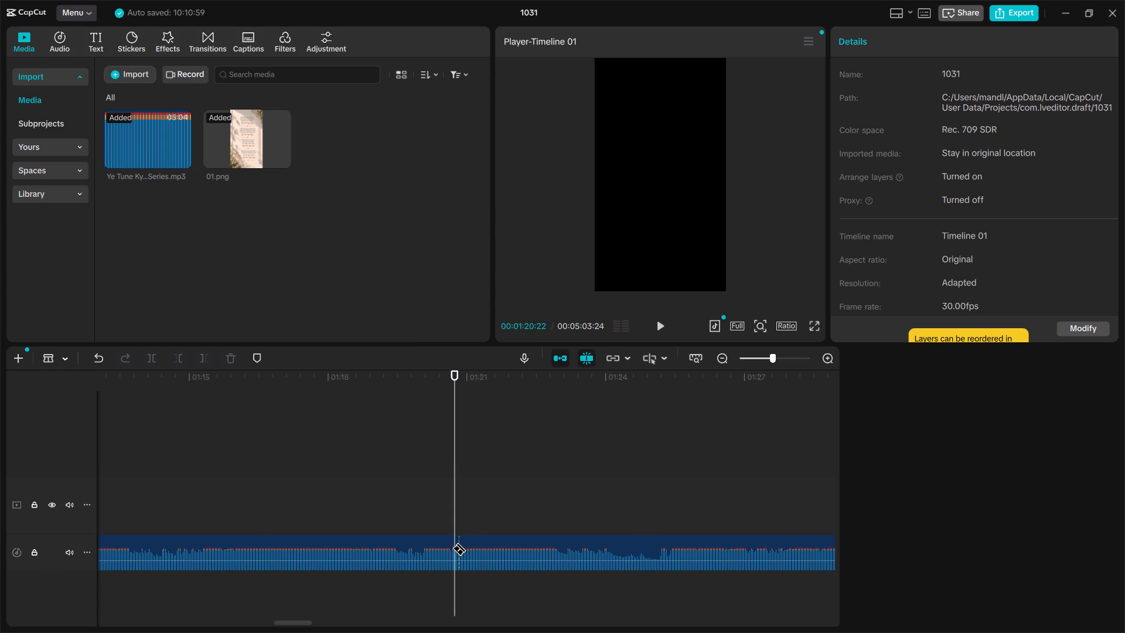
pyautogui.click(455, 546)
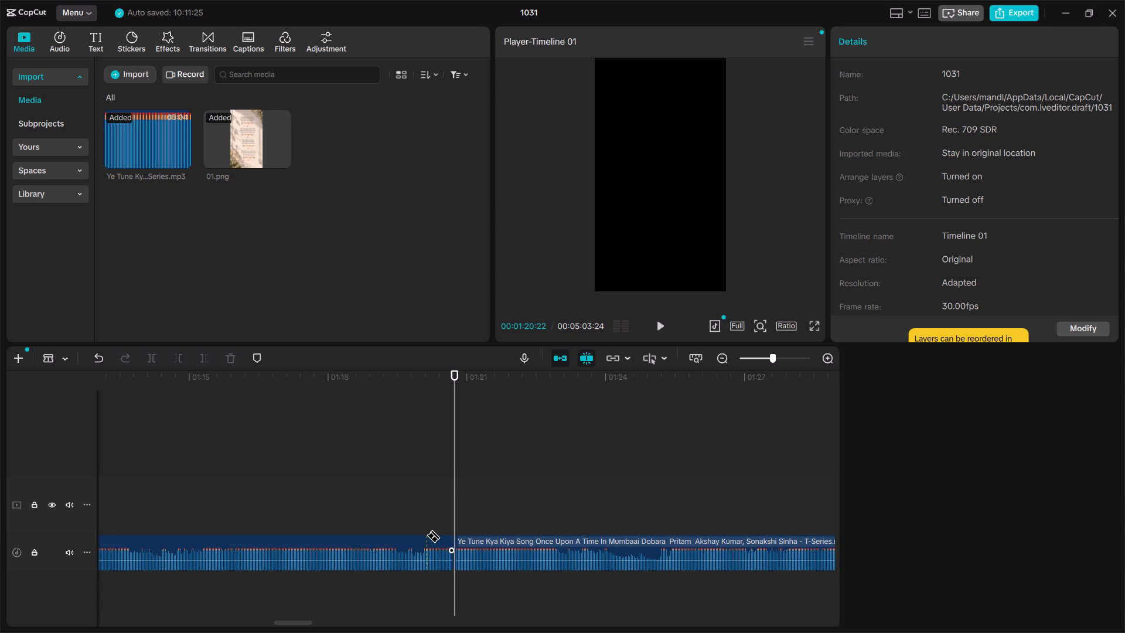
pyautogui.press('a')
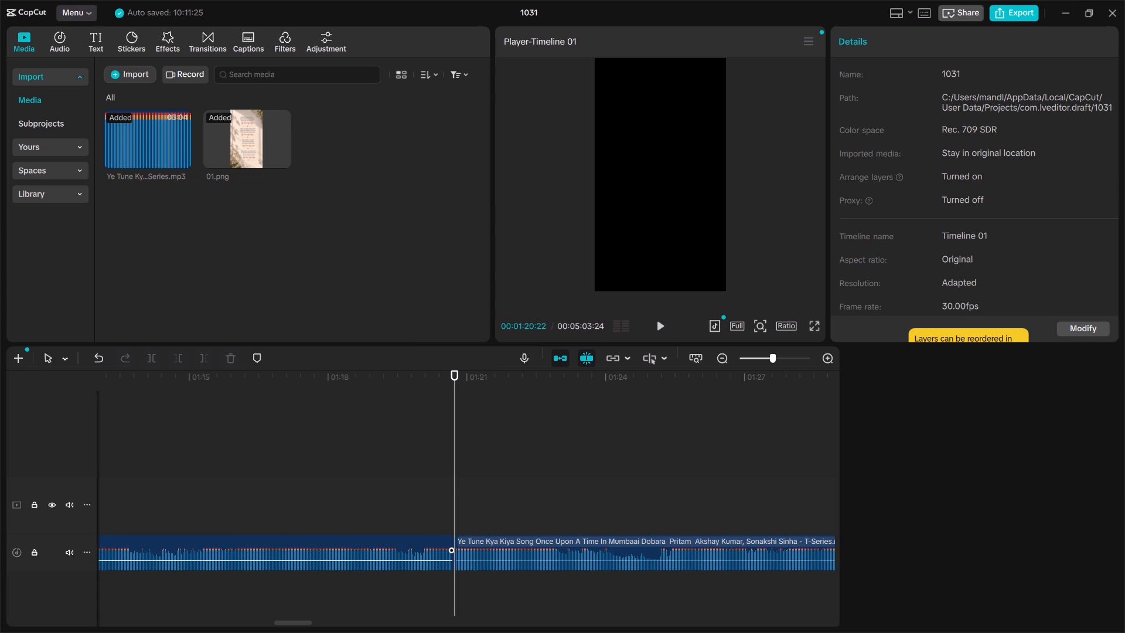
pyautogui.click(411, 550)
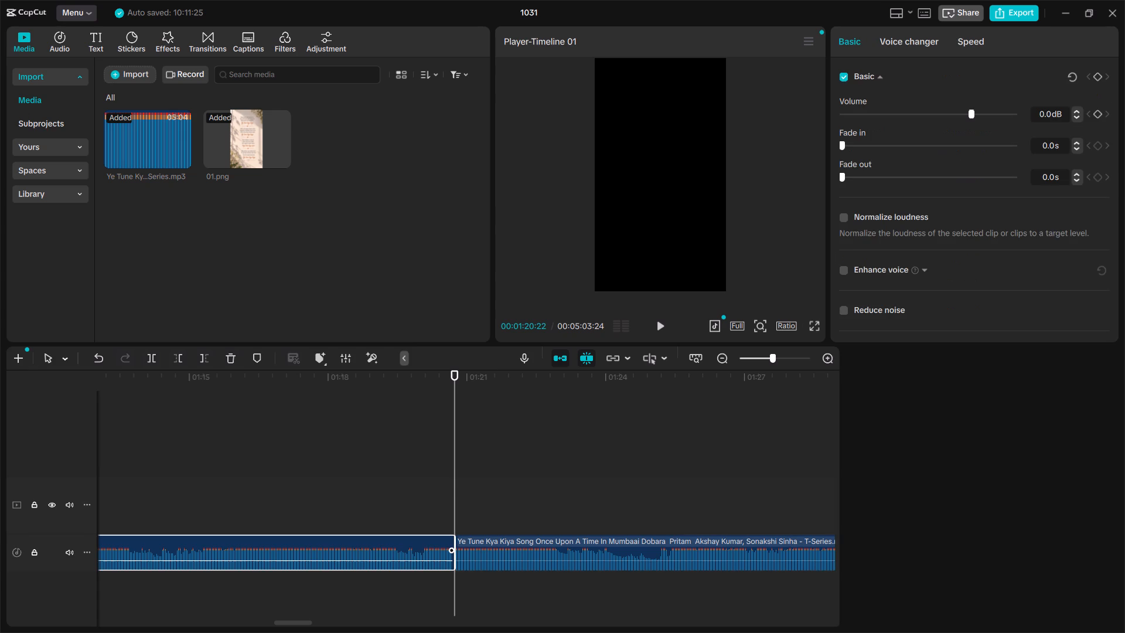
pyautogui.click(233, 363)
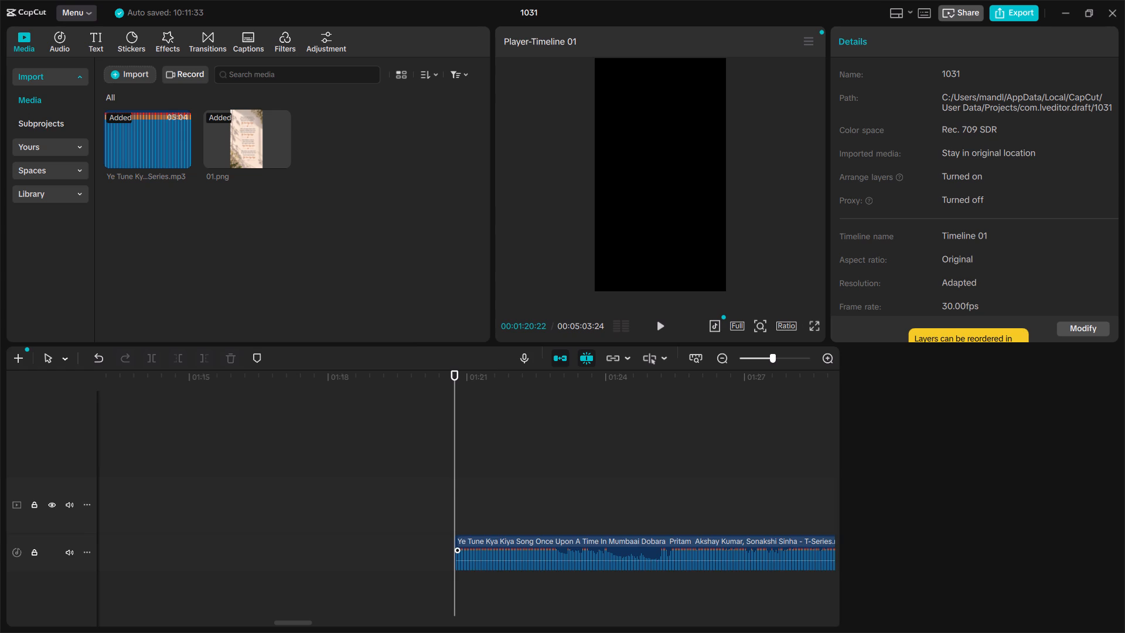
# Move the trimmed song to the start of the audio track, directly beneath 01.png.
pyautogui.moveTo(507, 540); pyautogui.dragTo(39, 525)
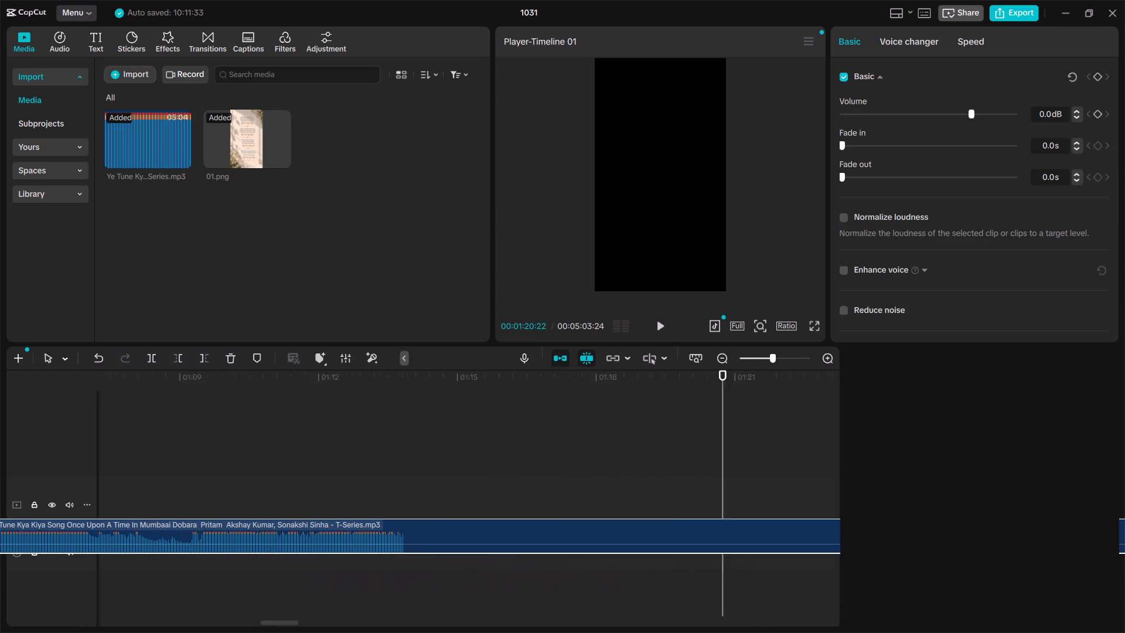
pyautogui.moveTo(39, 525); pyautogui.dragTo(43, 544)
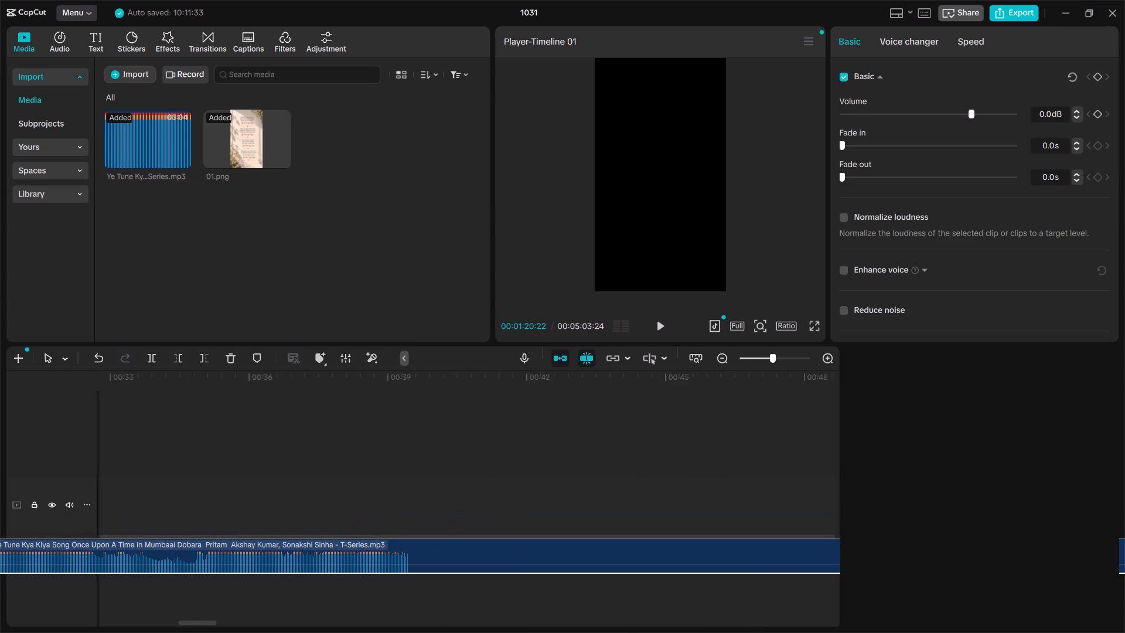
pyautogui.moveTo(43, 544); pyautogui.dragTo(0, 528)
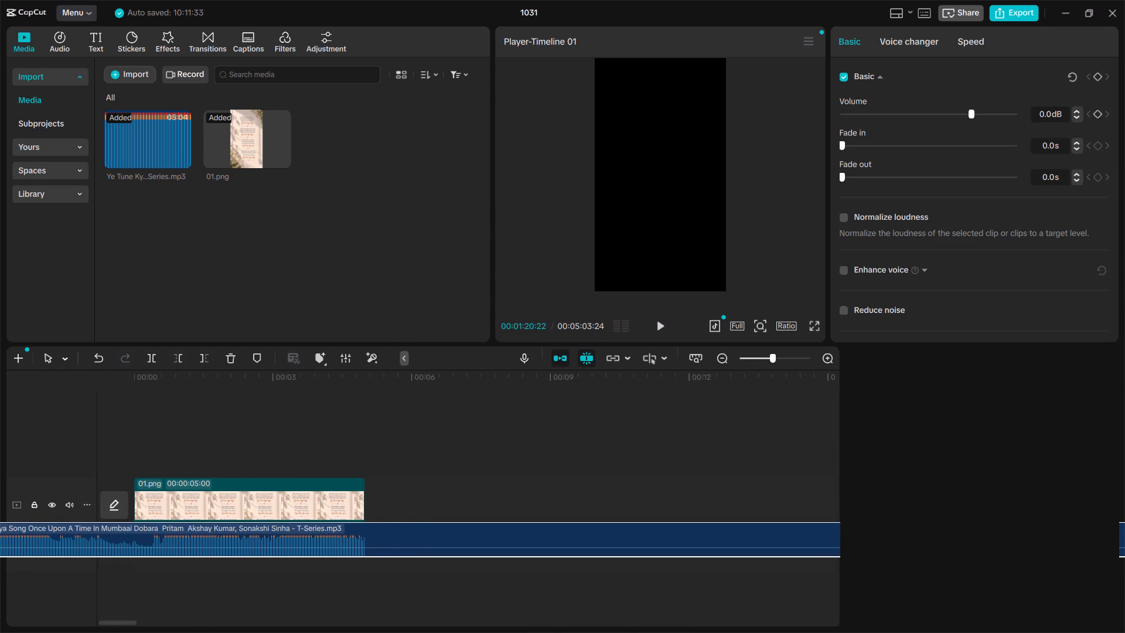
pyautogui.moveTo(0, 528); pyautogui.dragTo(144, 539)
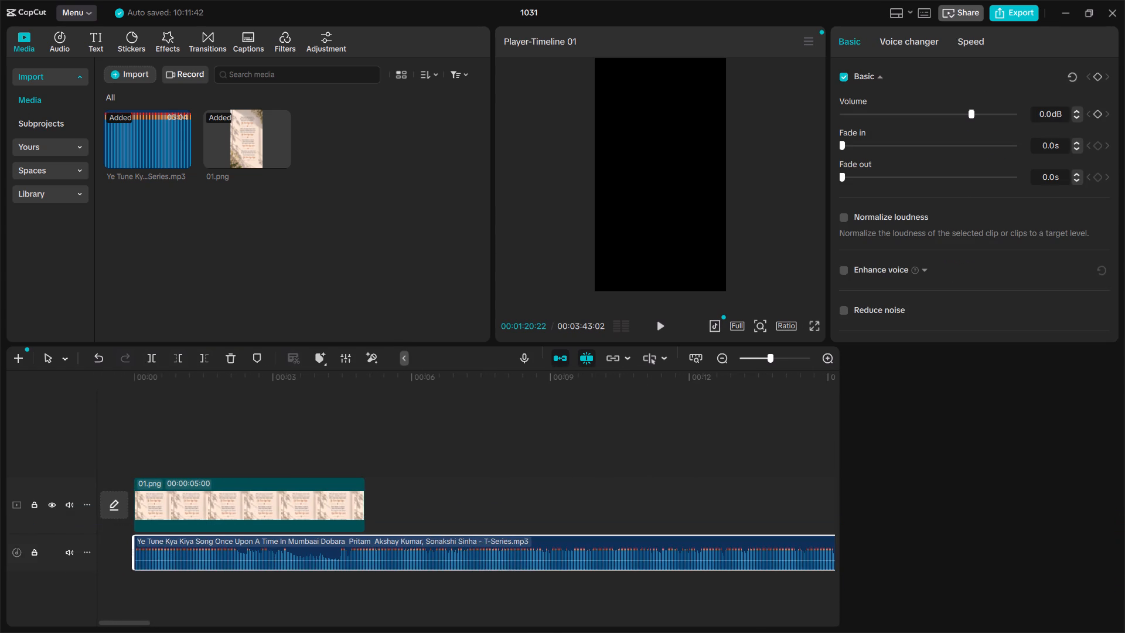
pyautogui.click(135, 468)
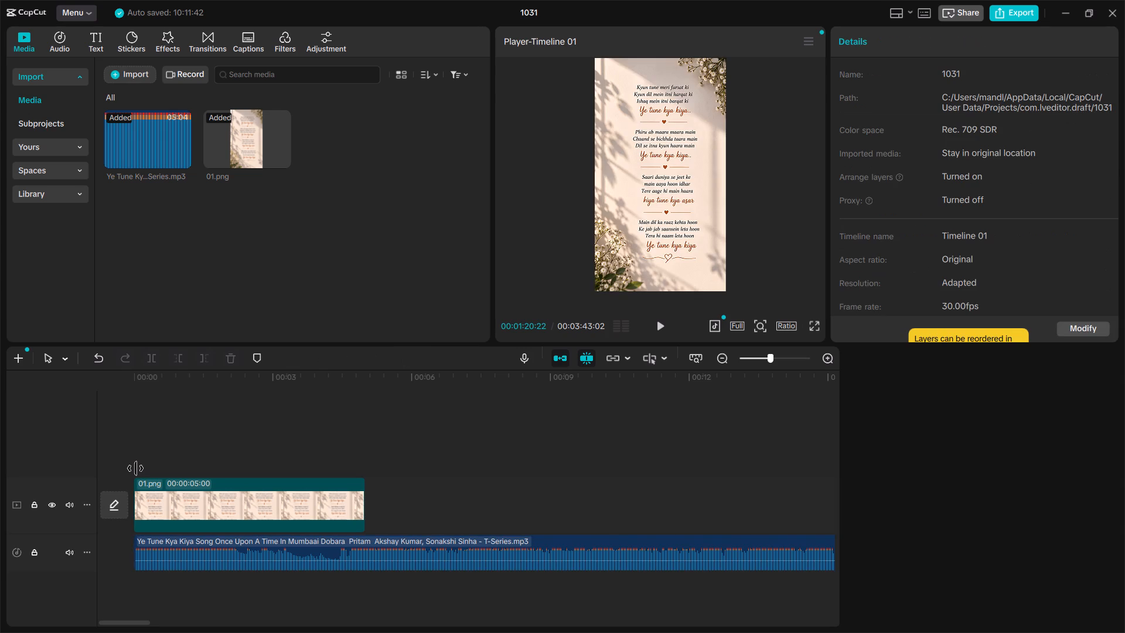
# Extend the 01.png clip on the main track to a duration of 00:01:21:23.
pyautogui.click(318, 512)
pyautogui.hscroll(-1, 318, 512)
pyautogui.keyDown('ctrl'); pyautogui.scroll(-1, 318, 512); pyautogui.keyUp('ctrl')
pyautogui.keyDown('ctrl'); pyautogui.hscroll(-1, 318, 512); pyautogui.keyUp('ctrl')
pyautogui.keyDown('ctrl'); pyautogui.scroll(-13, 318, 512); pyautogui.keyUp('ctrl')
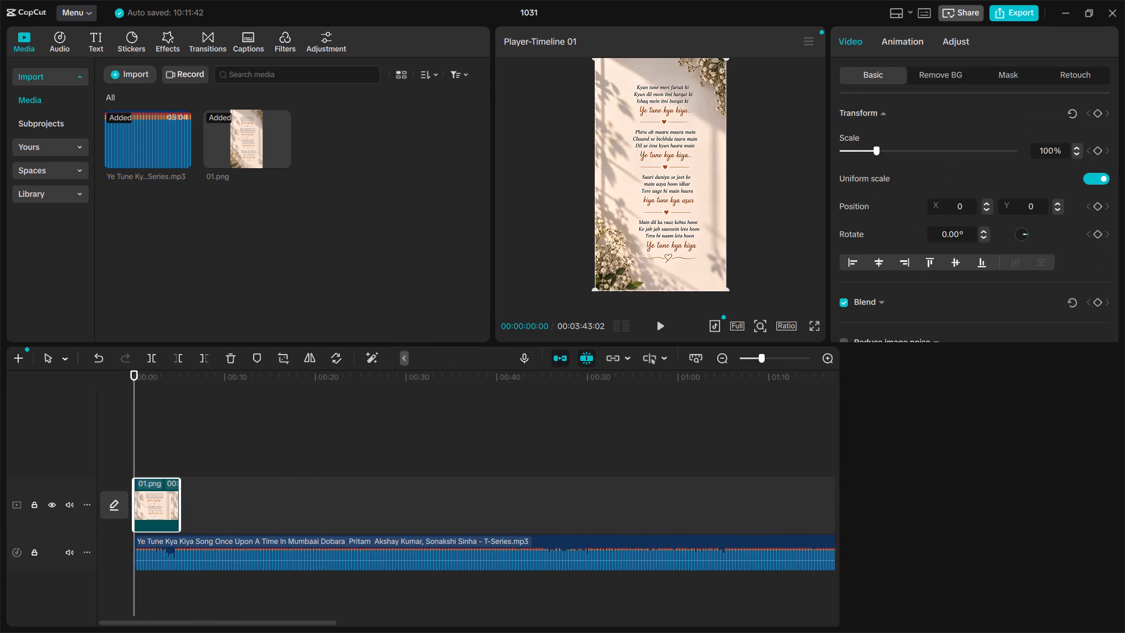
pyautogui.keyDown('ctrl'); pyautogui.scroll(-3, 318, 512); pyautogui.keyUp('ctrl')
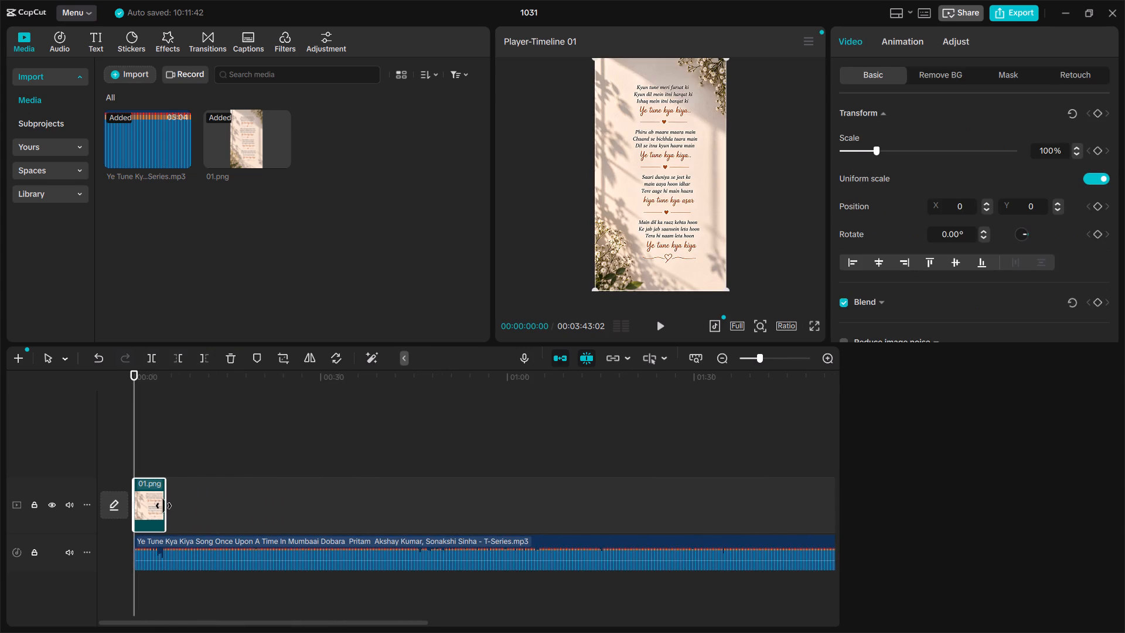
pyautogui.moveTo(166, 506); pyautogui.dragTo(573, 503)
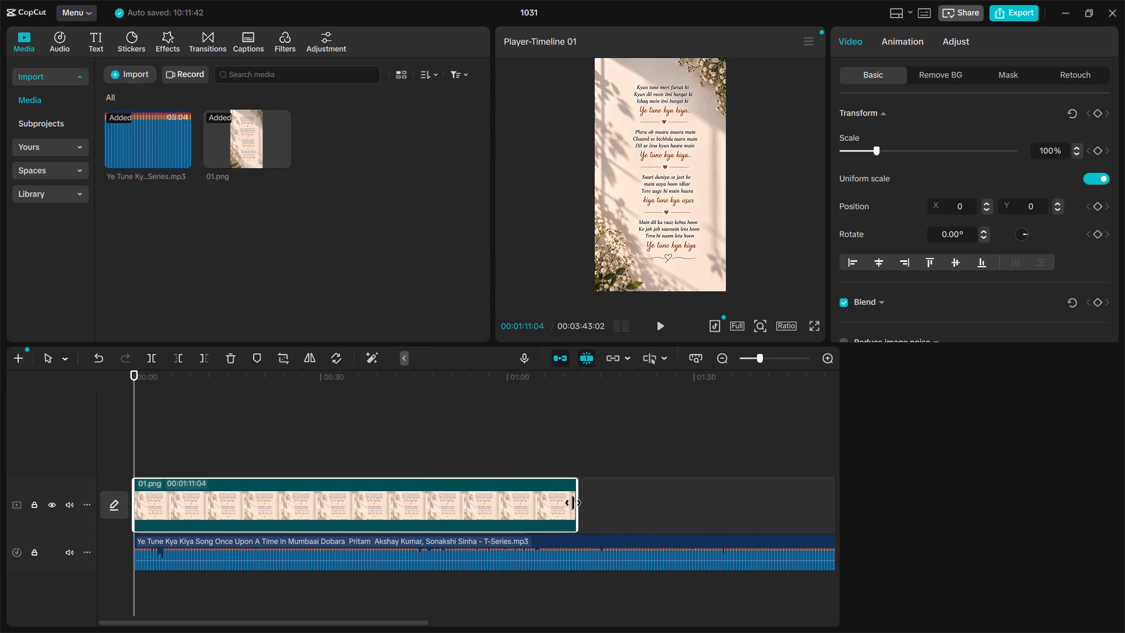
pyautogui.moveTo(573, 503); pyautogui.dragTo(640, 519)
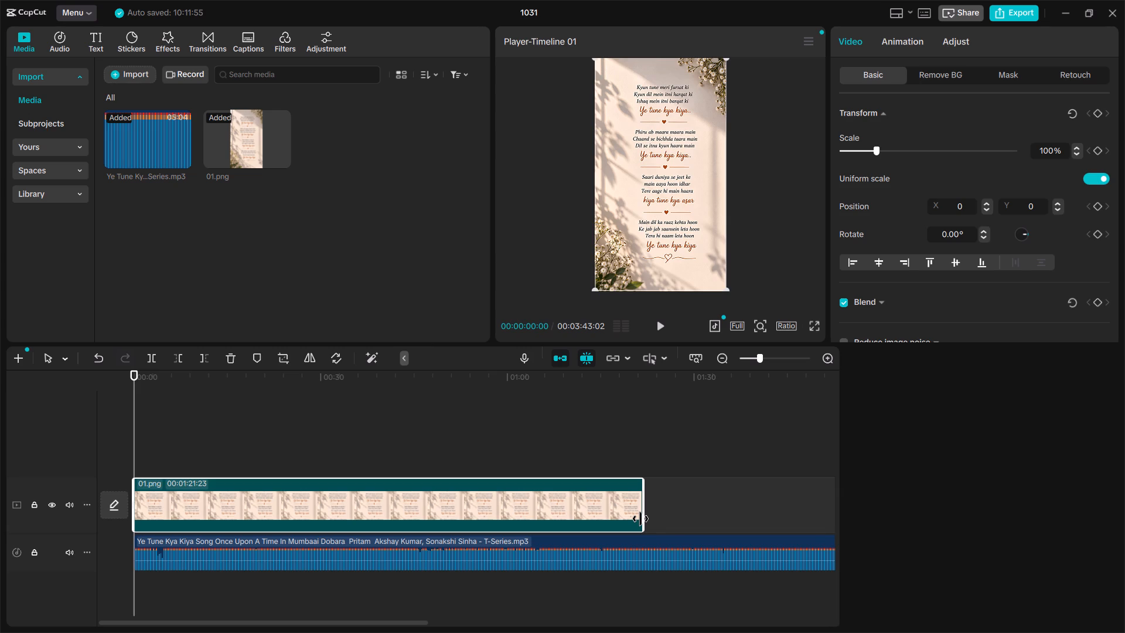
# Play to the end of the wanted section, split 01.png and the song at 00:00:47:09, and delete both parts after the cut.
pyautogui.press('space')
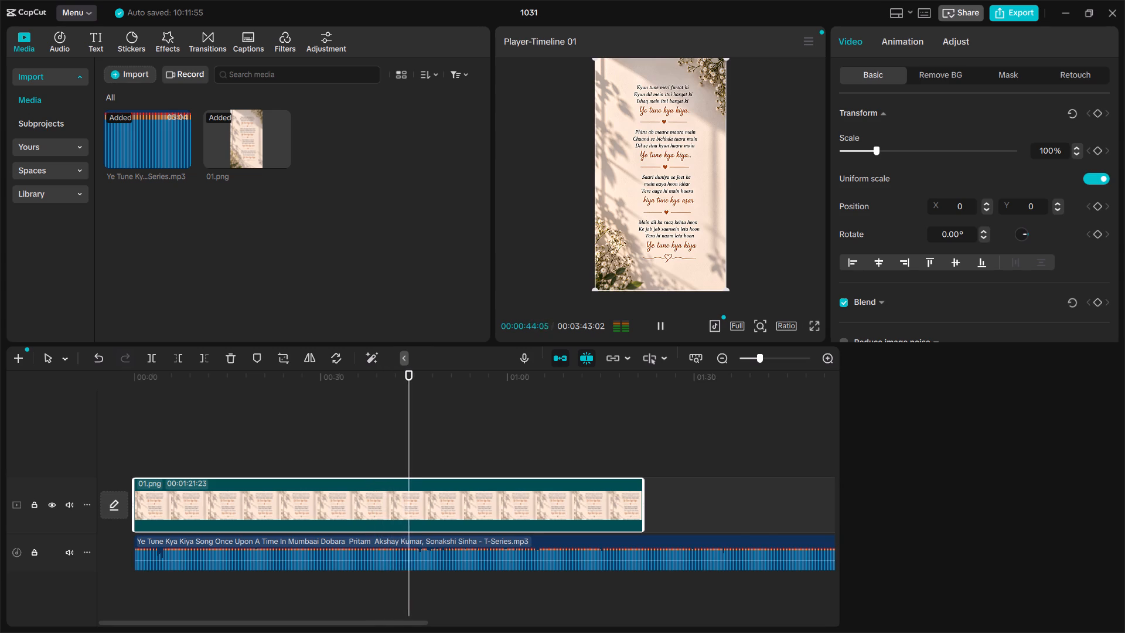
pyautogui.press('space')
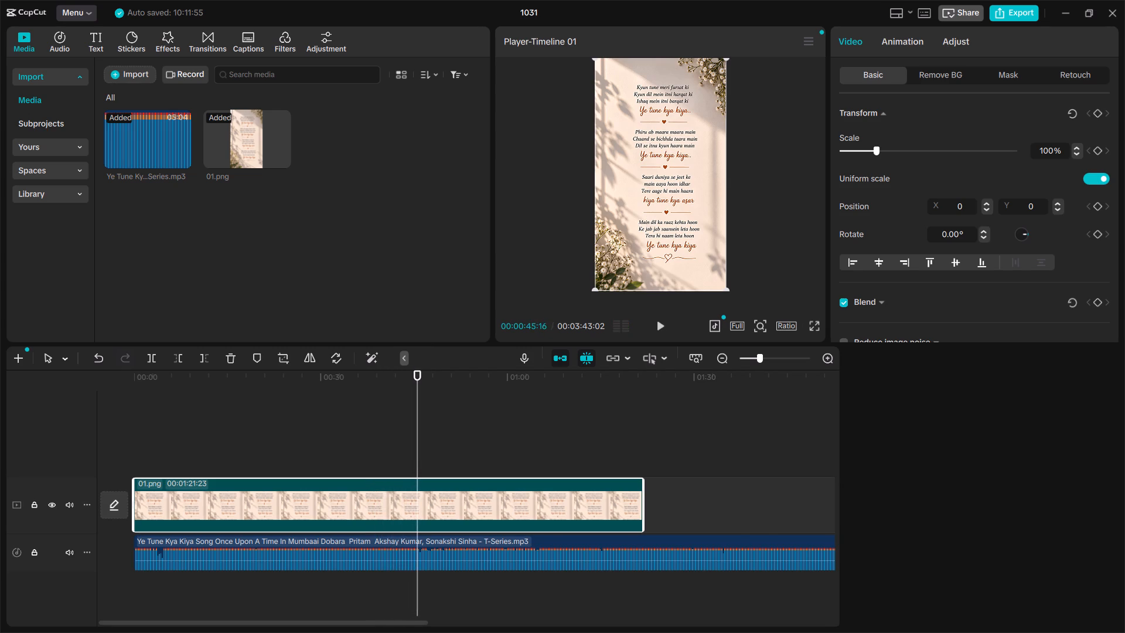
pyautogui.press('space')
pyautogui.press('space')
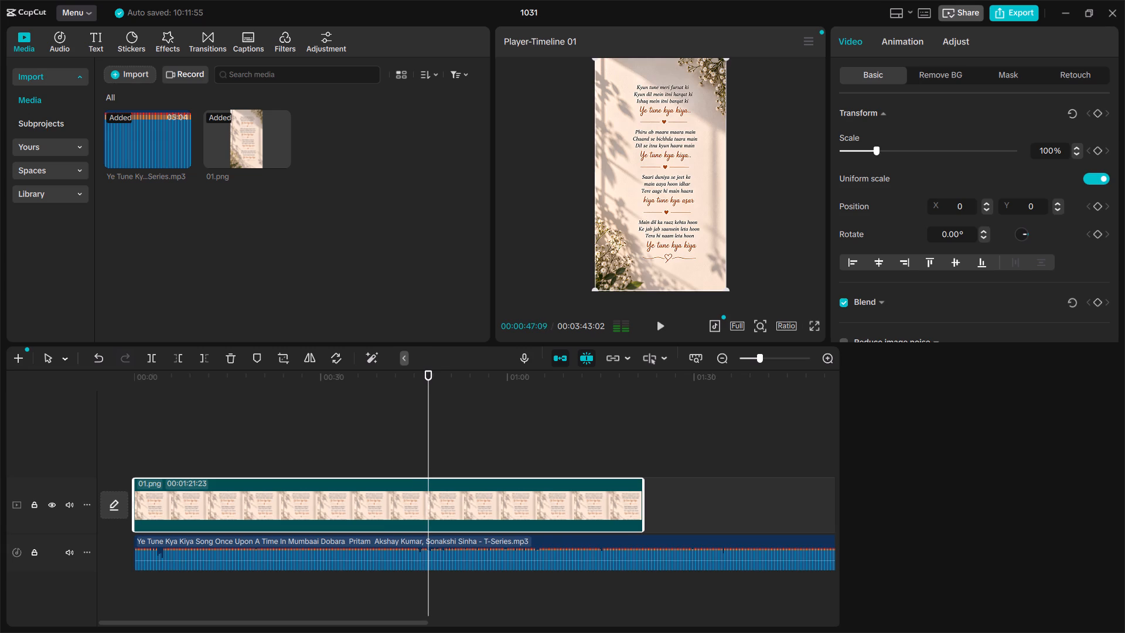
pyautogui.press('b')
pyautogui.click(432, 507)
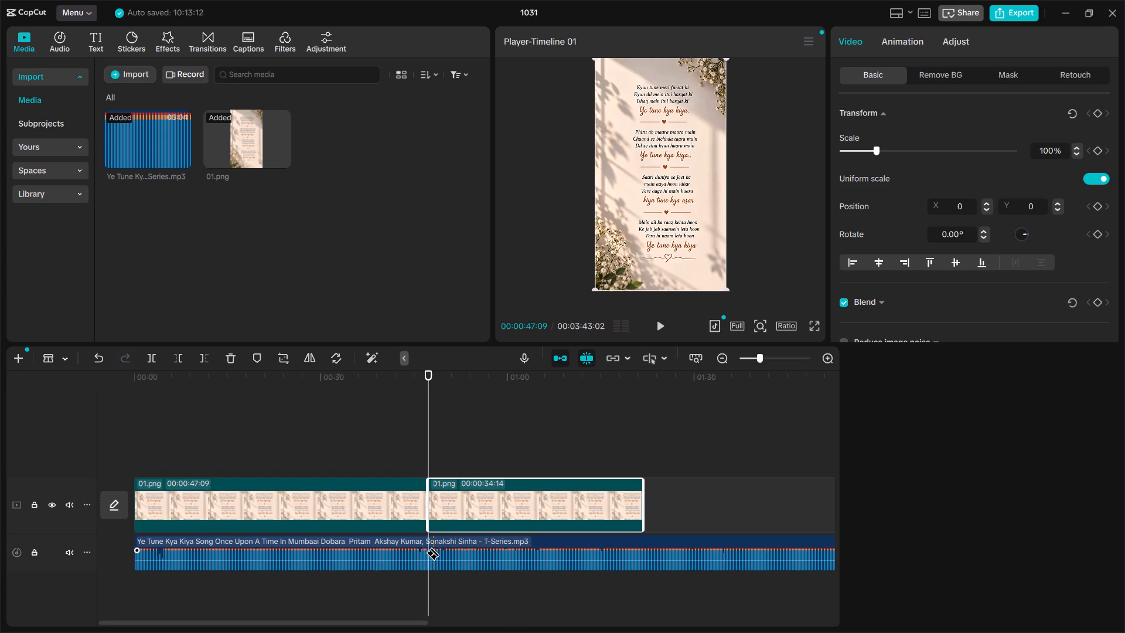
pyautogui.click(432, 550)
pyautogui.press('a')
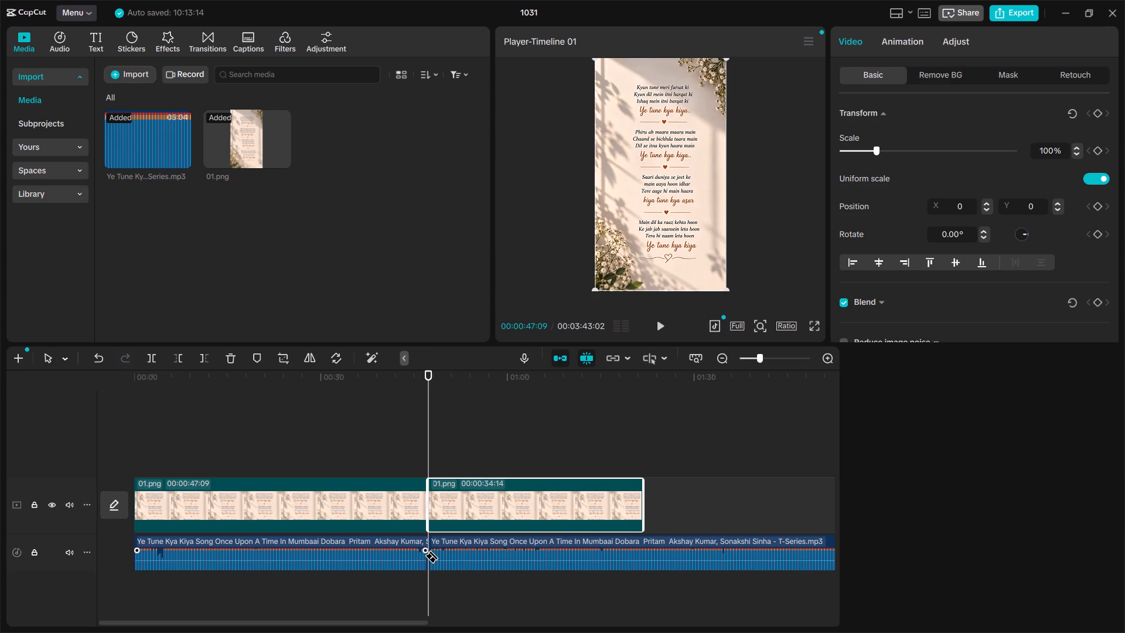
pyautogui.click(482, 547)
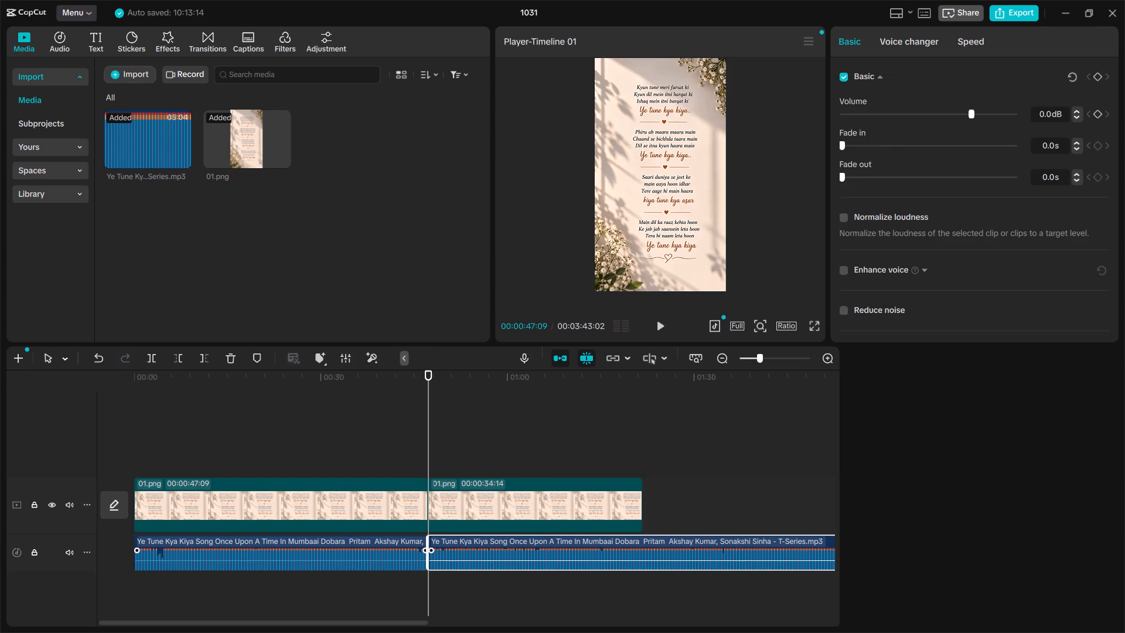
pyautogui.press('Delete')
pyautogui.press('Delete')
pyautogui.click(507, 491)
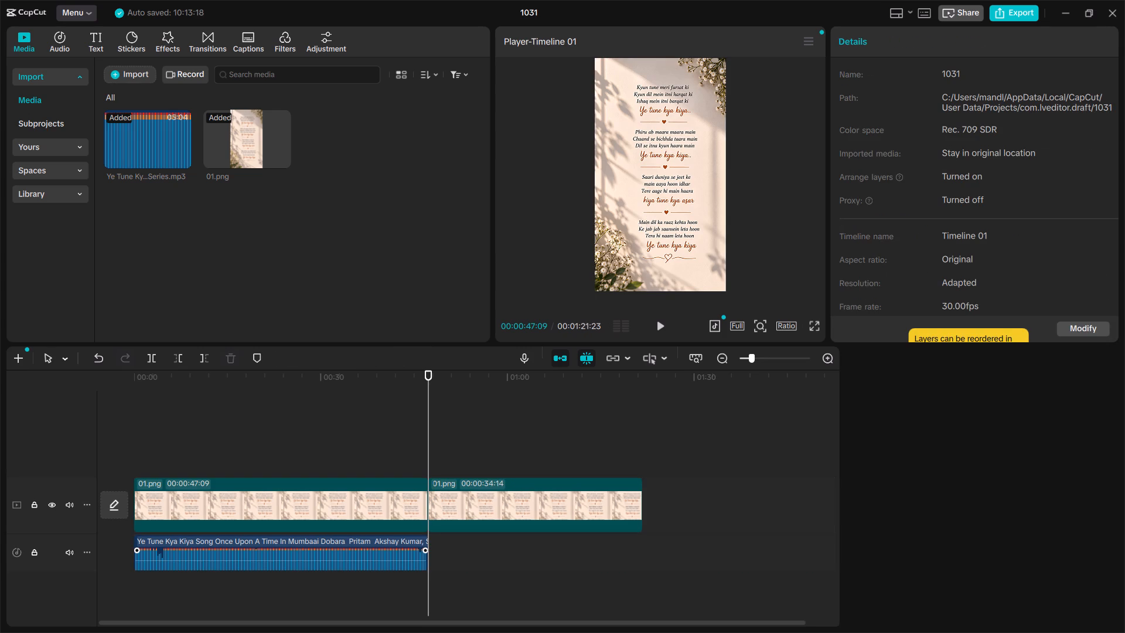
pyautogui.press('Delete')
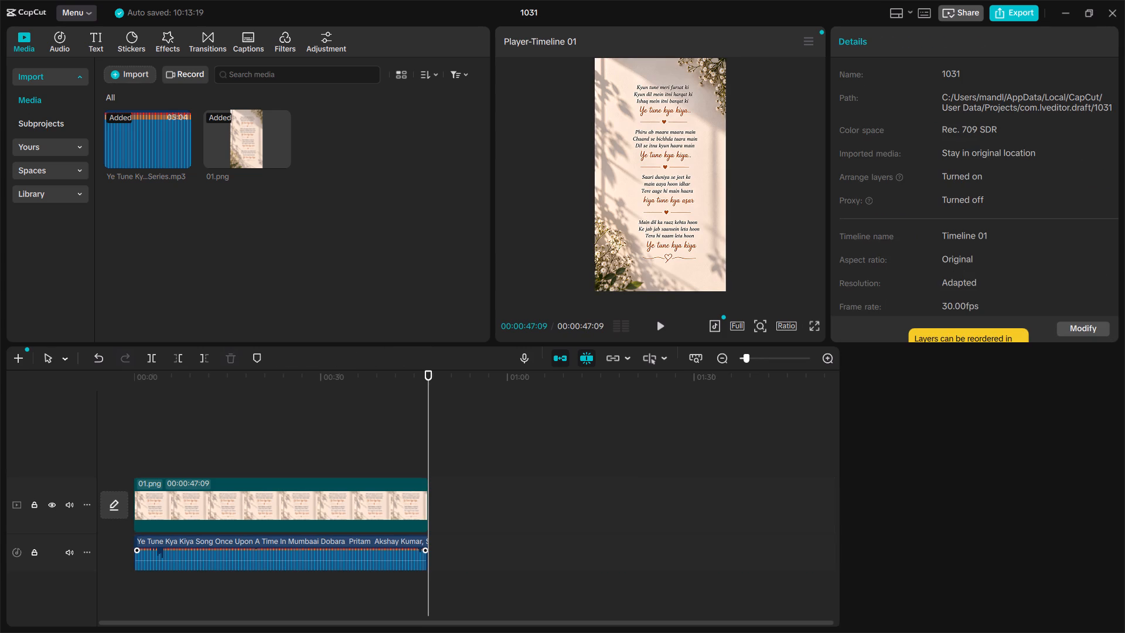
# Examine the trimmed end of both clips and listen to the song from about 00:00:32.
pyautogui.doubleClick(827, 360)
pyautogui.hscroll(7, 627, 390)
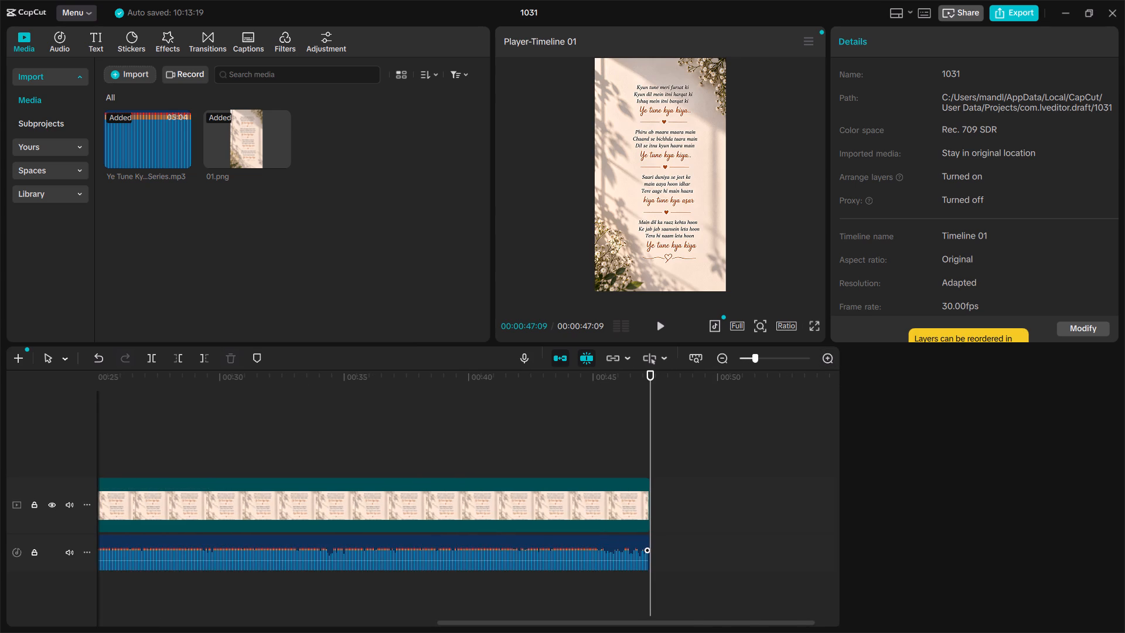
pyautogui.hscroll(4, 627, 390)
pyautogui.hscroll(2, 525, 386)
pyautogui.hscroll(-3, 525, 386)
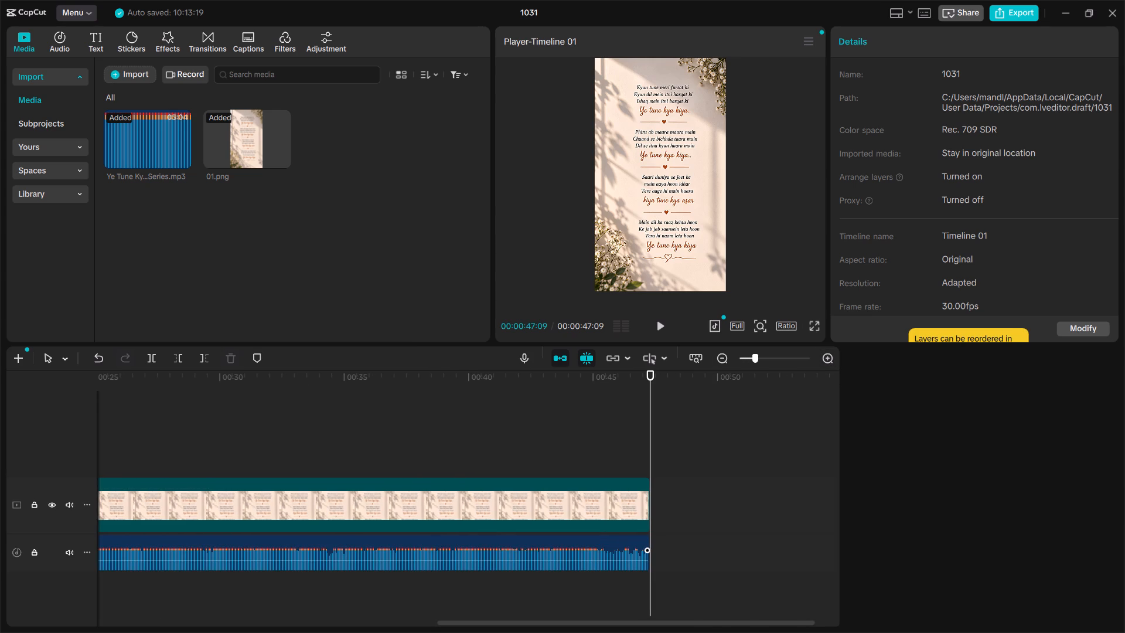
pyautogui.click(530, 396)
pyautogui.hscroll(6, 458, 443)
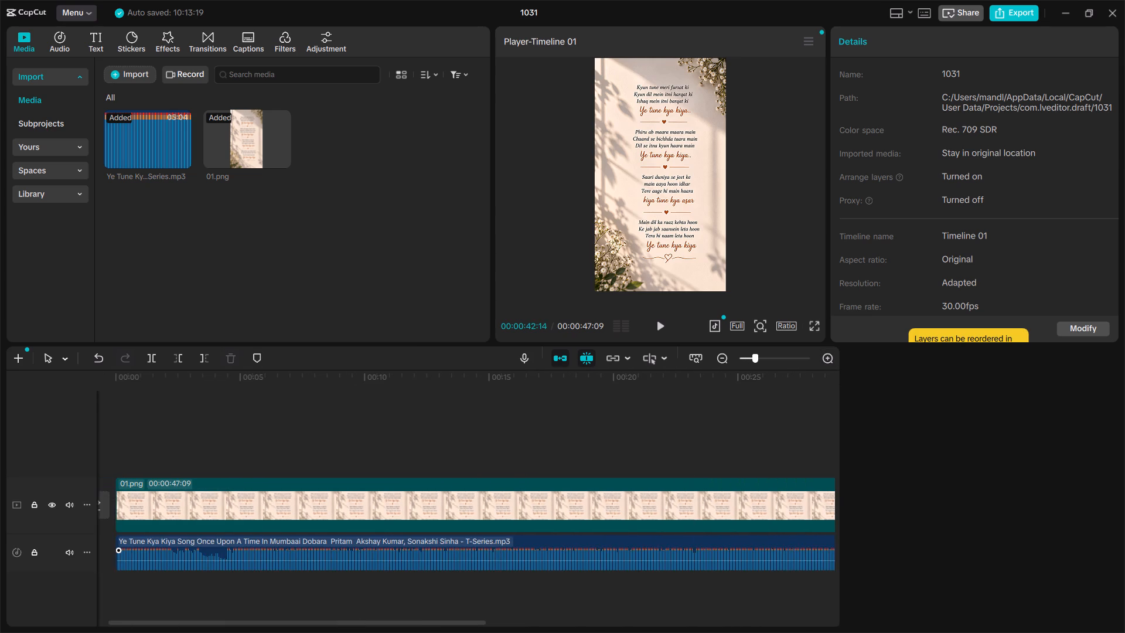
pyautogui.click(755, 359)
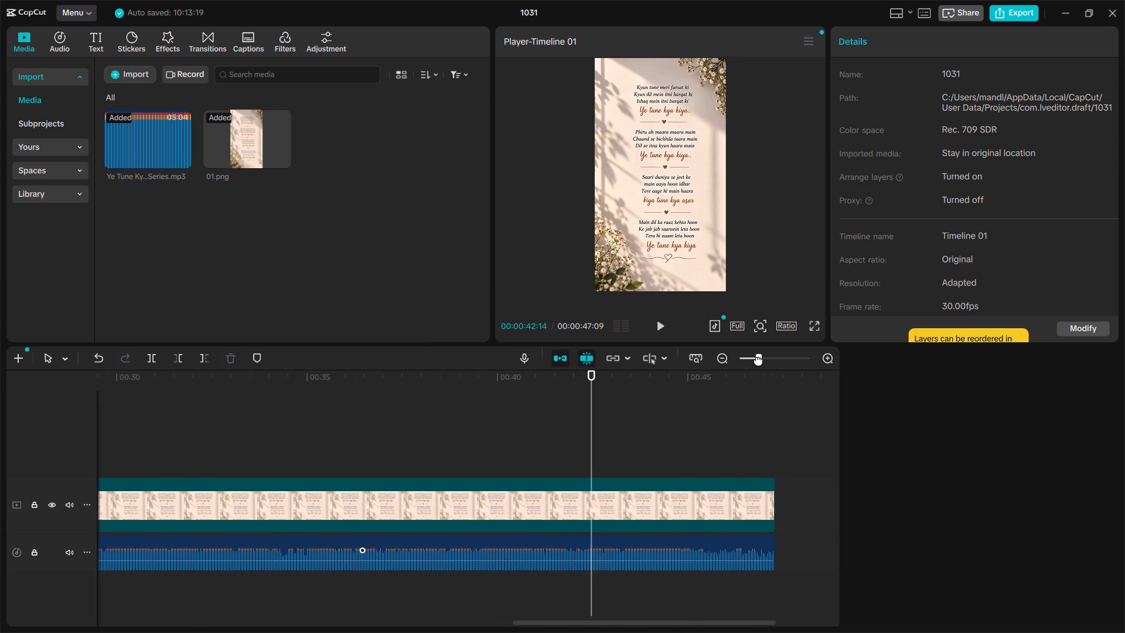
pyautogui.hscroll(3, 578, 541)
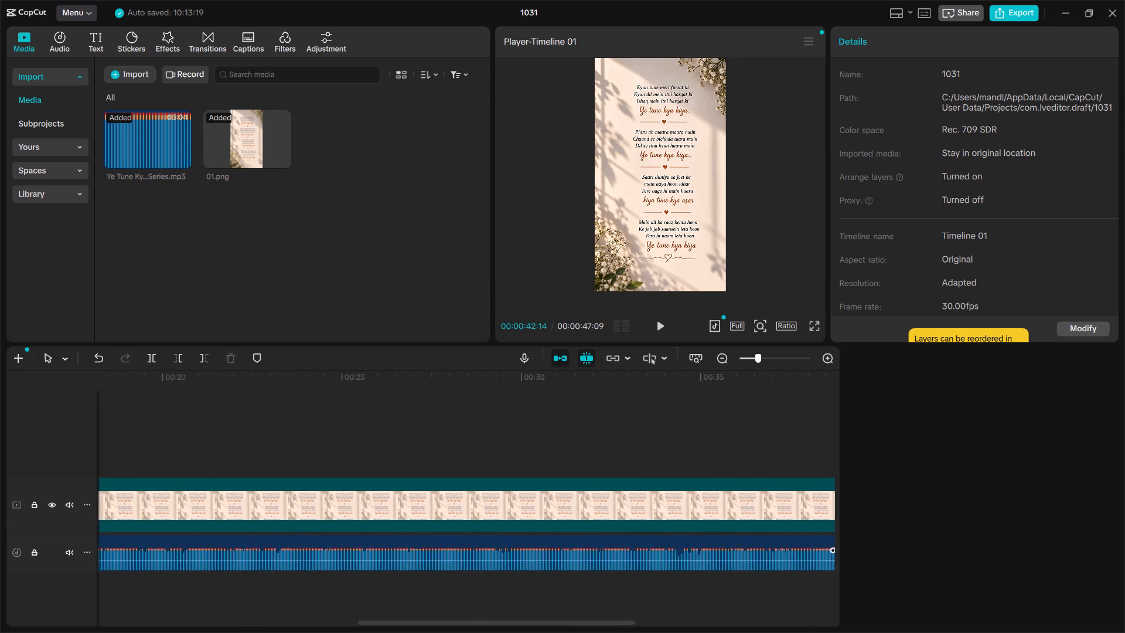
pyautogui.hscroll(2, 578, 541)
pyautogui.moveTo(759, 355); pyautogui.dragTo(755, 356)
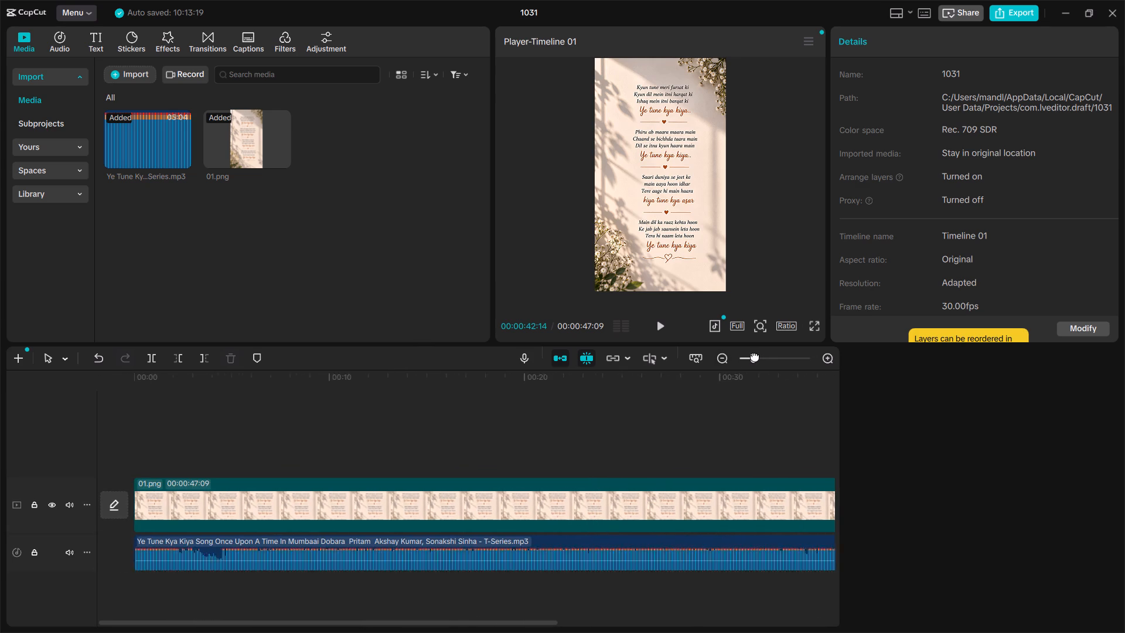
pyautogui.moveTo(755, 356); pyautogui.dragTo(752, 357)
pyautogui.click(578, 469)
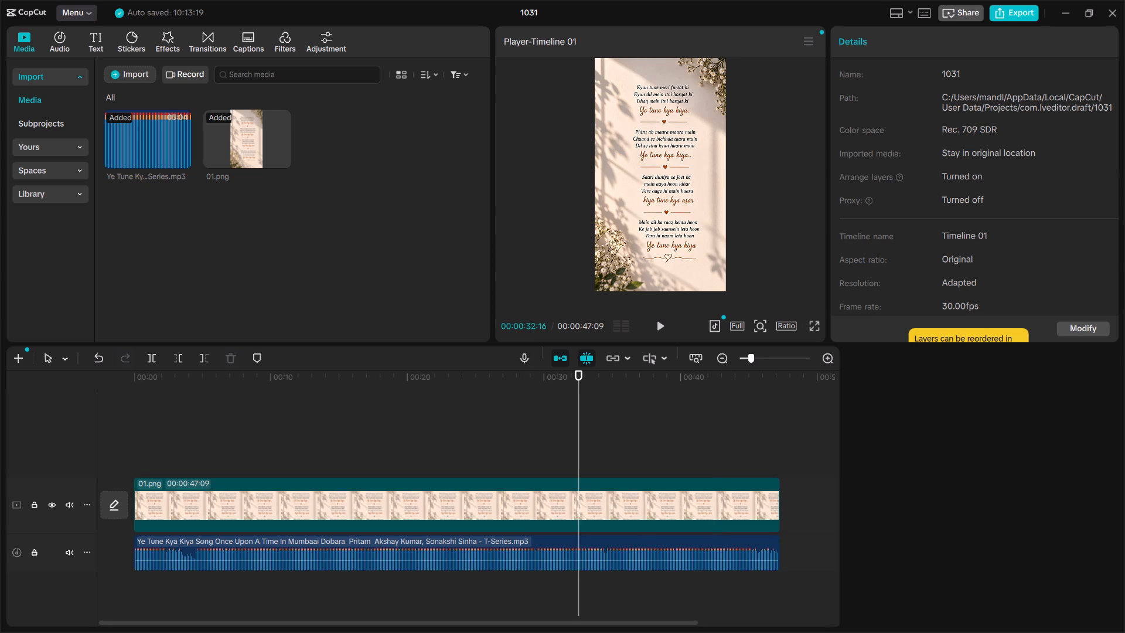
pyautogui.press('space')
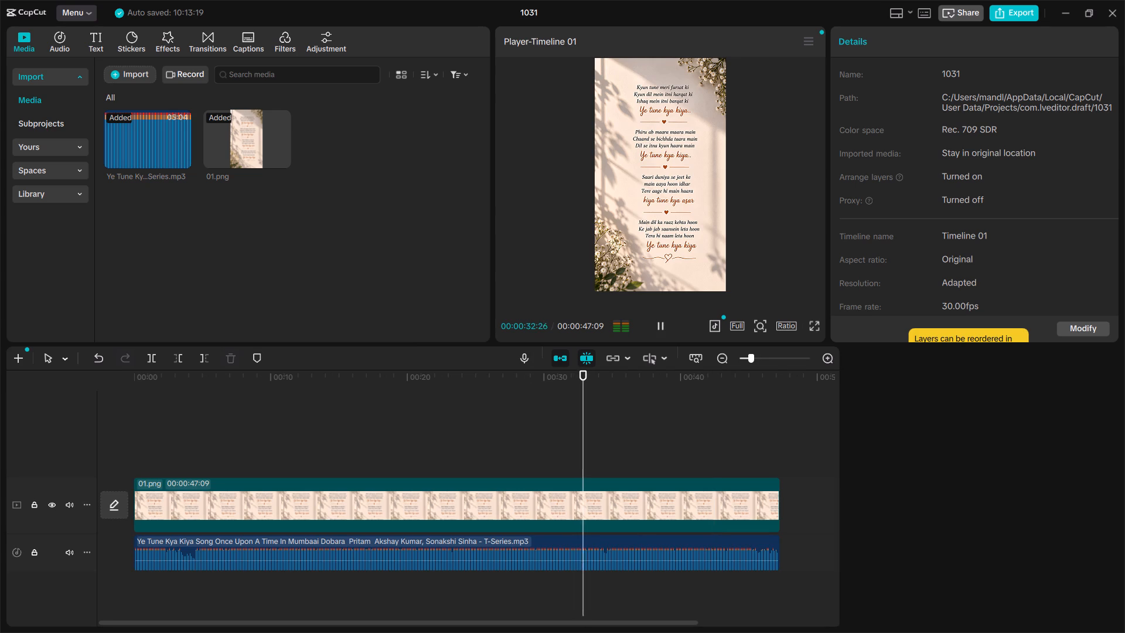
pyautogui.press('0')
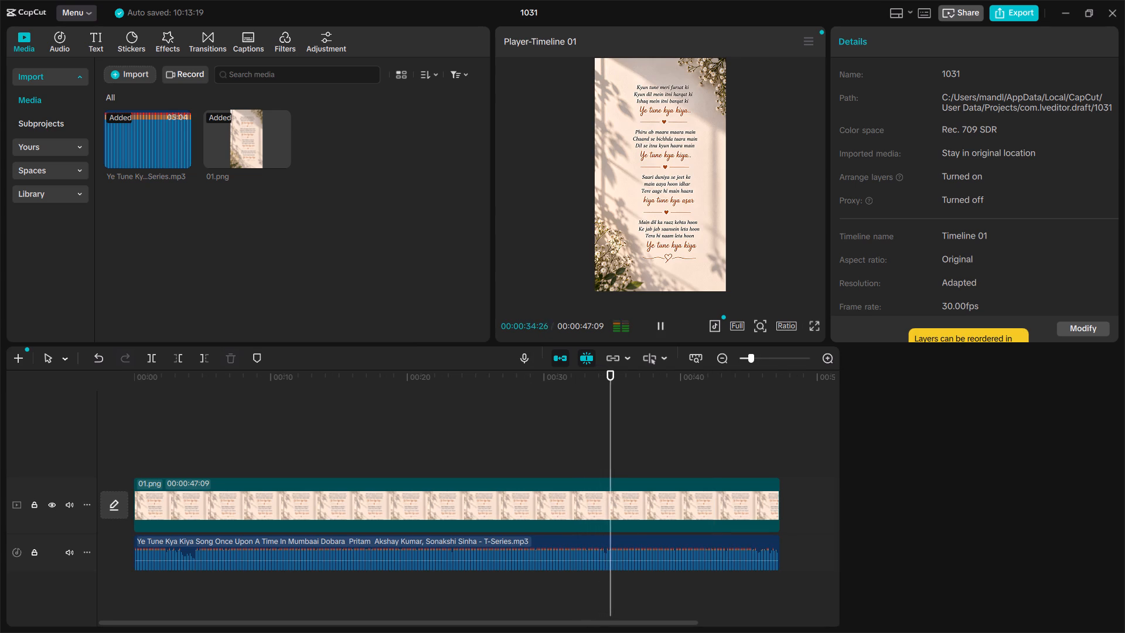
# Listen to the opening, shift the song about 1 second later, and extend its start back to the beginning of the timeline.
pyautogui.moveTo(618, 396); pyautogui.dragTo(98, 503)
pyautogui.press('space')
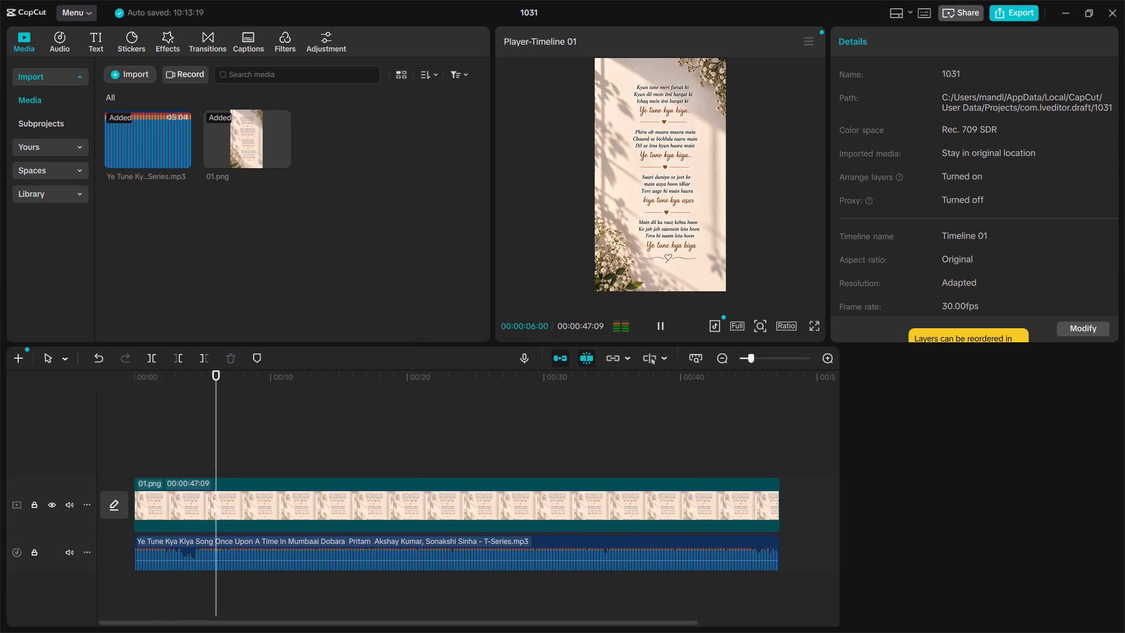
pyautogui.click(244, 475)
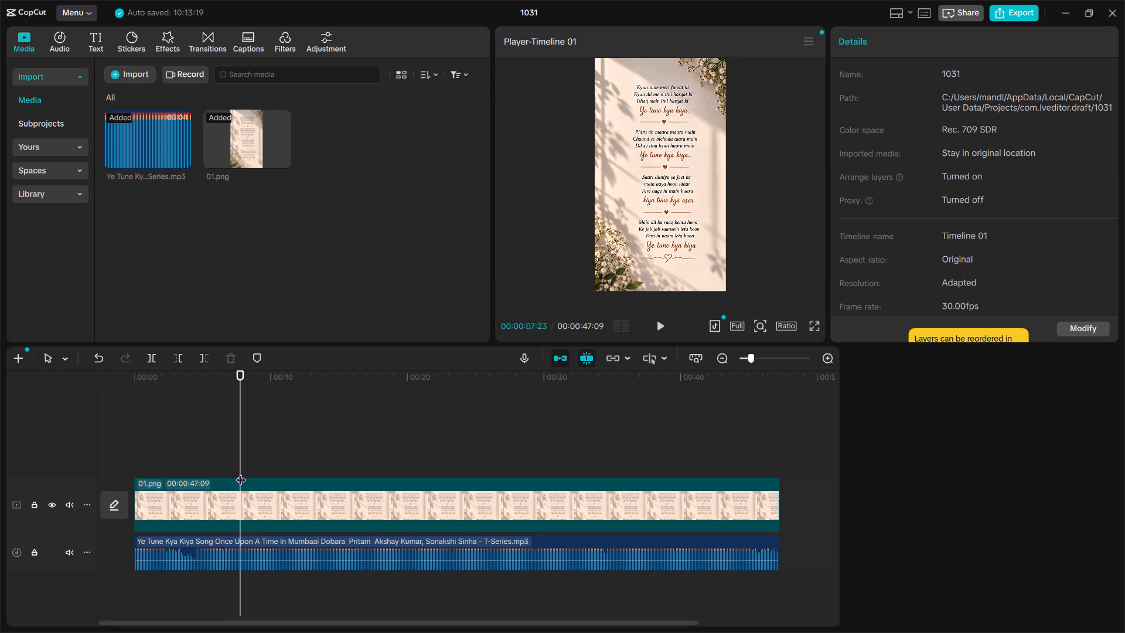
pyautogui.moveTo(240, 472); pyautogui.dragTo(122, 488)
pyautogui.press('space')
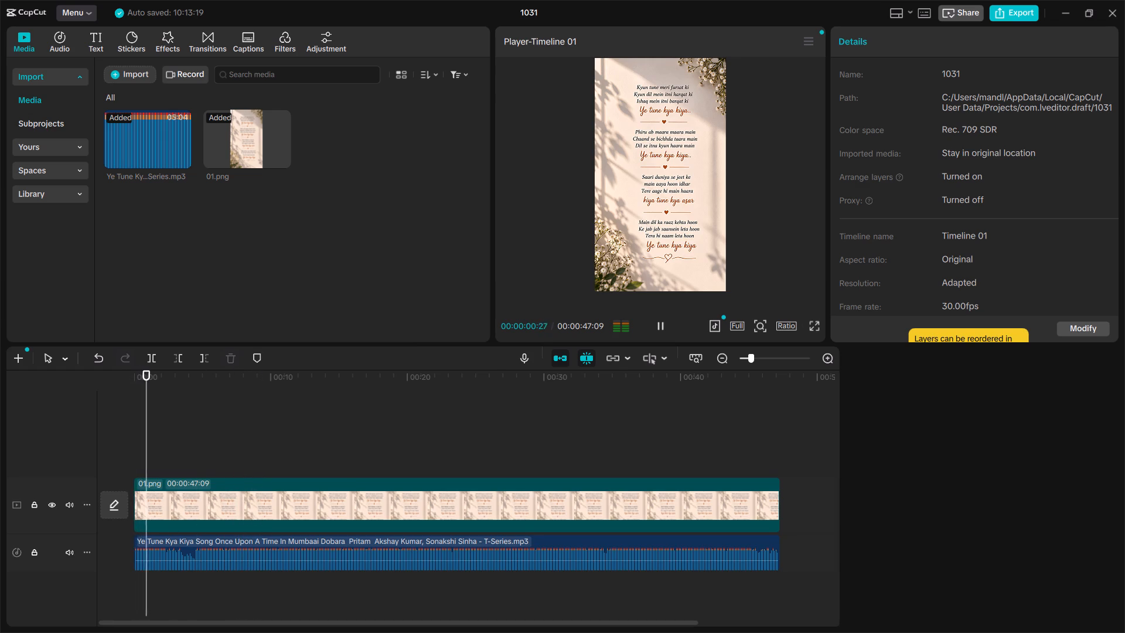
pyautogui.press('space')
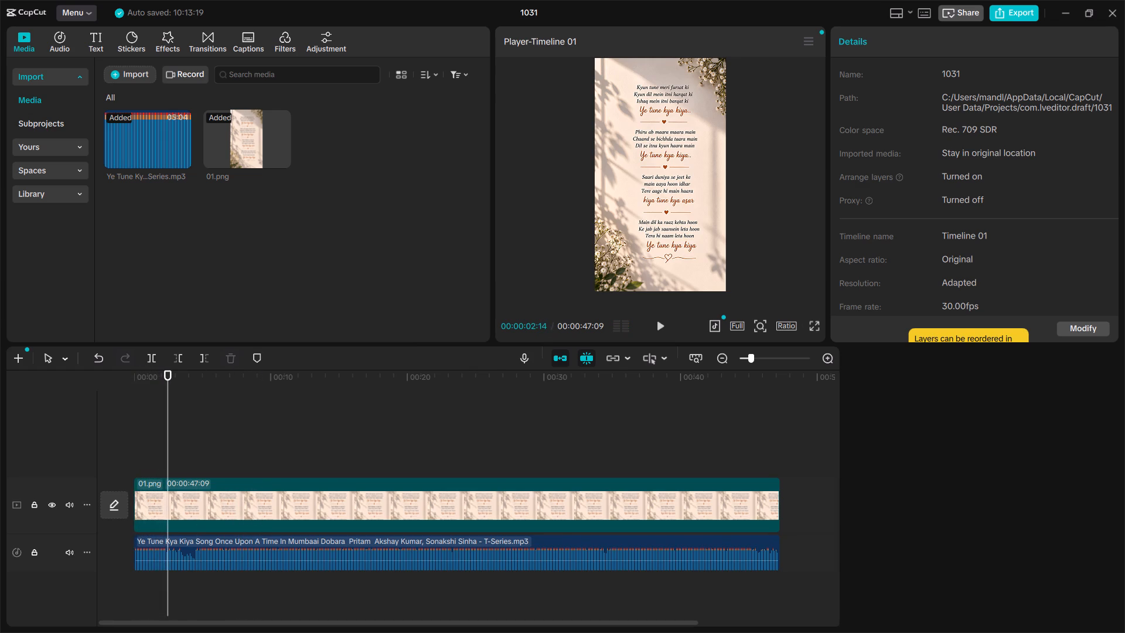
pyautogui.moveTo(195, 542); pyautogui.dragTo(207, 542)
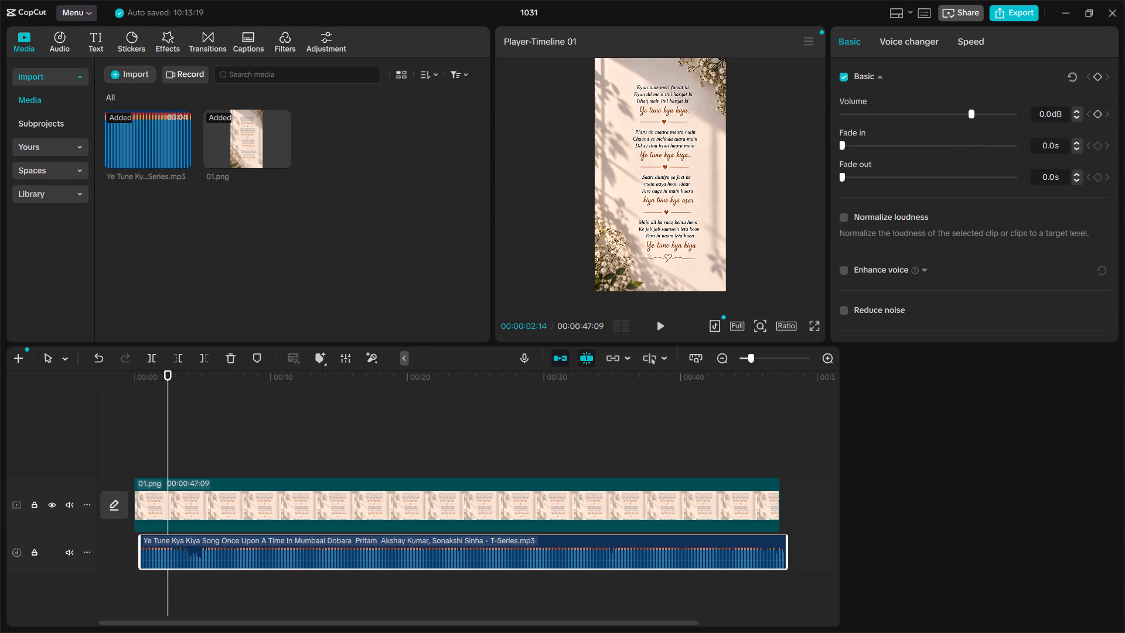
pyautogui.moveTo(207, 542); pyautogui.dragTo(210, 542)
pyautogui.moveTo(147, 546); pyautogui.dragTo(114, 548)
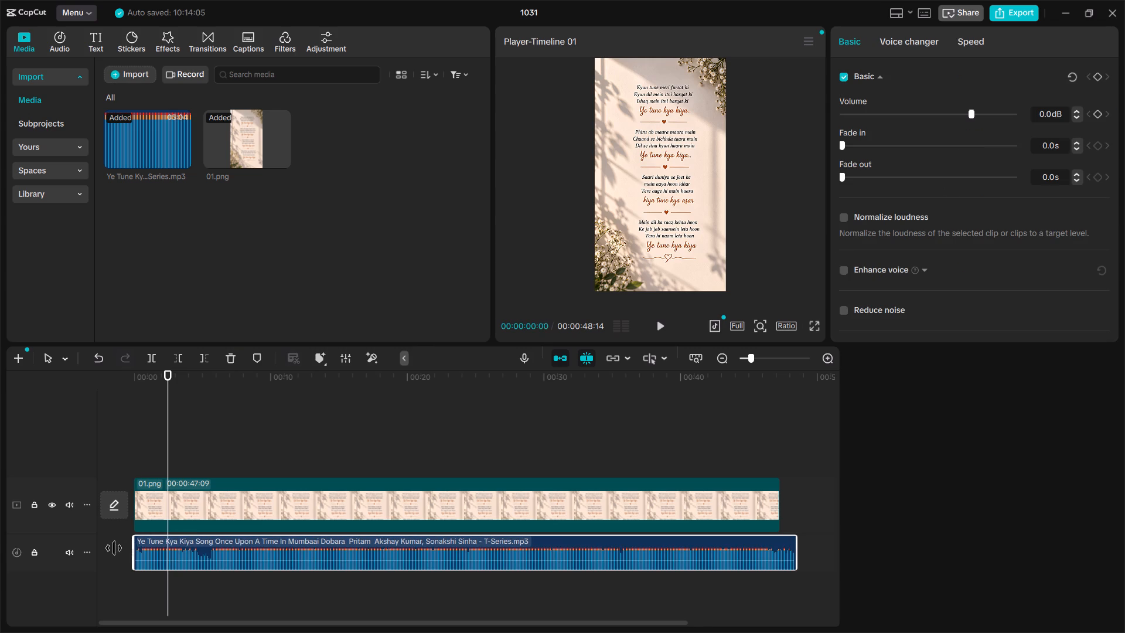
pyautogui.moveTo(114, 548); pyautogui.dragTo(112, 549)
# Listen to the opening, trim about 0.4 seconds off the song's start, and move it back to the beginning of the timeline.
pyautogui.click(128, 458)
pyautogui.click(128, 458)
pyautogui.moveTo(128, 458); pyautogui.dragTo(168, 446)
pyautogui.moveTo(168, 446); pyautogui.dragTo(159, 447)
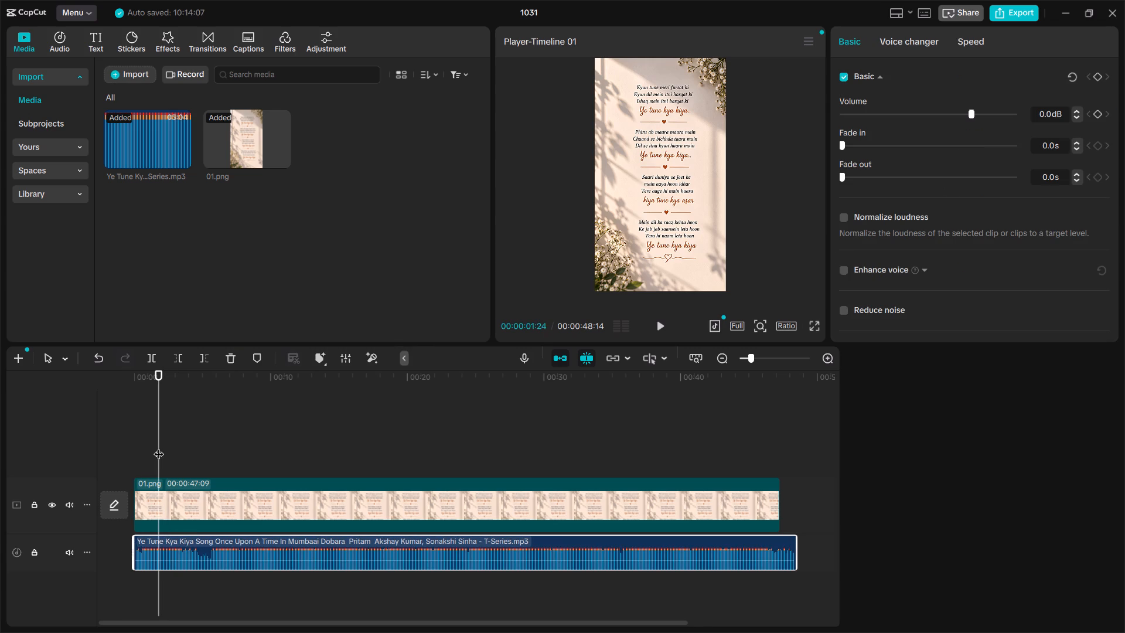
pyautogui.moveTo(159, 447); pyautogui.dragTo(123, 451)
pyautogui.press('space')
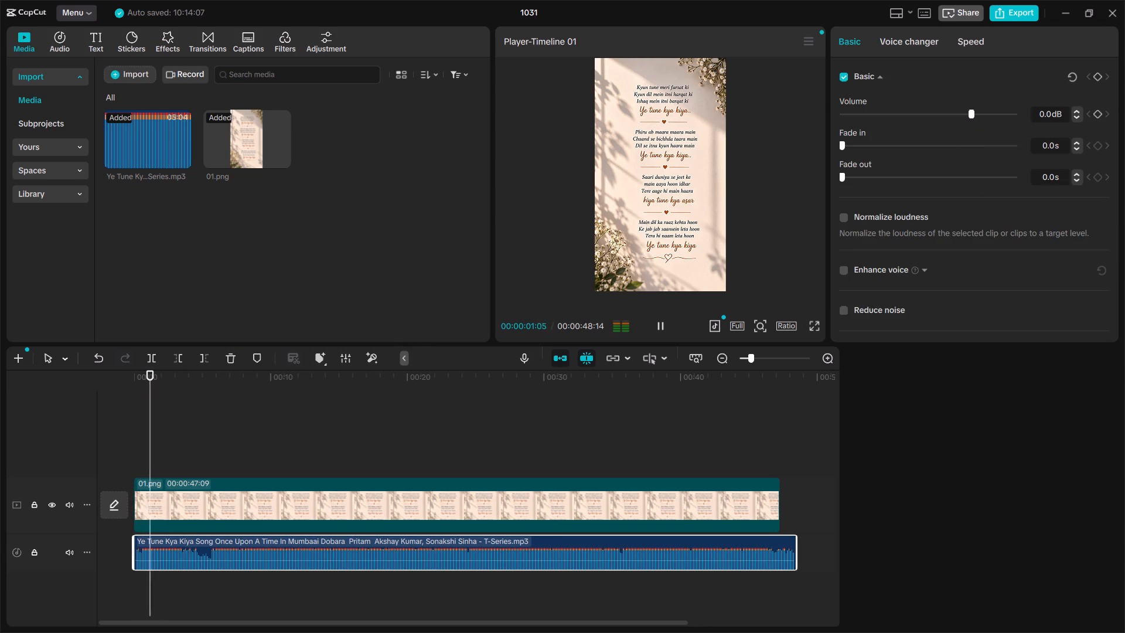
pyautogui.doubleClick(123, 451)
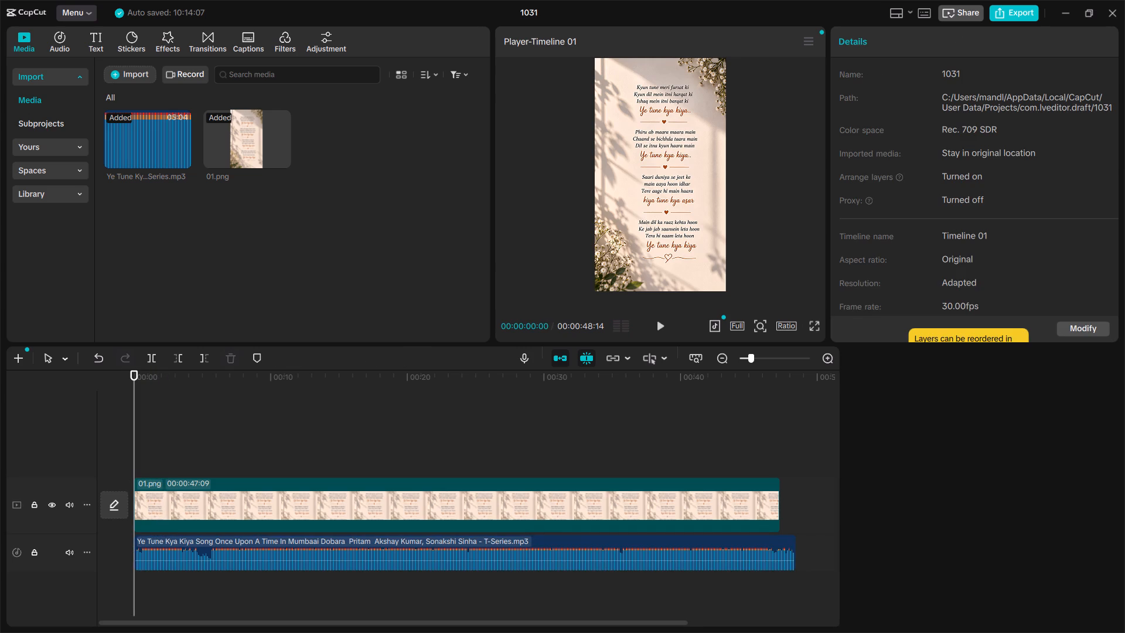
pyautogui.moveTo(135, 554); pyautogui.dragTo(144, 557)
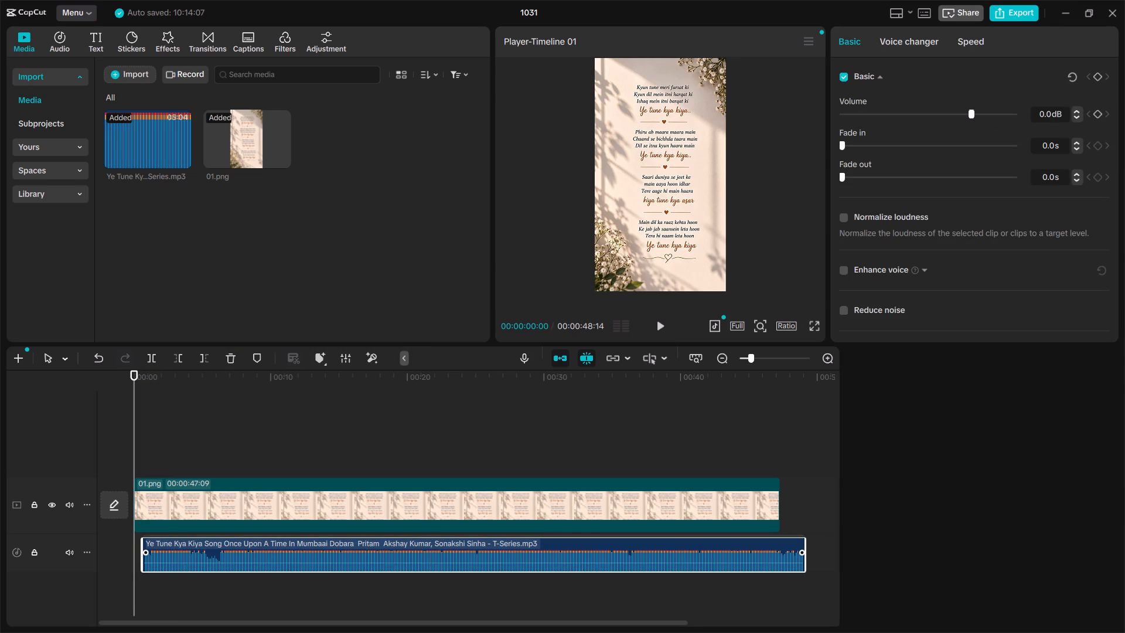
pyautogui.moveTo(144, 557); pyautogui.dragTo(142, 556)
pyautogui.moveTo(141, 555); pyautogui.dragTo(144, 556)
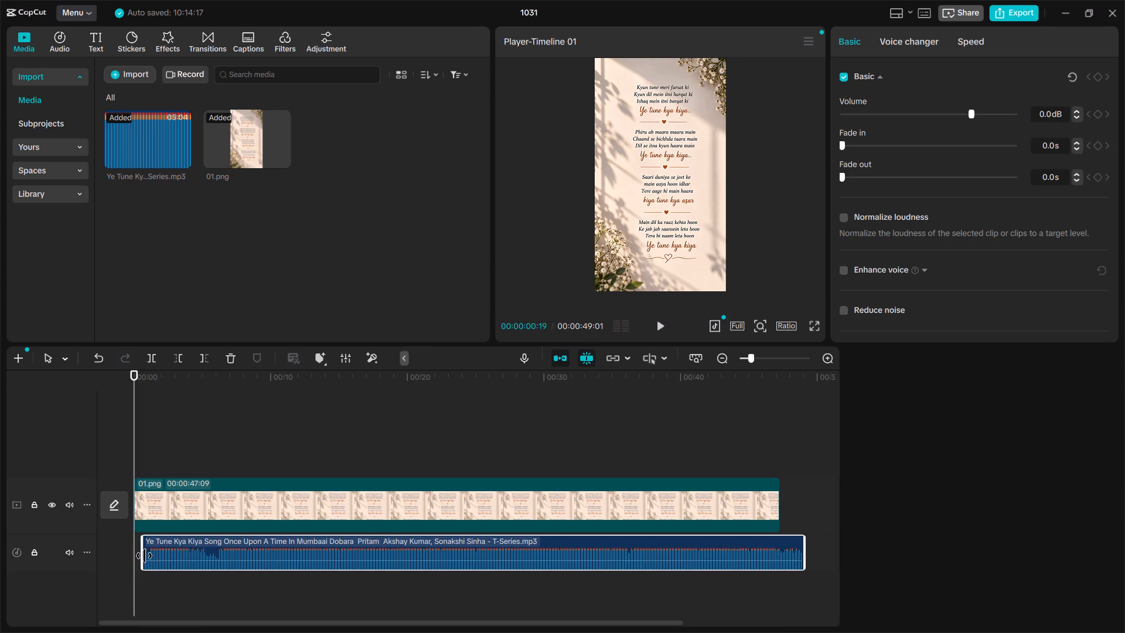
pyautogui.moveTo(144, 556); pyautogui.dragTo(148, 557)
pyautogui.moveTo(165, 552); pyautogui.dragTo(158, 551)
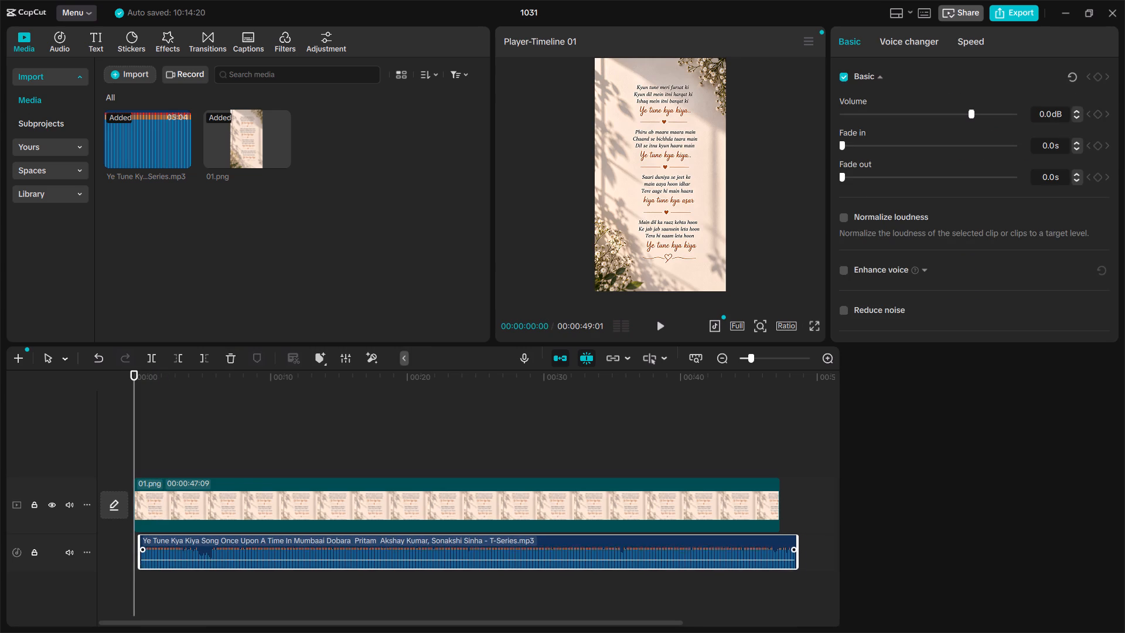
pyautogui.moveTo(158, 551); pyautogui.dragTo(154, 551)
# Play the opening and extend the 01.png clip to a duration of 00:00:48:03, matching the end of the song.
pyautogui.press('space')
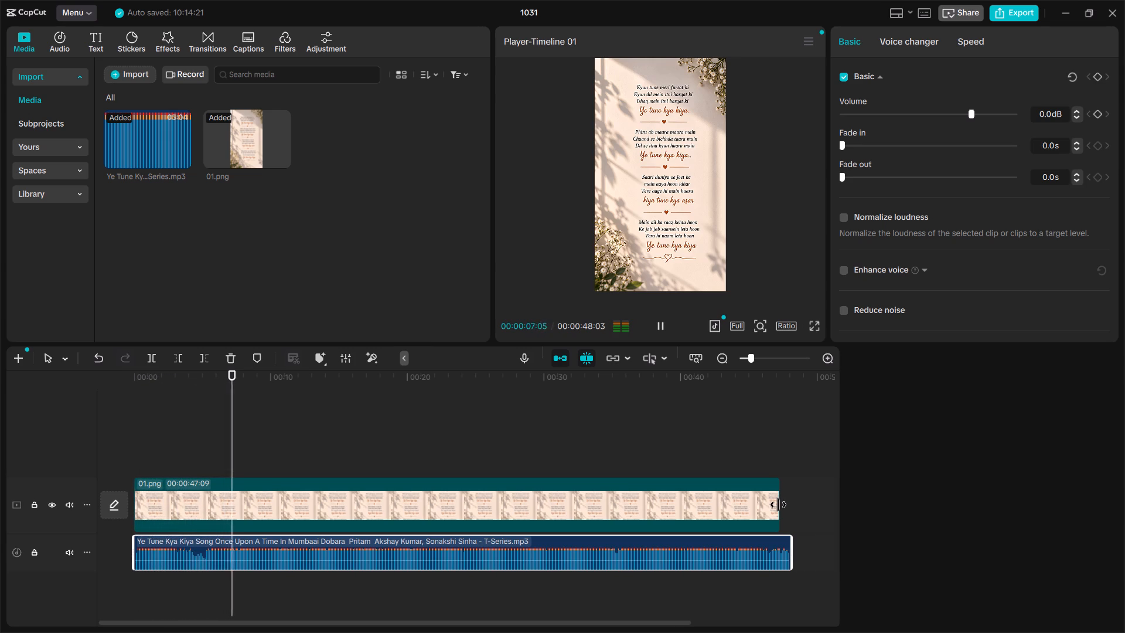
pyautogui.moveTo(779, 502); pyautogui.dragTo(789, 502)
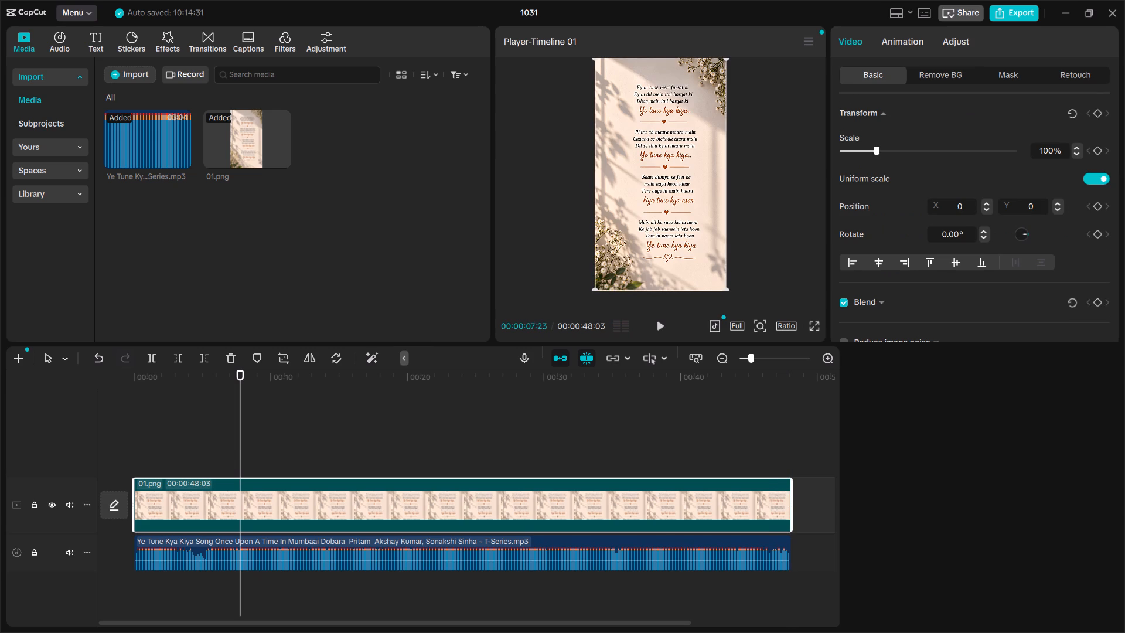
# Listen for where the vocals should begin and split the 01.png clip at 00:00:04:09.
pyautogui.moveTo(243, 456); pyautogui.dragTo(231, 456)
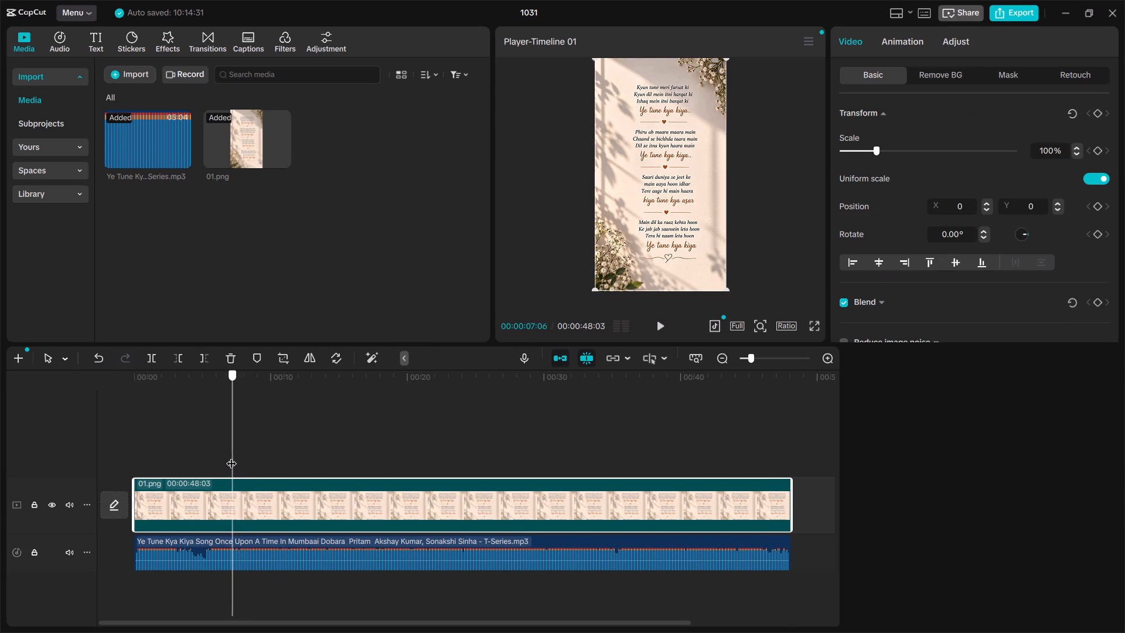
pyautogui.moveTo(231, 456); pyautogui.dragTo(226, 457)
pyautogui.press('space')
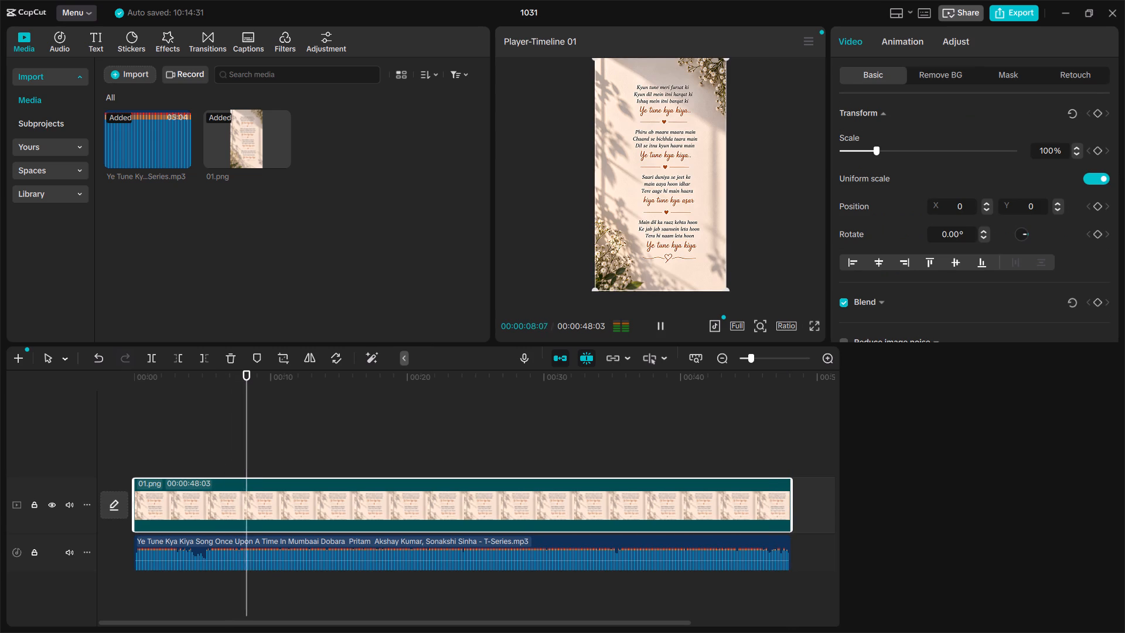
pyautogui.moveTo(254, 447); pyautogui.dragTo(189, 460)
pyautogui.press('space')
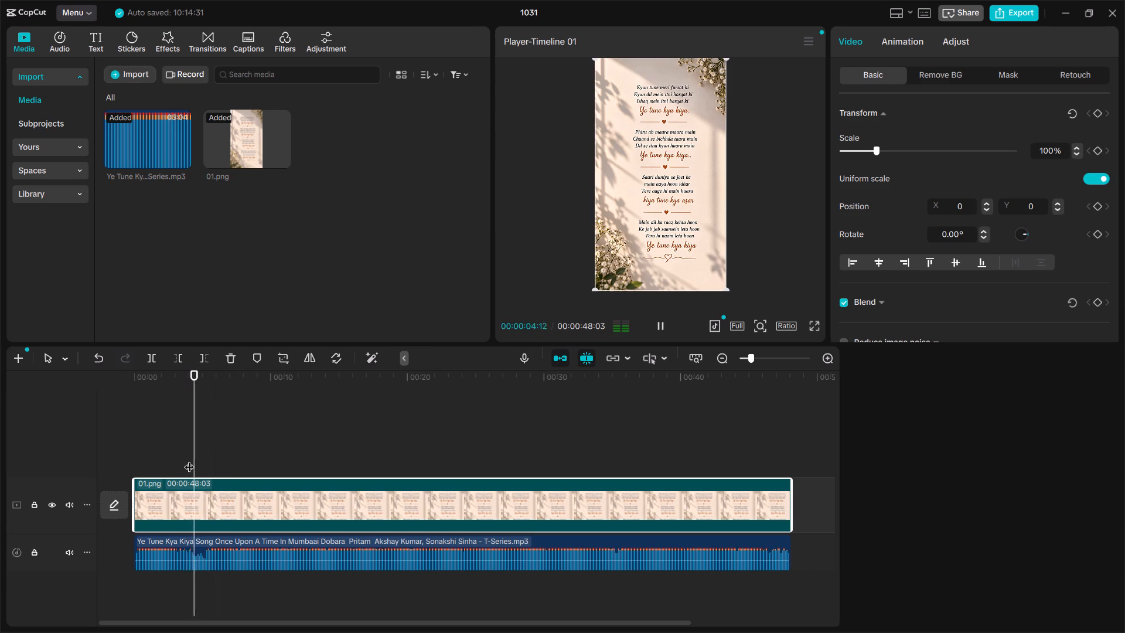
pyautogui.moveTo(212, 460); pyautogui.dragTo(202, 460)
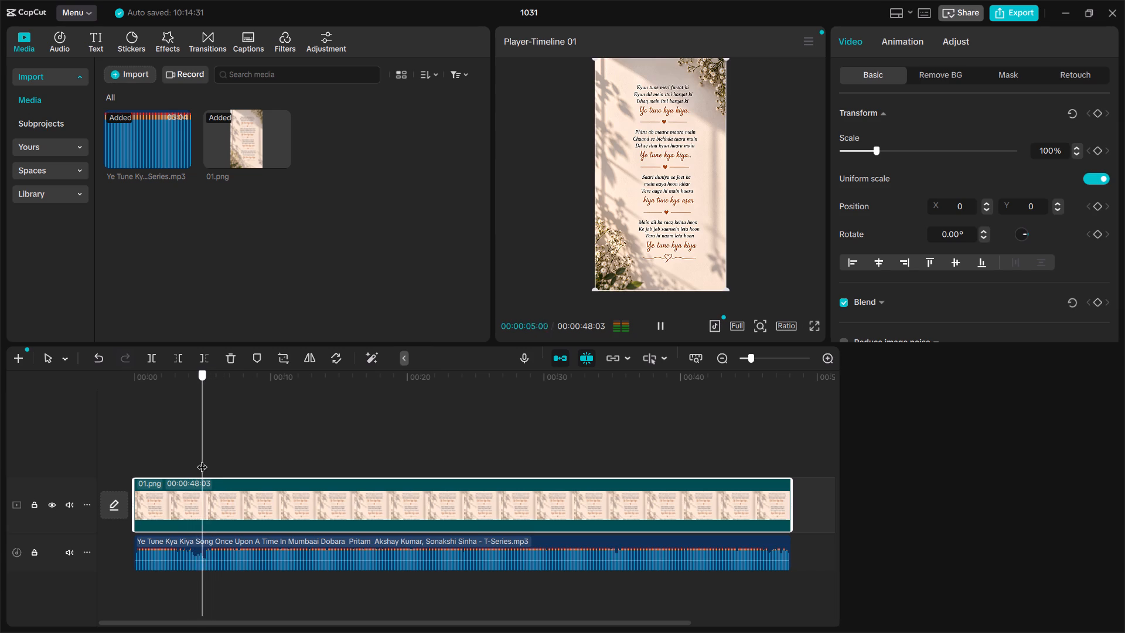
pyautogui.moveTo(202, 460); pyautogui.dragTo(193, 462)
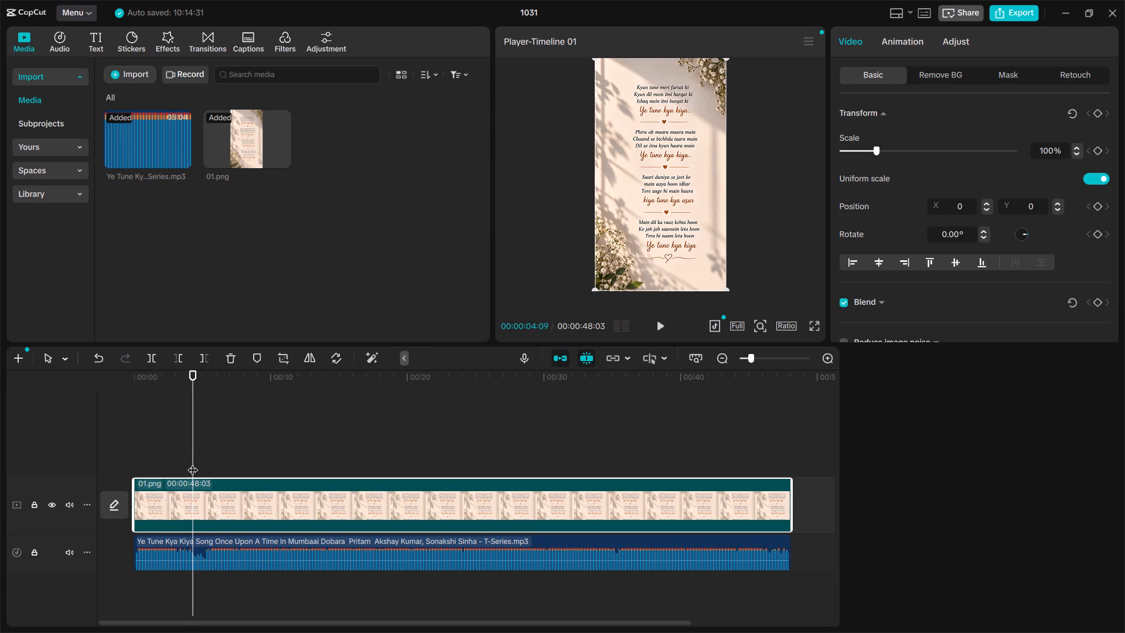
pyautogui.press('b')
pyautogui.click(195, 487)
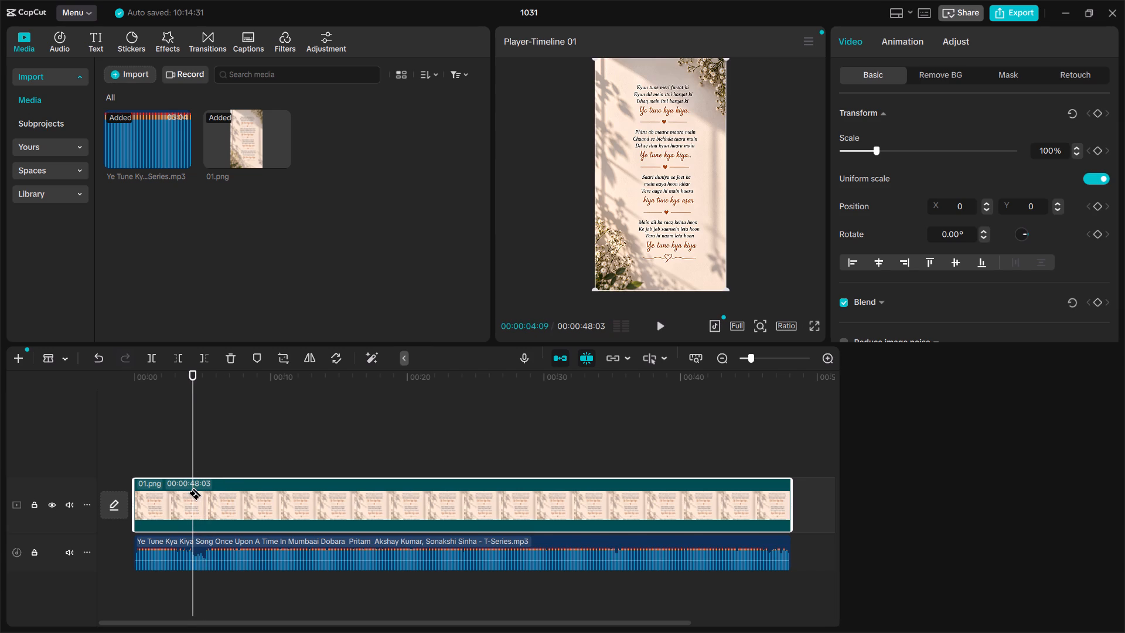
pyautogui.press('a')
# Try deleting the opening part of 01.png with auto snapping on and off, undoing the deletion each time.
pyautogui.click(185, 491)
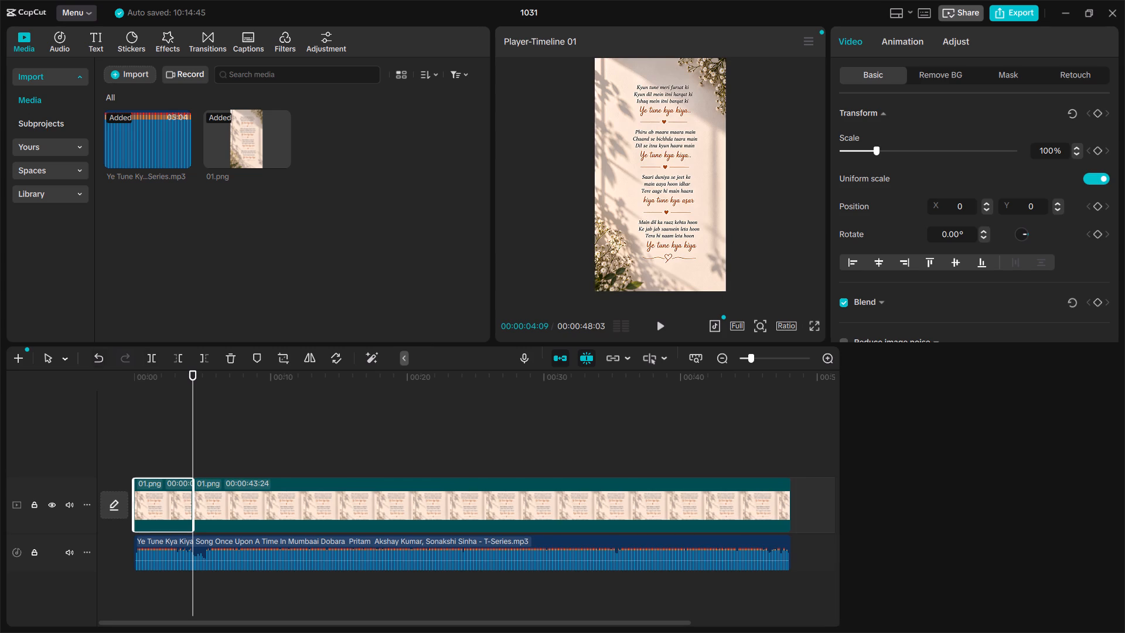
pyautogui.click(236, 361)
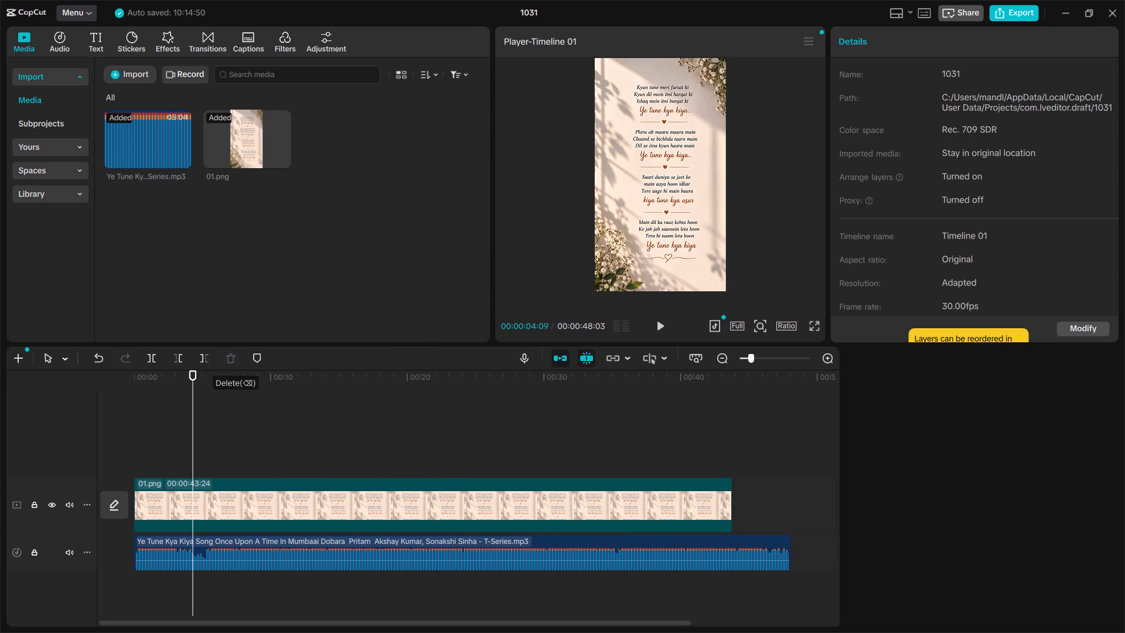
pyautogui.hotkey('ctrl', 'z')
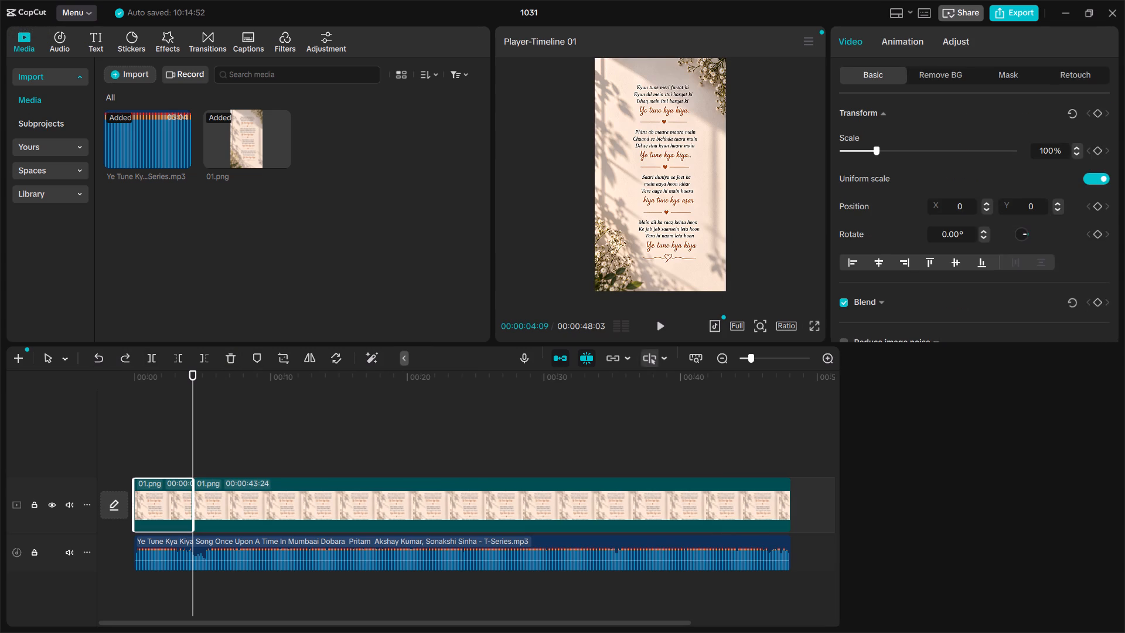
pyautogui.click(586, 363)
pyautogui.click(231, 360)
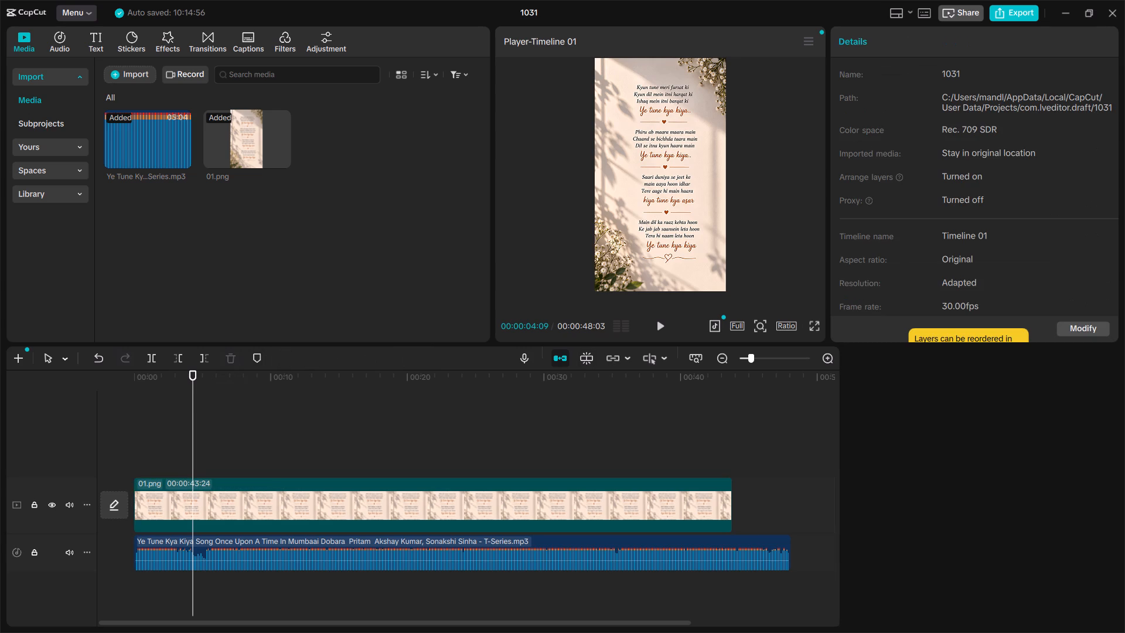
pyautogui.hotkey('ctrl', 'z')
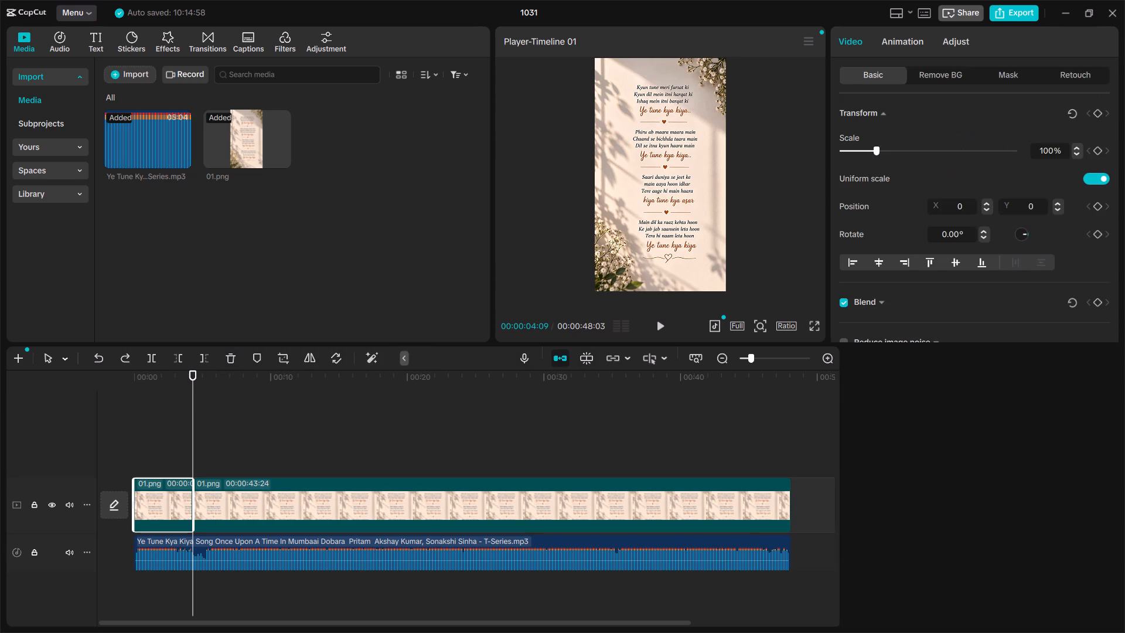
# Turn off the main track magnet, turn auto snapping on, and delete the part of 01.png before 00:00:04:09.
pyautogui.click(565, 353)
pyautogui.click(585, 354)
pyautogui.click(170, 487)
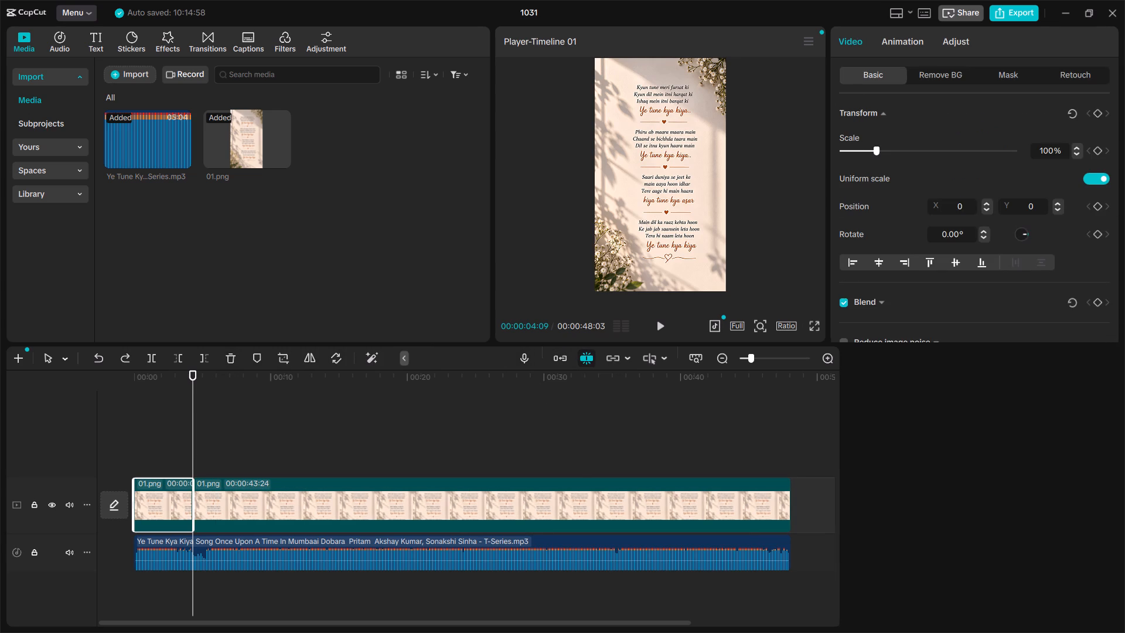
pyautogui.click(228, 361)
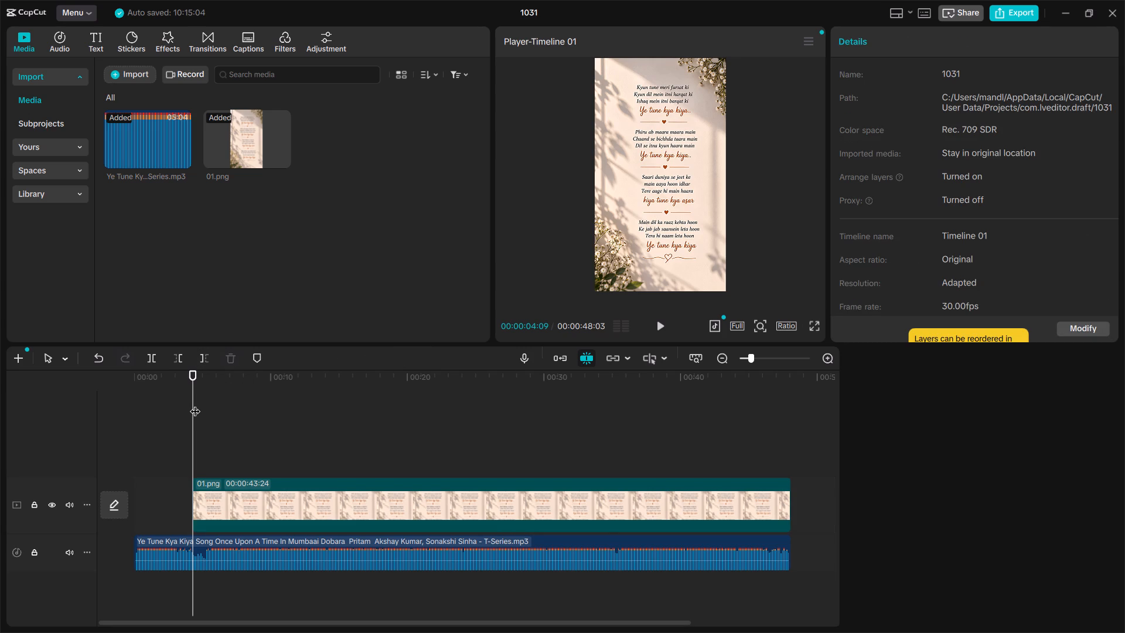
# Play the opening from the start of the timeline to about 00:00:04 to check it against the image's start.
pyautogui.moveTo(195, 404); pyautogui.dragTo(128, 421)
pyautogui.press('space')
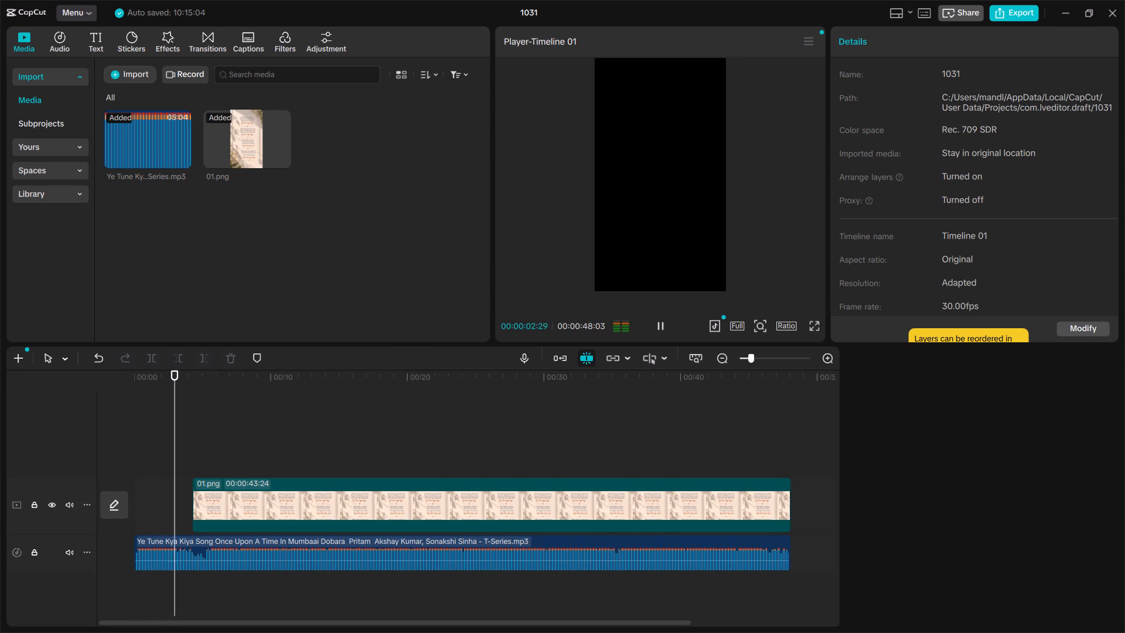
pyautogui.press('space')
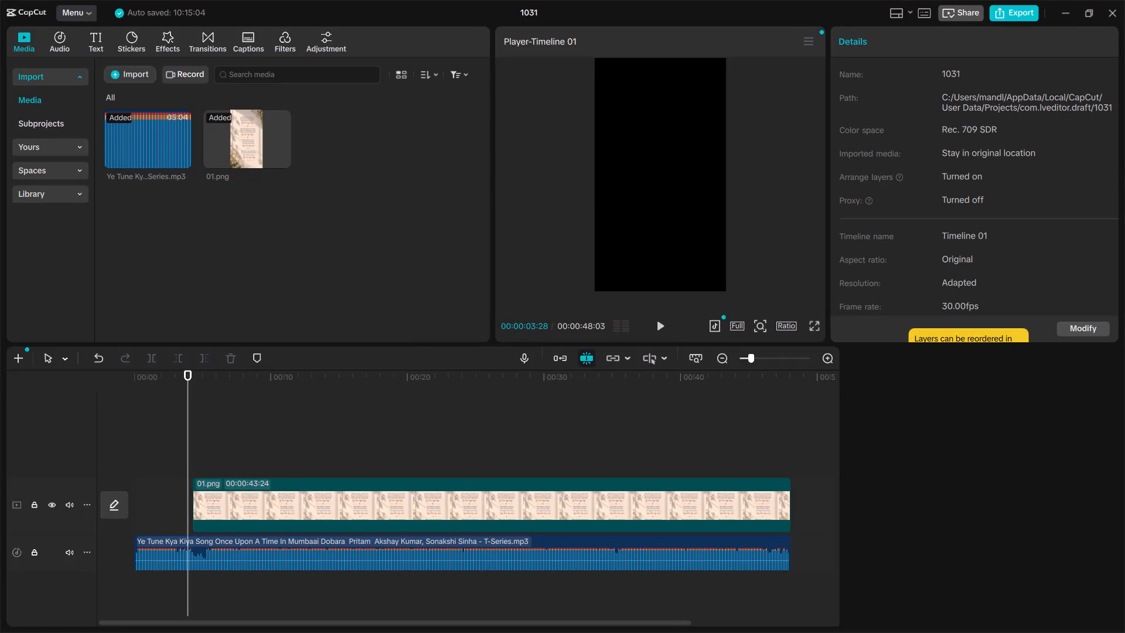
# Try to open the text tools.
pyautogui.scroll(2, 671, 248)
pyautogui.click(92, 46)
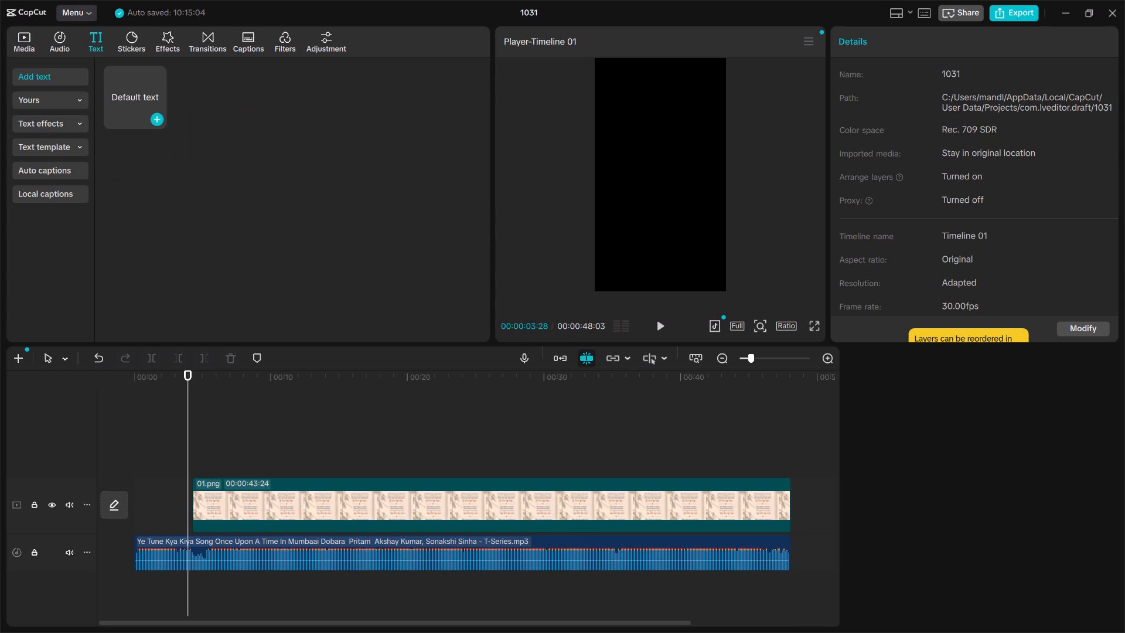
# Preview the default text, and look through the saved text presets and the text effects.
pyautogui.click(115, 92)
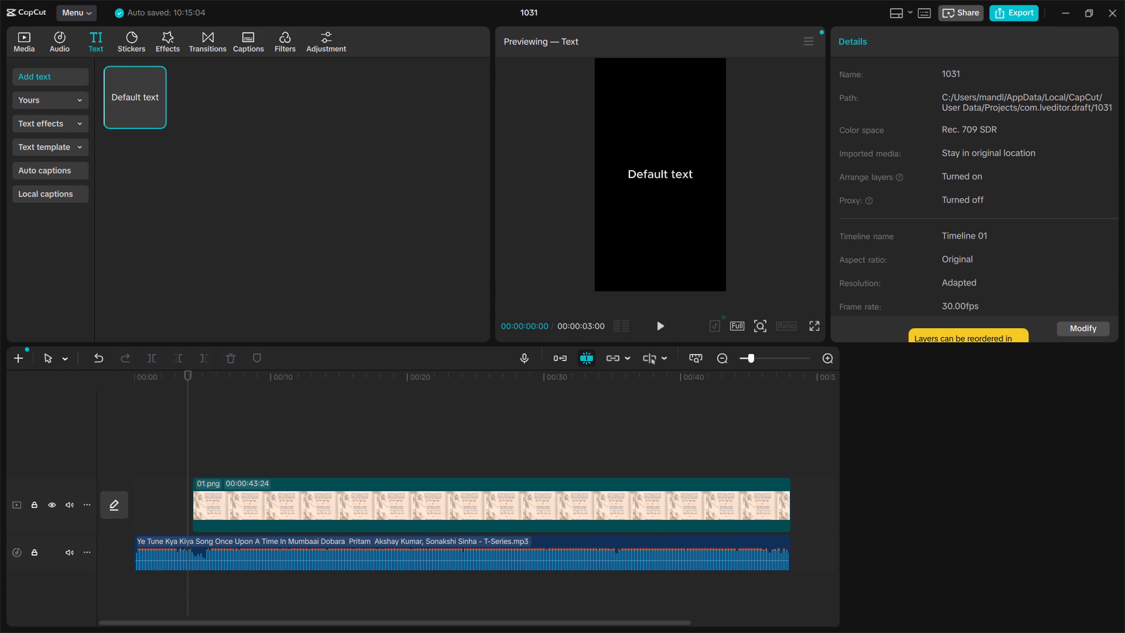
pyautogui.click(240, 110)
pyautogui.moveTo(138, 91); pyautogui.dragTo(130, 127)
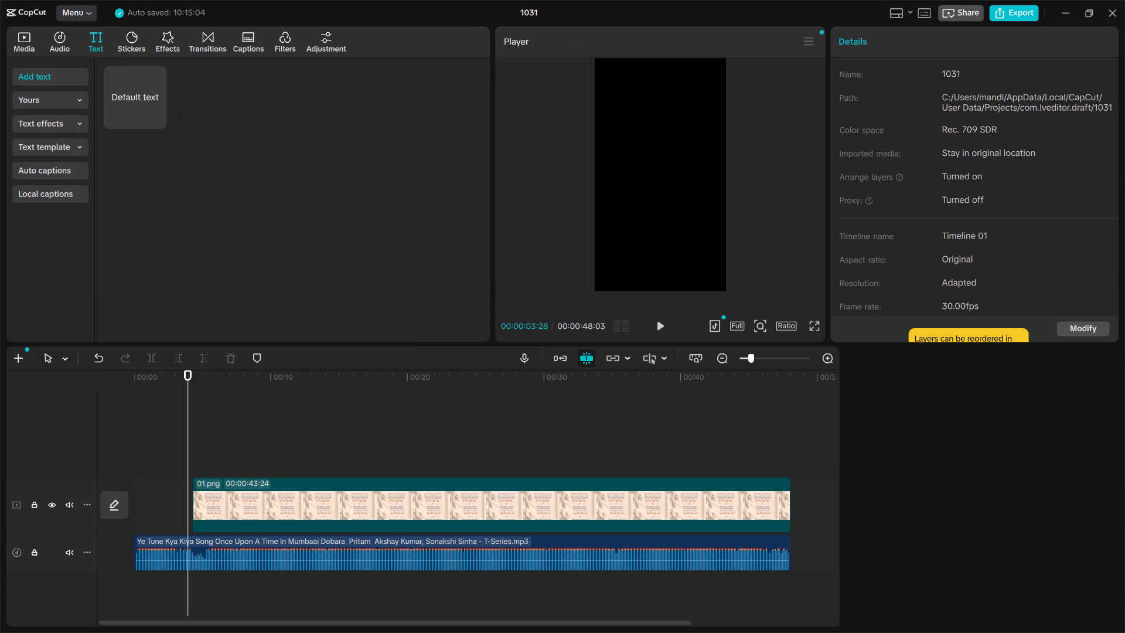
pyautogui.click(66, 103)
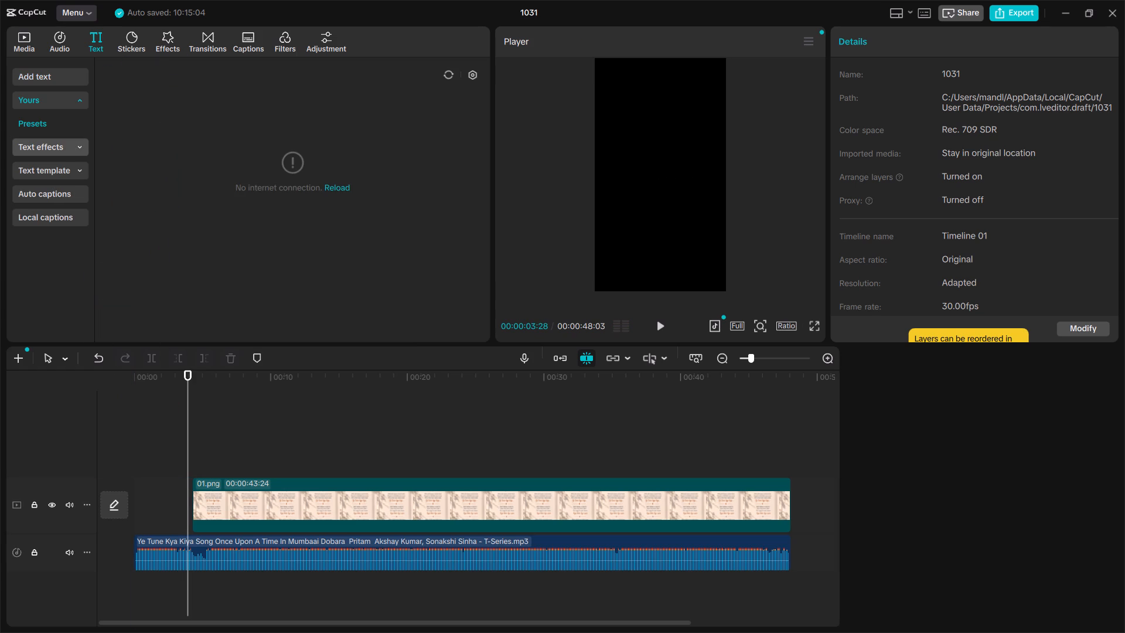
pyautogui.click(58, 143)
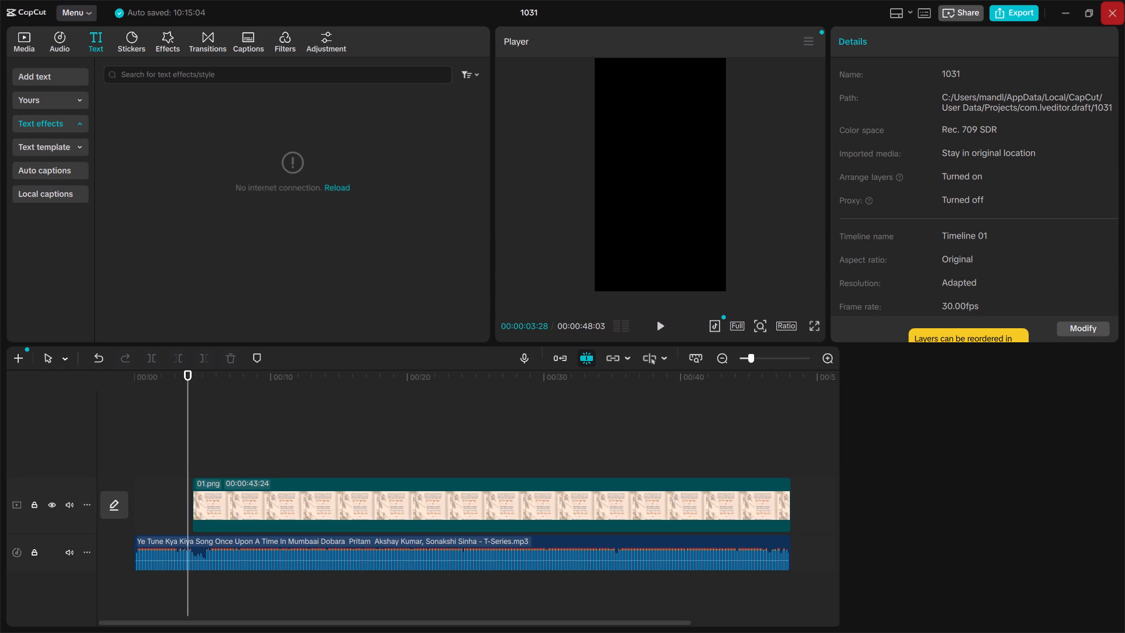
# Close the 1031 project and return to the home window.
pyautogui.click(1111, 10)
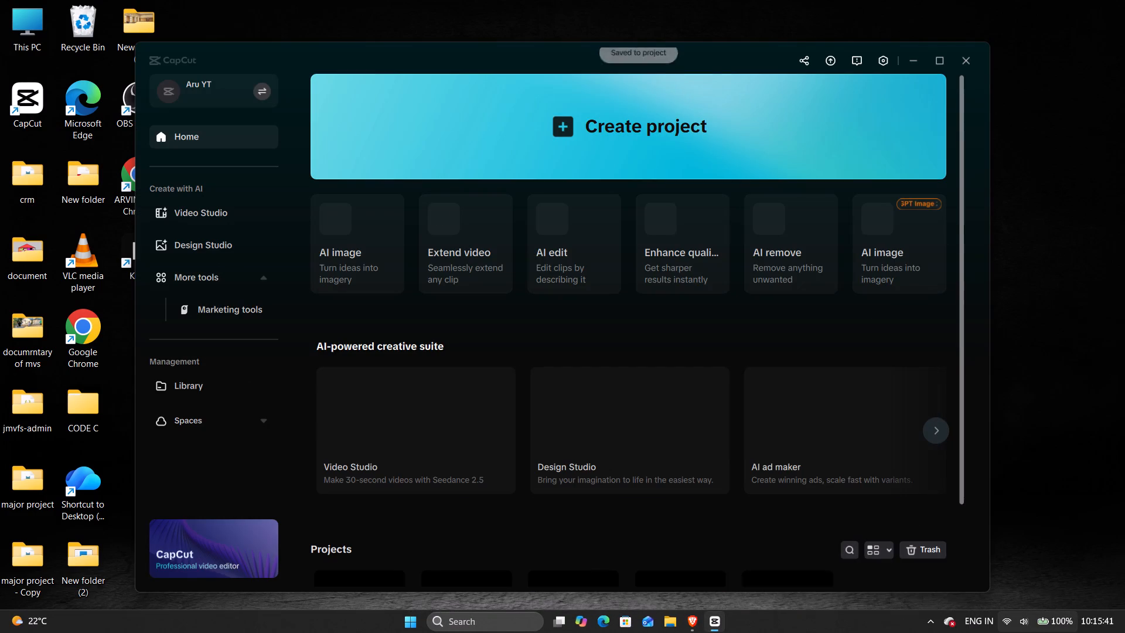
# Check the available Wi-Fi networks and turn on the system's VPN connection.
pyautogui.click(1028, 632)
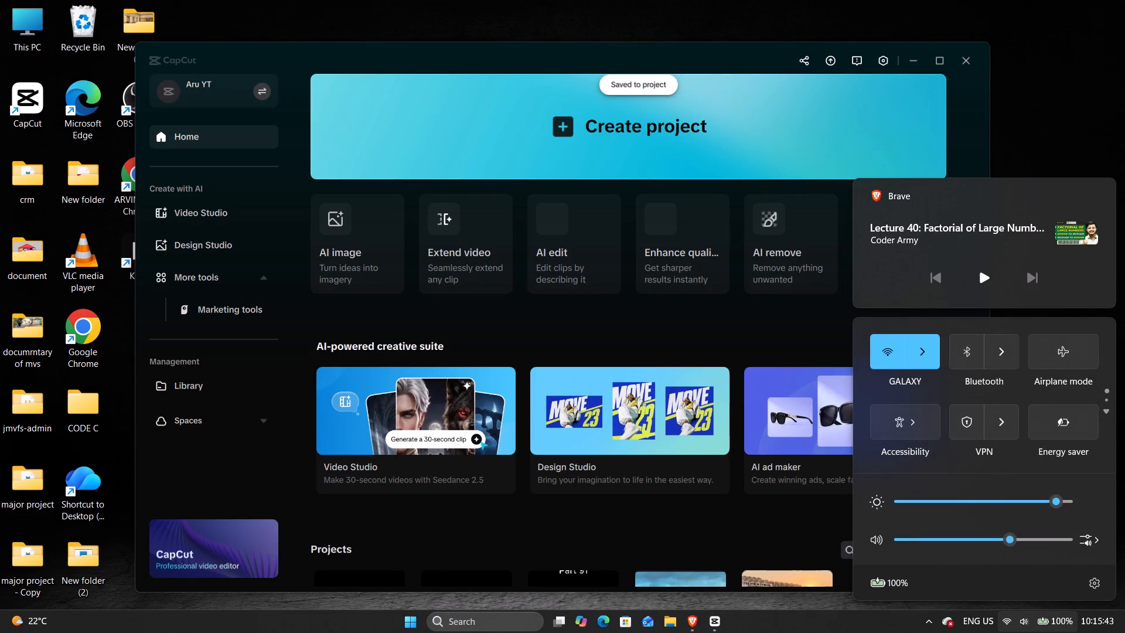
pyautogui.click(928, 367)
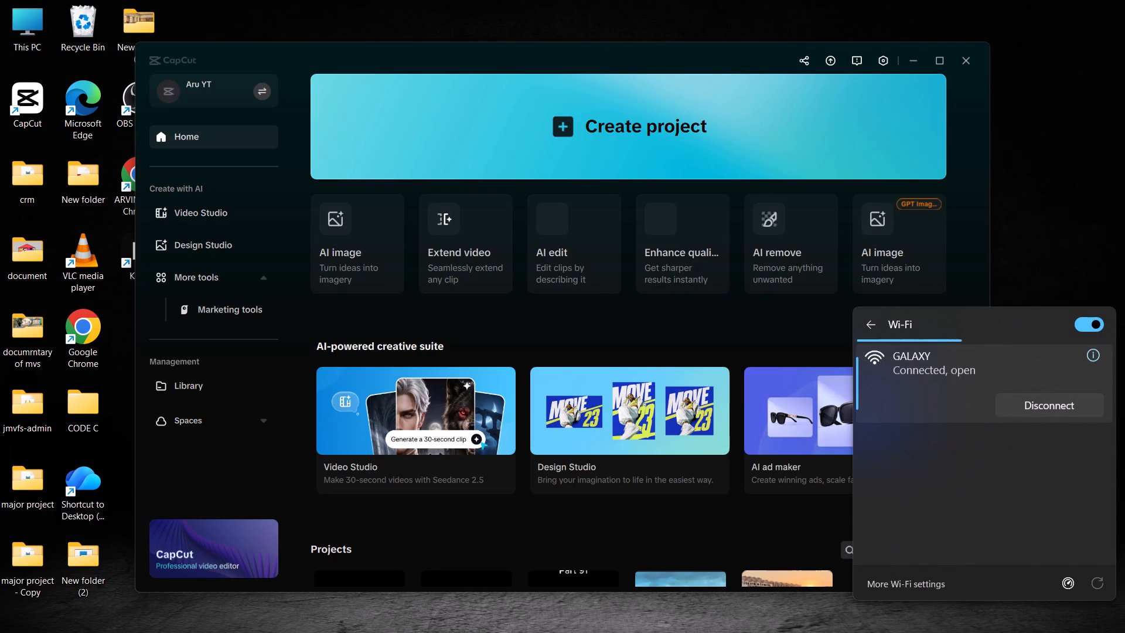
pyautogui.click(871, 335)
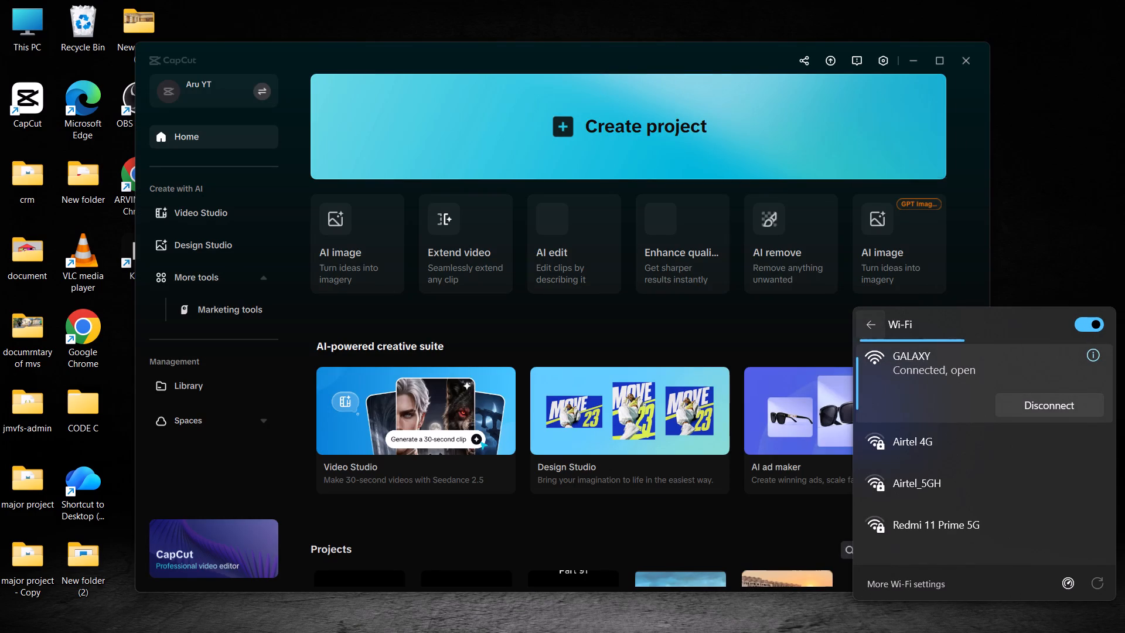
pyautogui.click(970, 427)
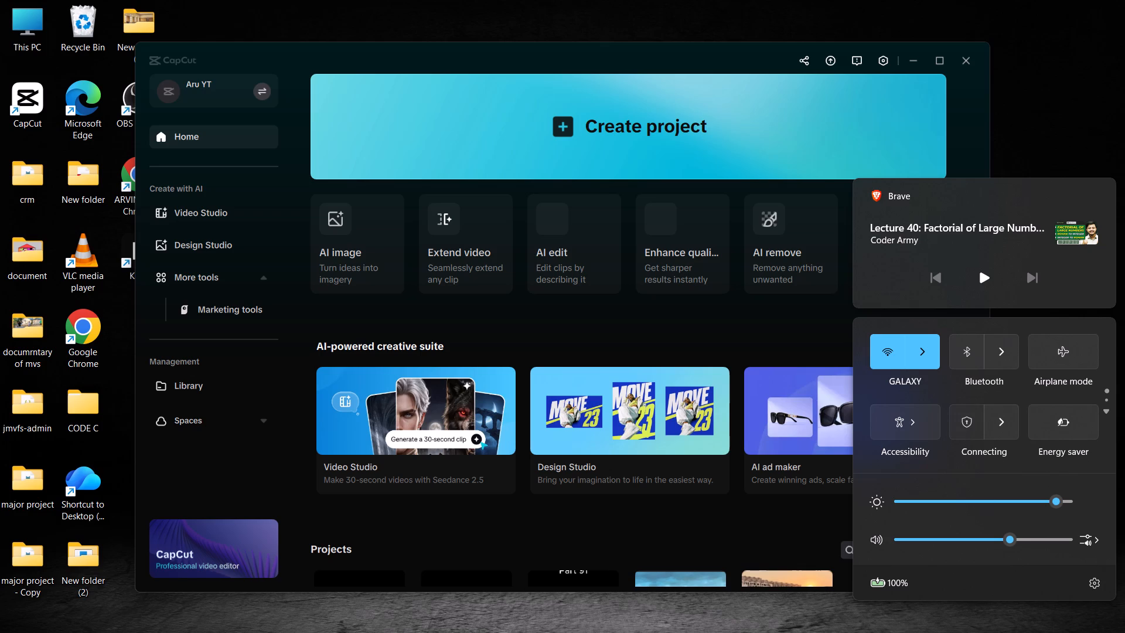
pyautogui.click(971, 138)
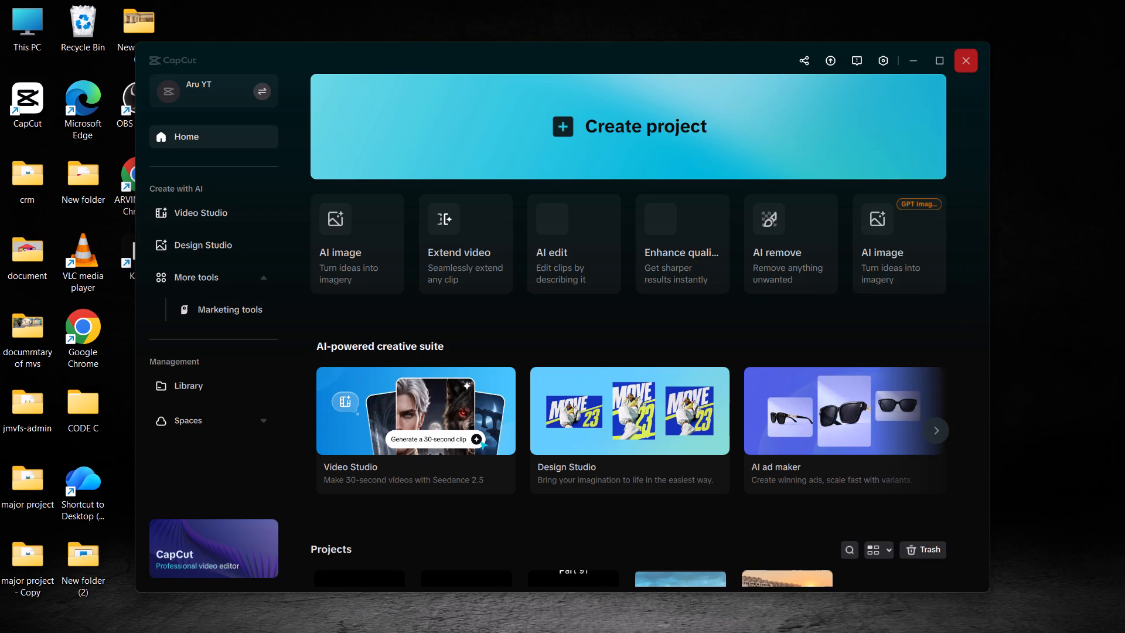
# Close the video editor's home window to quit the application.
pyautogui.click(969, 67)
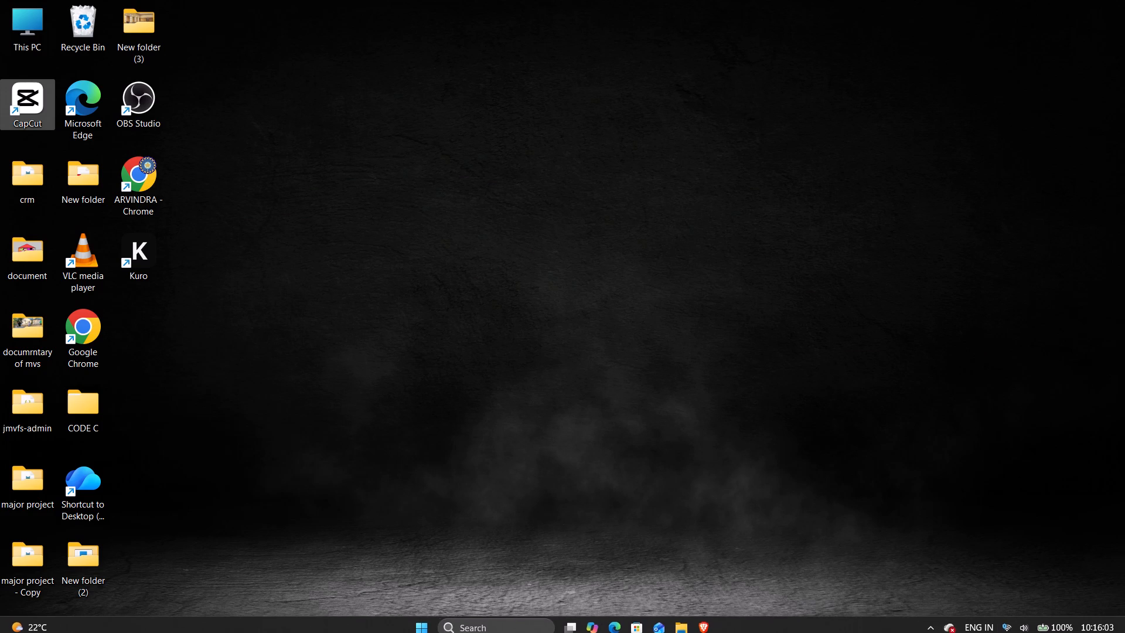
# Launch CapCut again from the desktop.
pyautogui.doubleClick(25, 86)
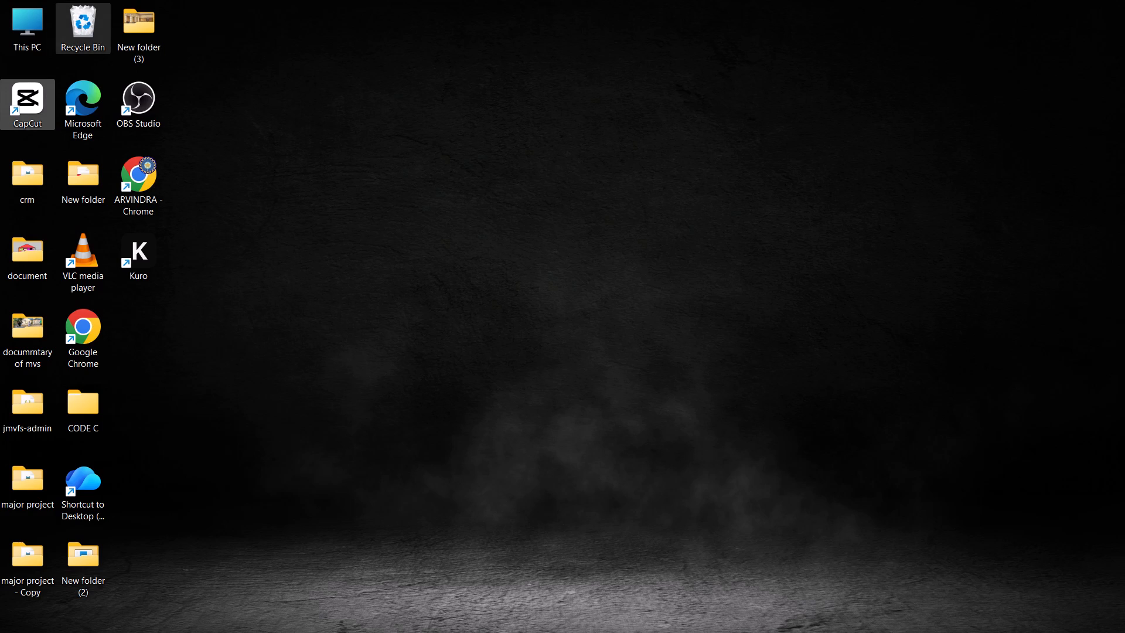
# Permanently delete ChatGPT Installer, KuroWindows-win-Setup and sp174448 (1) from the Recycle Bin, and close its window.
pyautogui.doubleClick(84, 9)
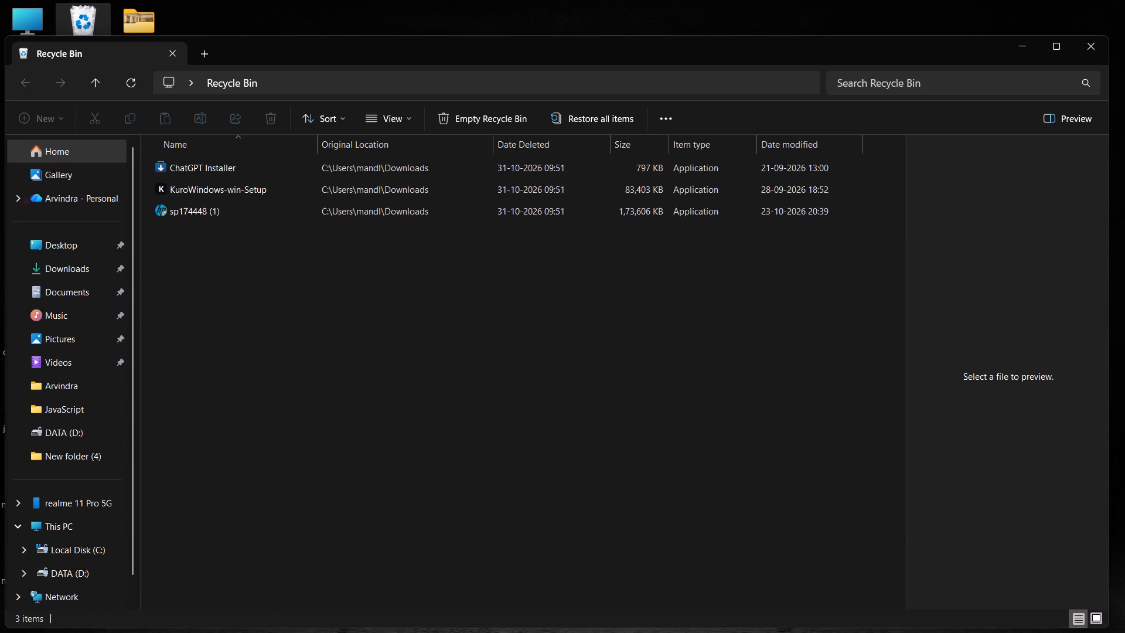
pyautogui.moveTo(285, 326); pyautogui.dragTo(301, 203)
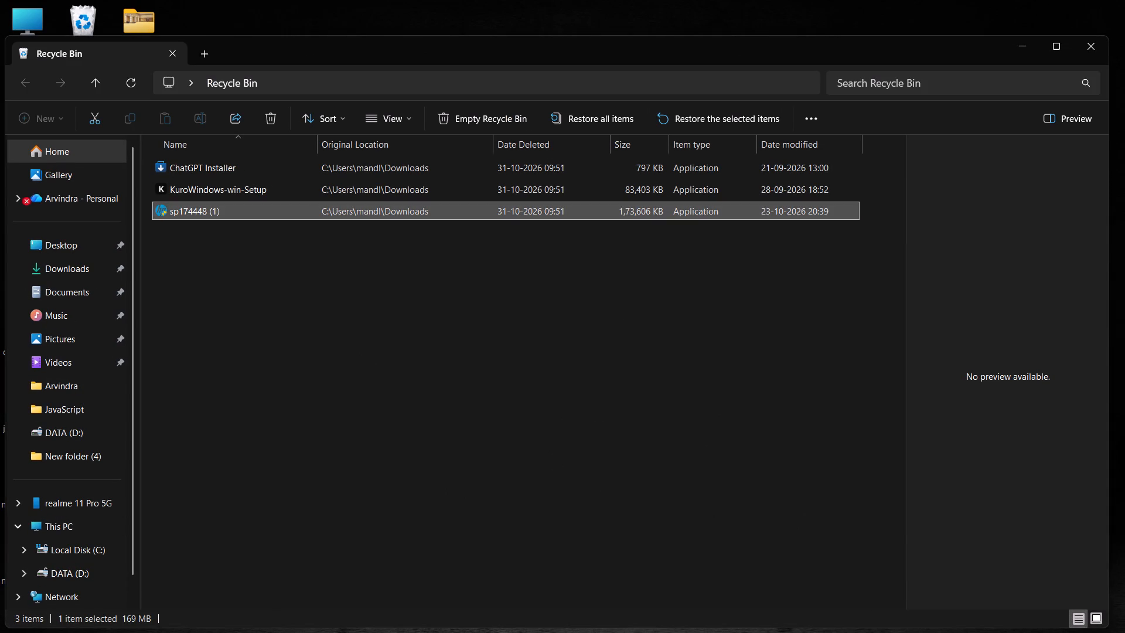
pyautogui.moveTo(282, 298); pyautogui.dragTo(316, 152)
pyautogui.press('Delete')
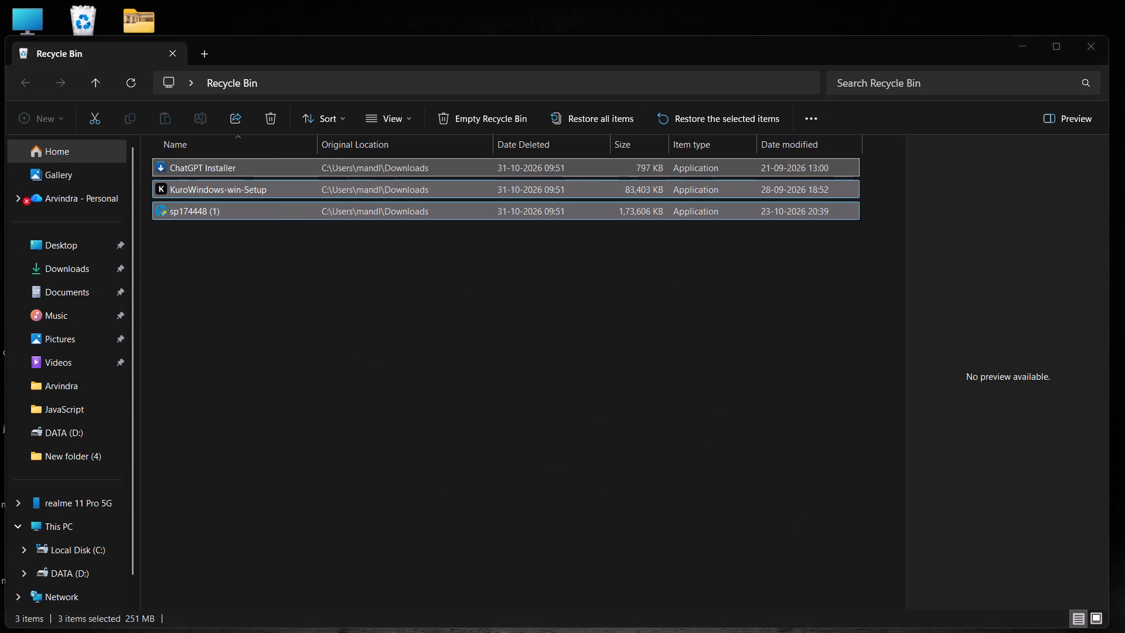
pyautogui.press('Return')
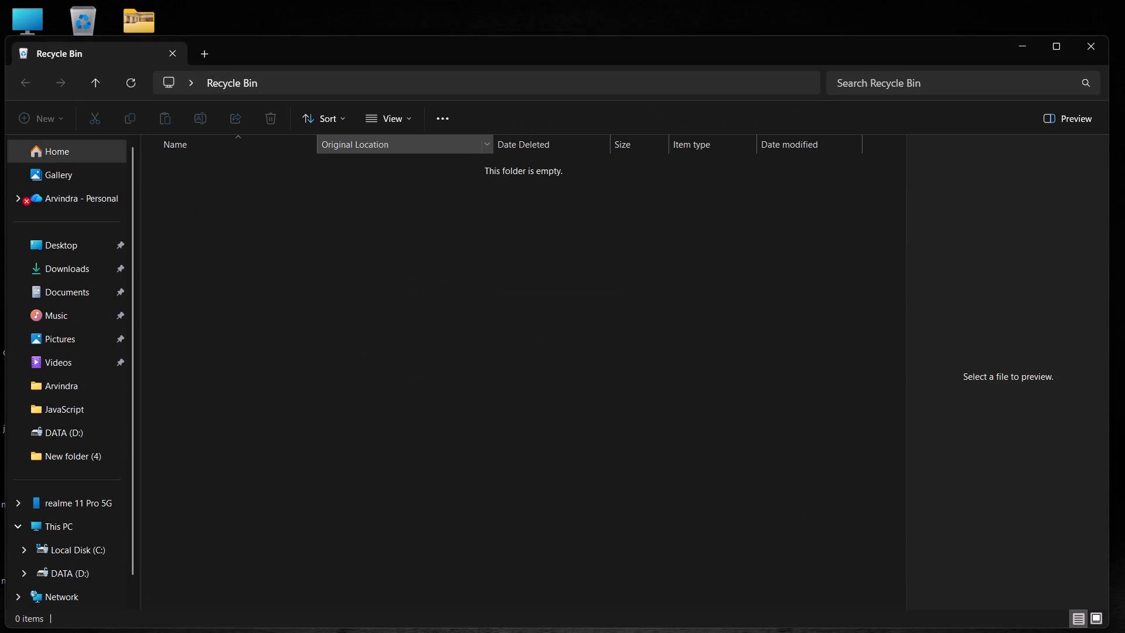
pyautogui.click(1101, 55)
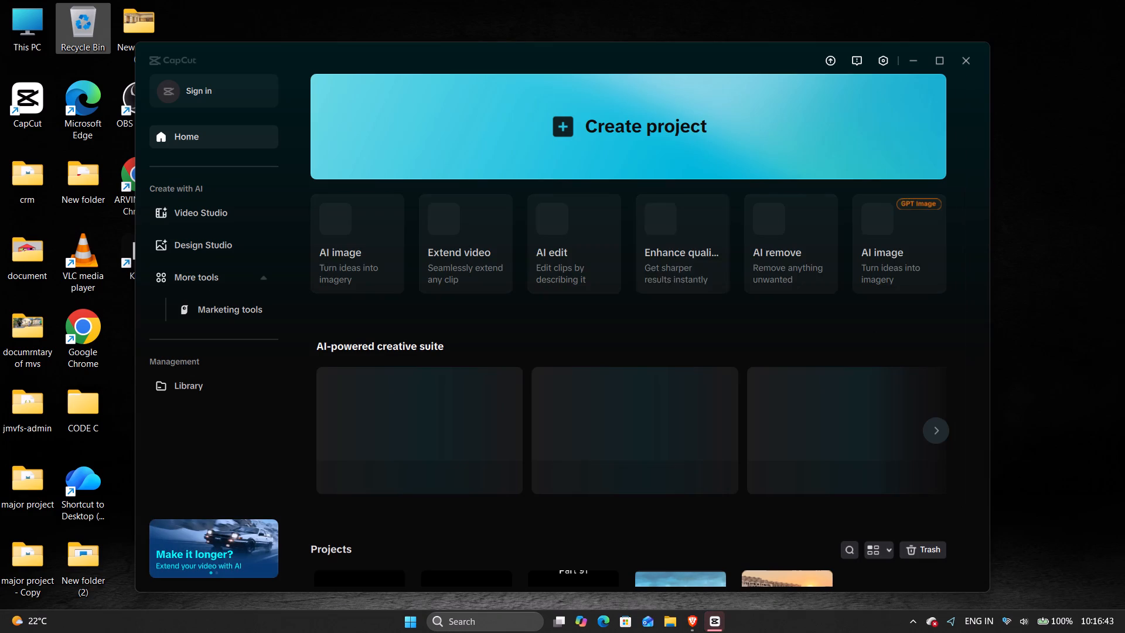
# Reopen the 1031 project from the CapCut projects list.
pyautogui.scroll(-2, 628, 285)
pyautogui.hscroll(1, 628, 285)
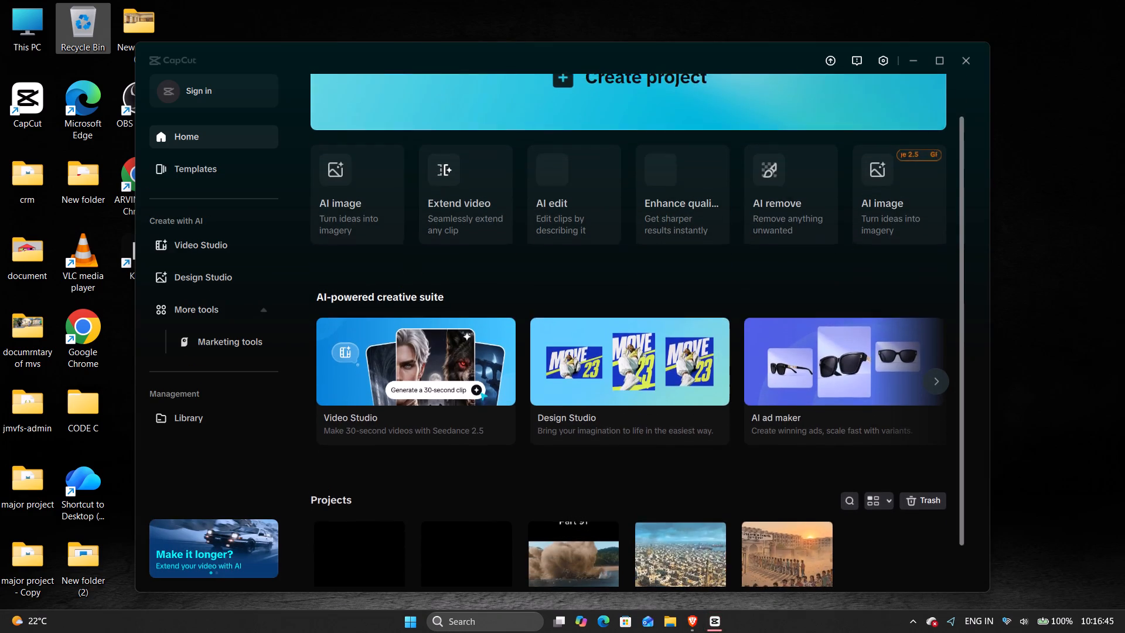
pyautogui.hscroll(1, 628, 285)
pyautogui.scroll(-2, 628, 285)
pyautogui.click(342, 481)
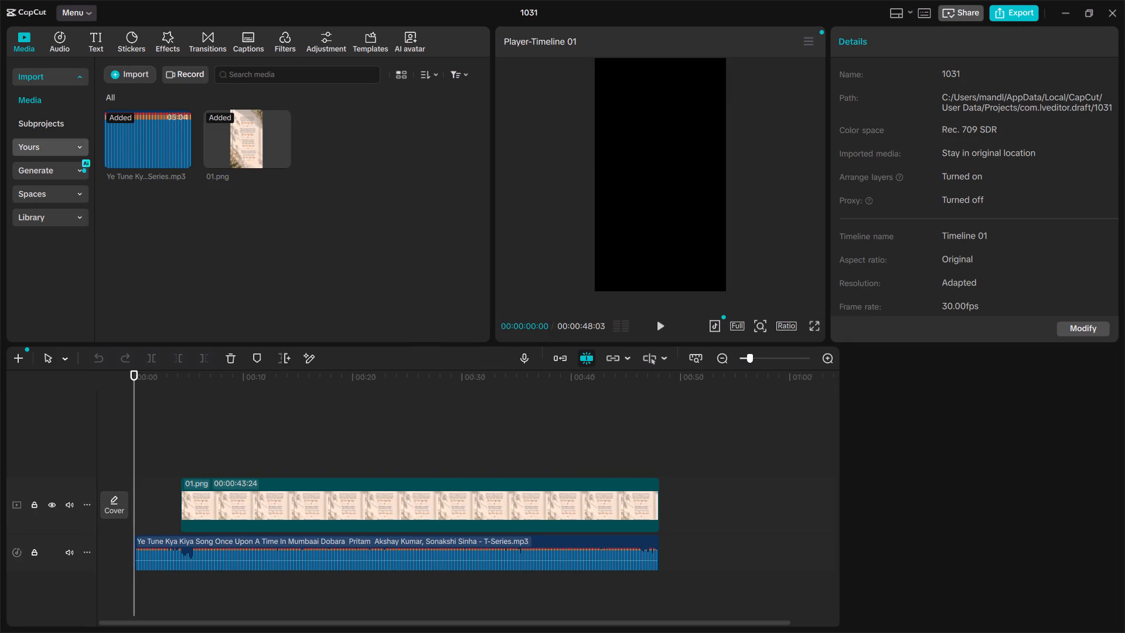
# Look through the text tools, checking text effects, text templates and favourite styles for the opening text.
pyautogui.click(92, 44)
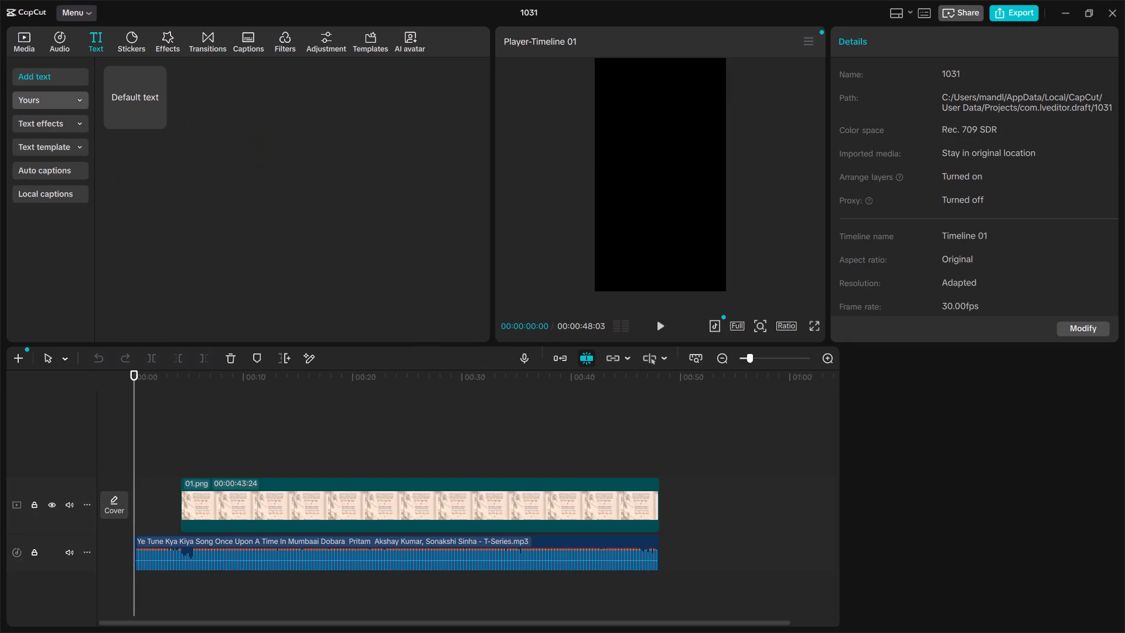
pyautogui.click(50, 108)
pyautogui.click(43, 167)
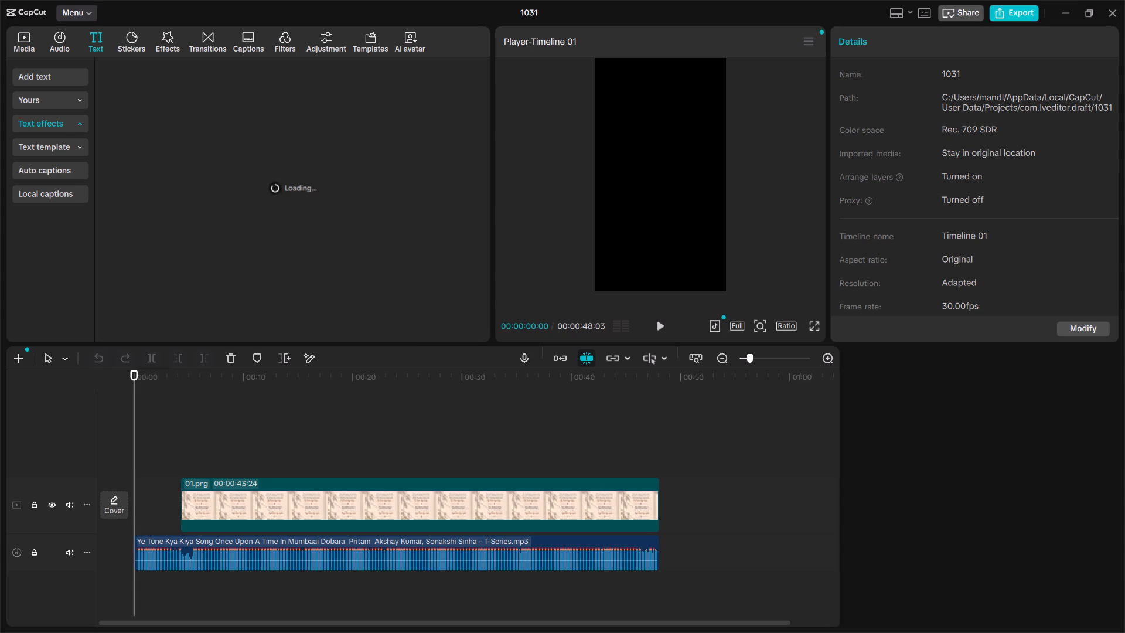
pyautogui.click(28, 93)
pyautogui.click(42, 74)
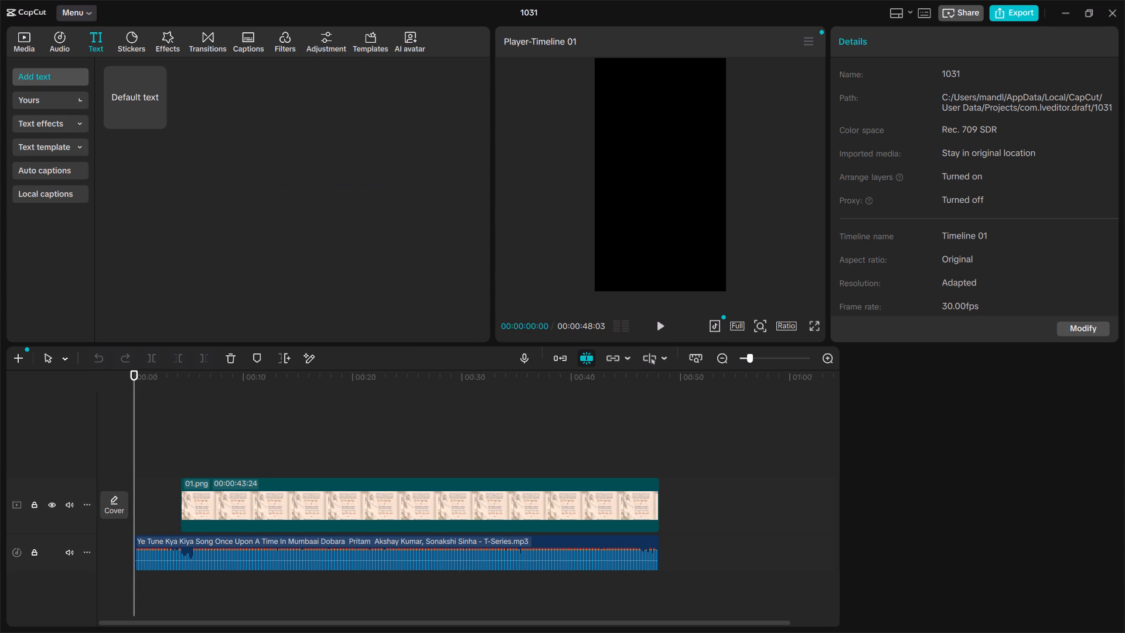
pyautogui.click(40, 146)
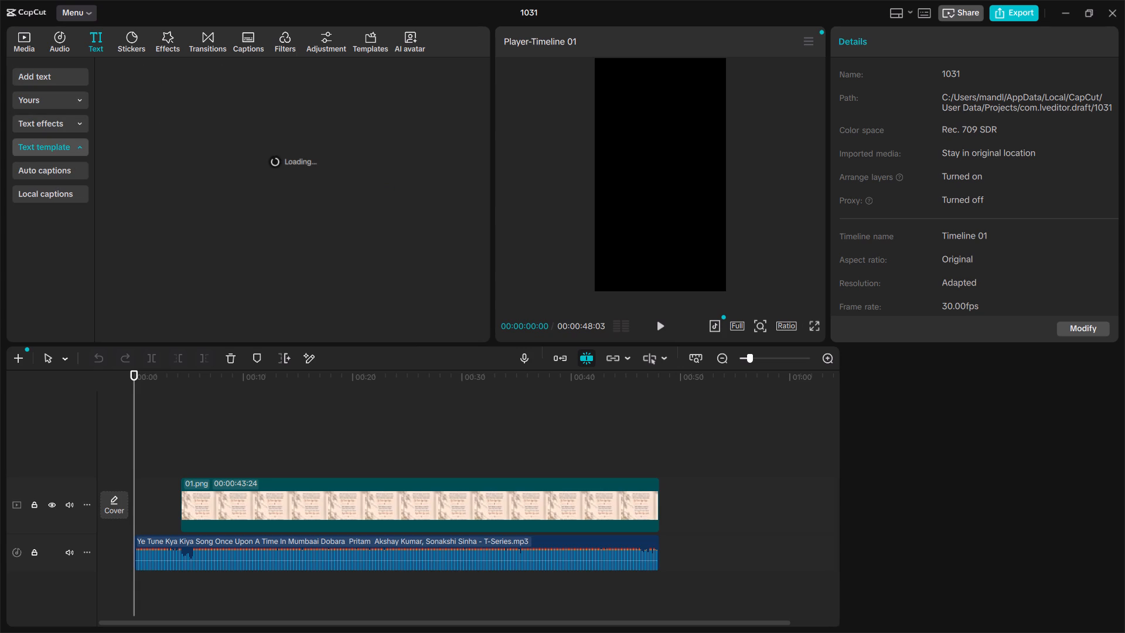
pyautogui.click(47, 103)
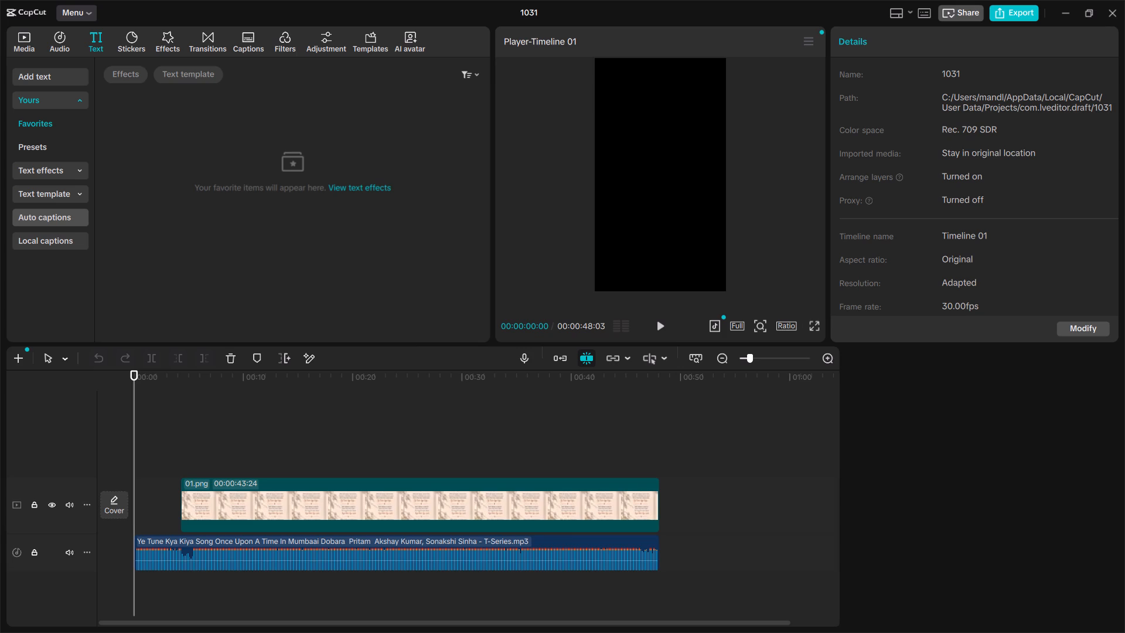
pyautogui.click(348, 188)
pyautogui.click(344, 188)
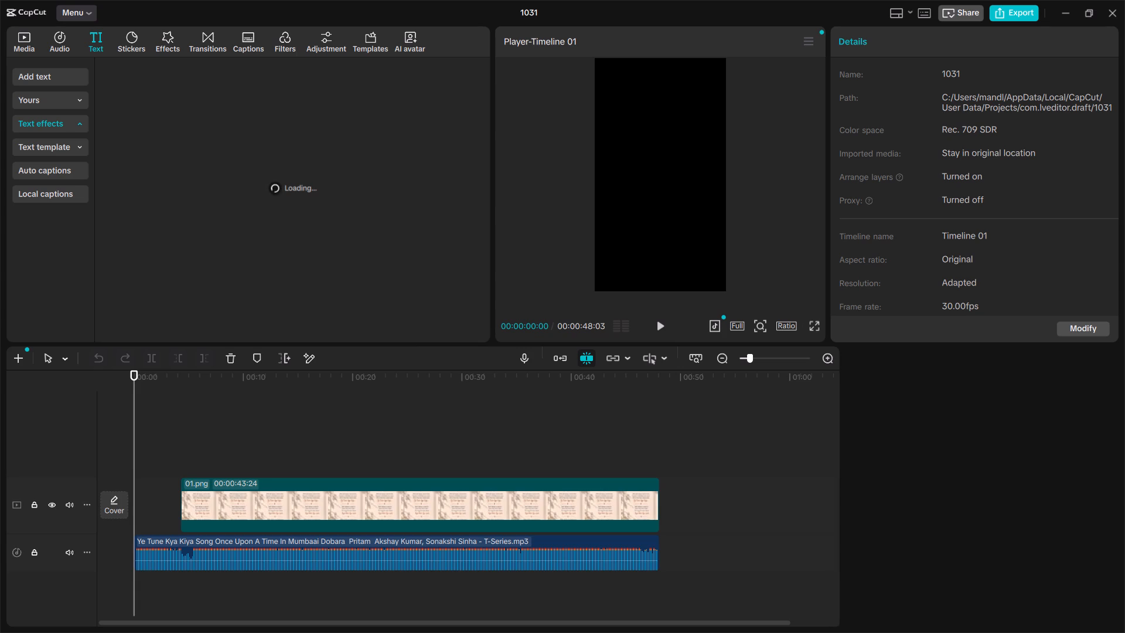
pyautogui.click(141, 43)
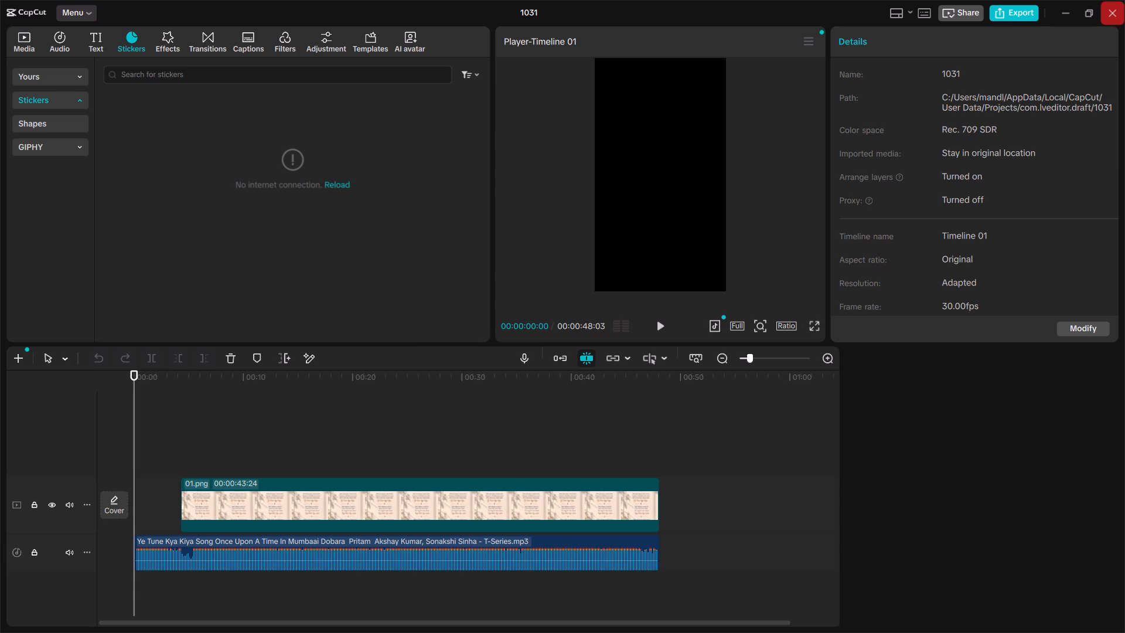
# Close the 1031 project and exit CapCut to the desktop.
pyautogui.click(1116, 14)
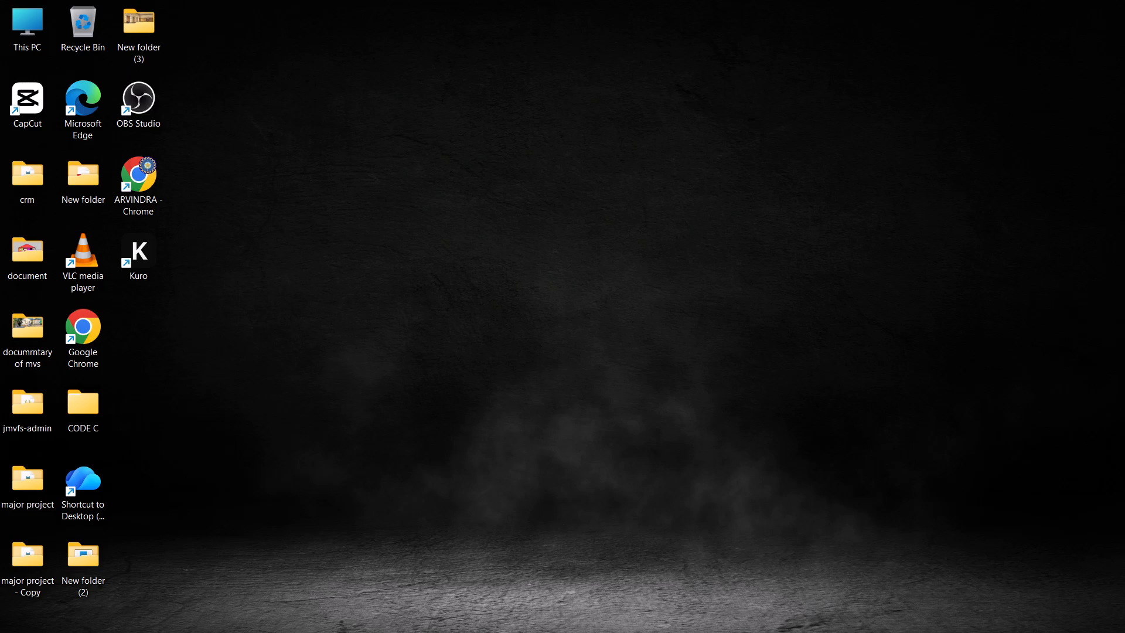
pyautogui.click(977, 57)
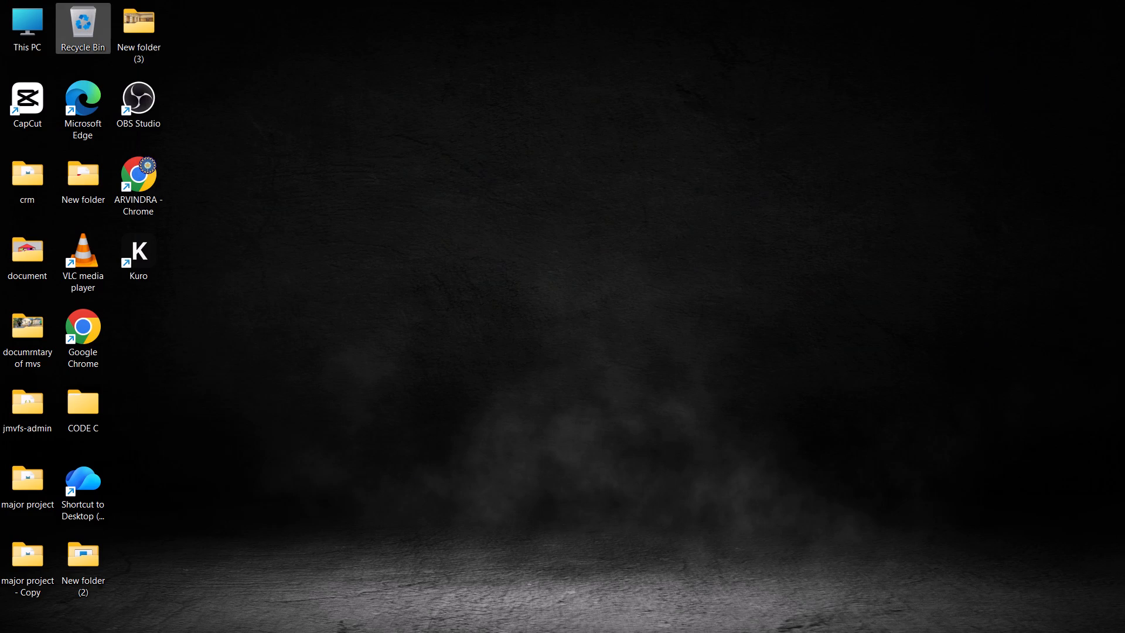
# Disconnect and reconnect the Windows connection named vpn, check its status, and return to the desktop.
pyautogui.click(1031, 632)
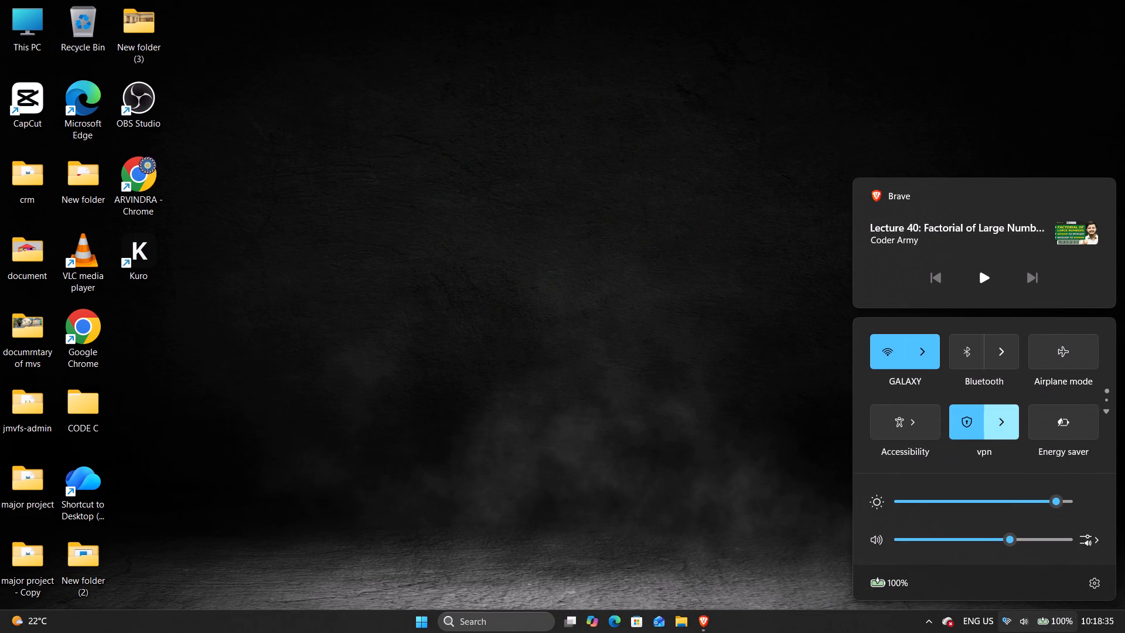
pyautogui.click(963, 424)
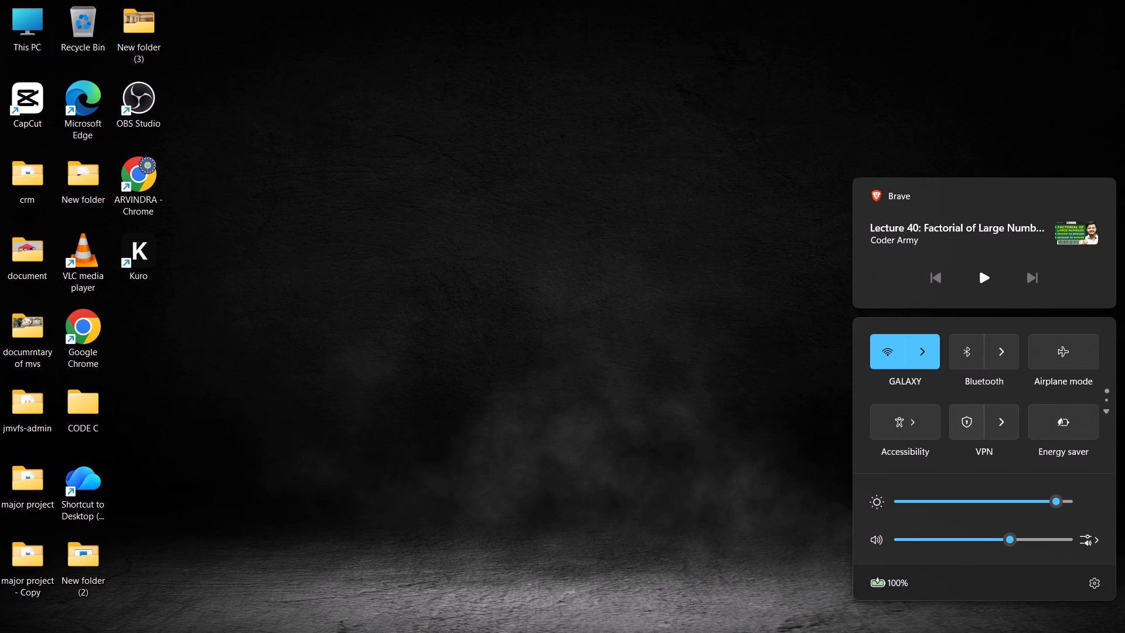
pyautogui.click(960, 424)
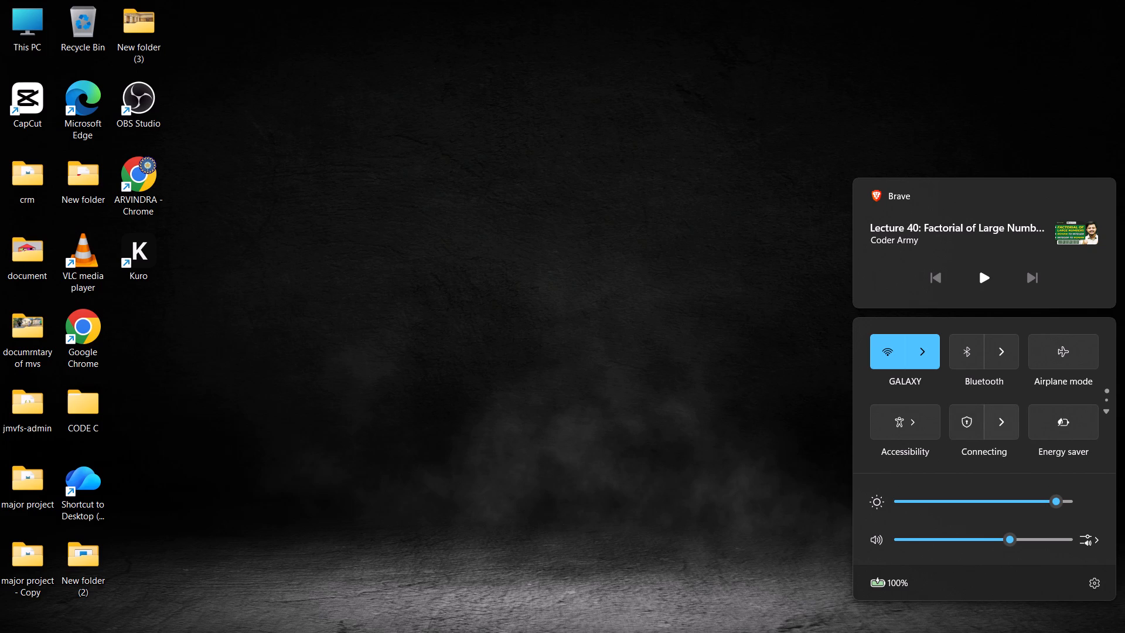
pyautogui.click(996, 426)
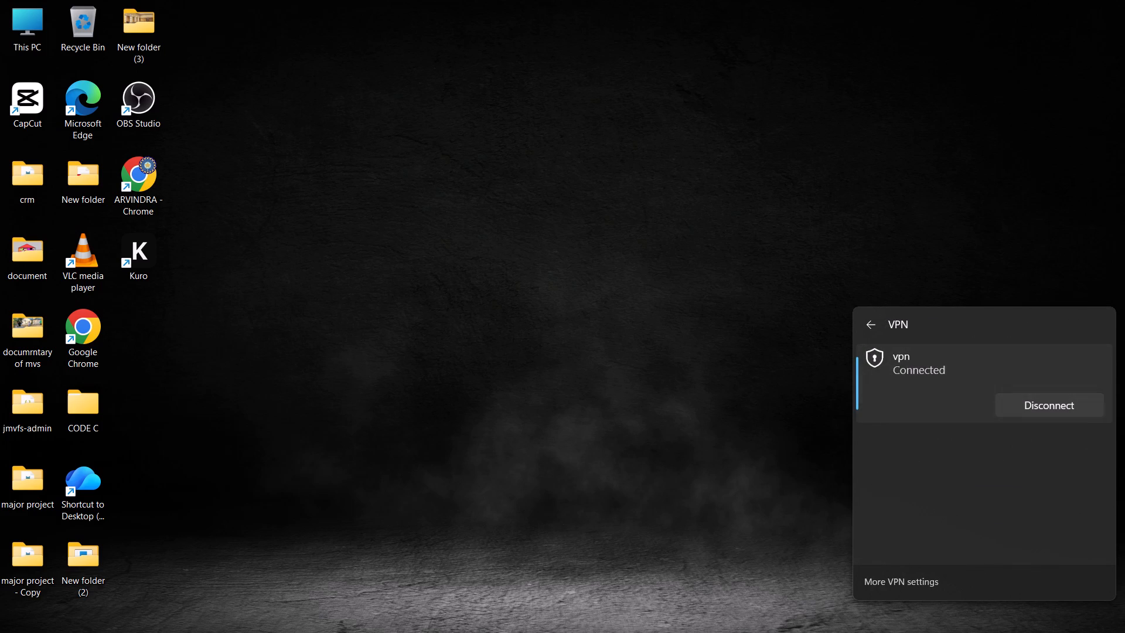
pyautogui.click(816, 332)
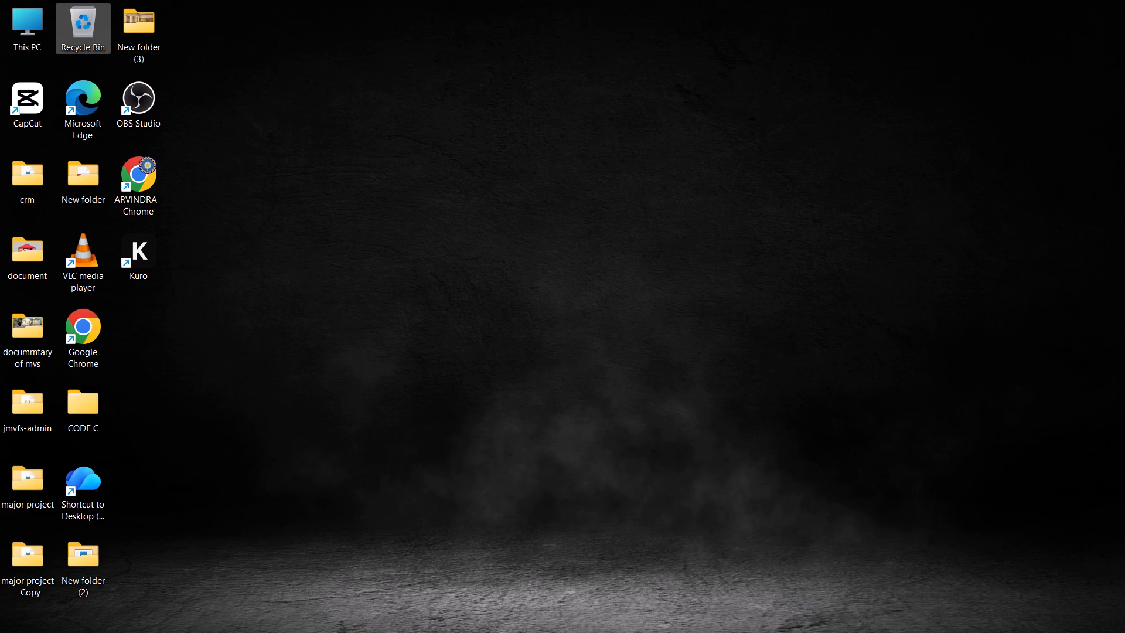
# Launch CapCut again from the desktop.
pyautogui.doubleClick(37, 107)
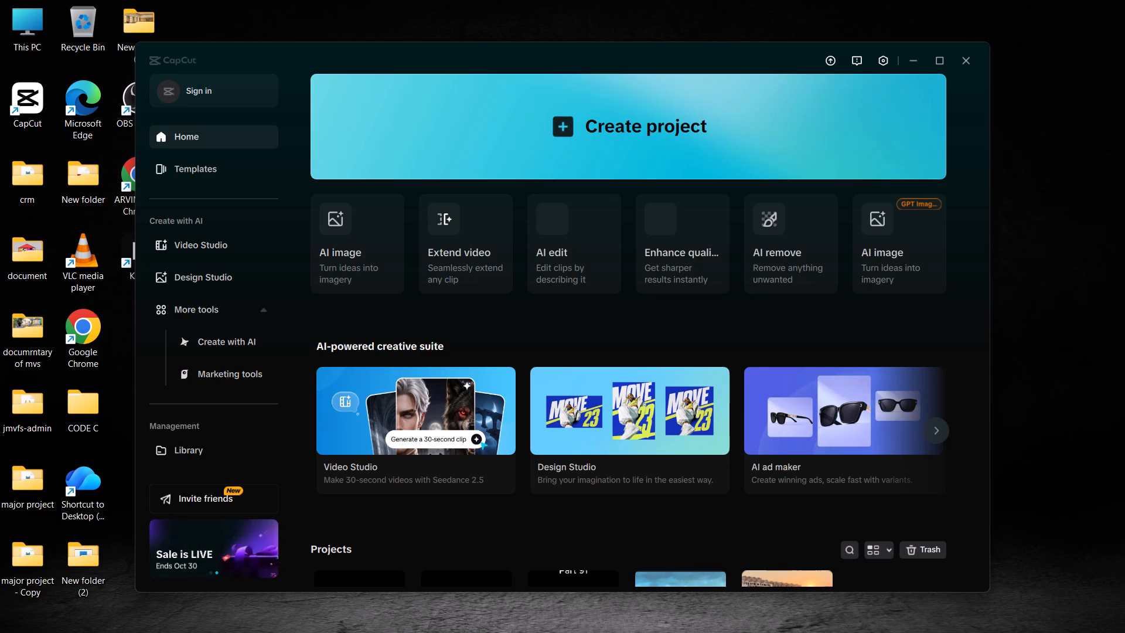
# Reopen the 1031 project from the CapCut projects list.
pyautogui.scroll(-6, 562, 217)
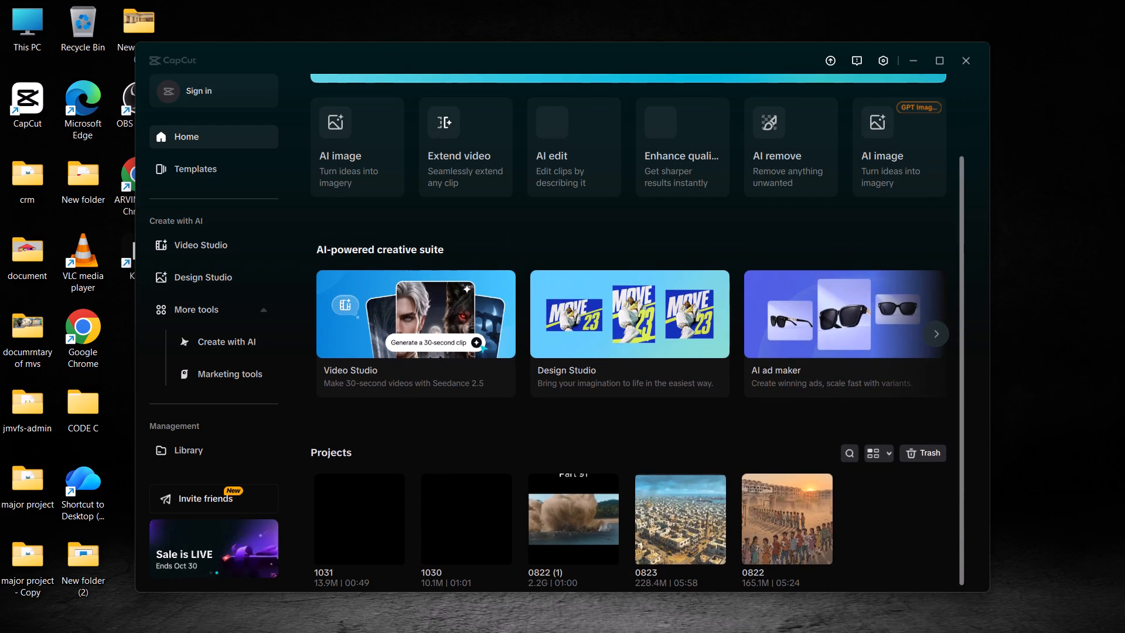
pyautogui.scroll(-4, 562, 217)
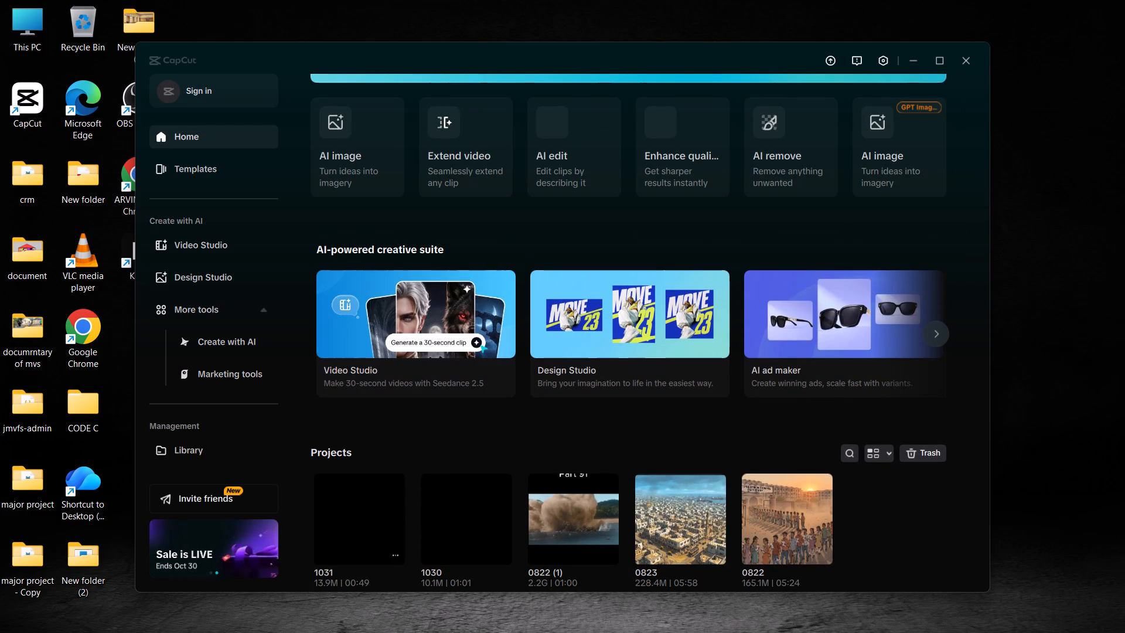
pyautogui.click(330, 530)
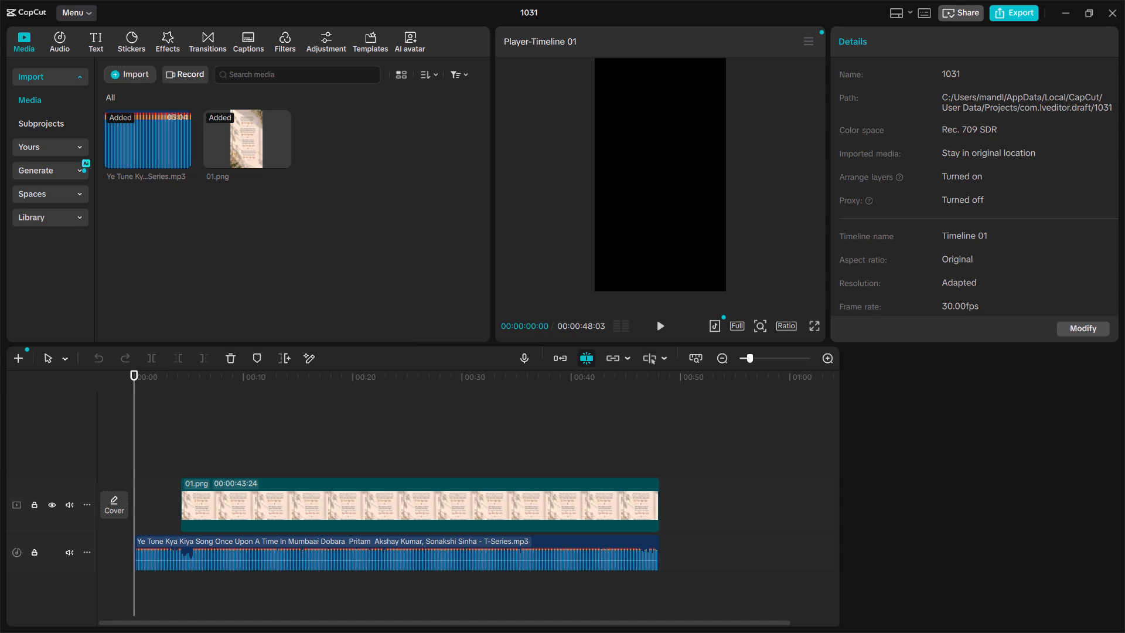
# Browse the Trending text effects for a style suited to the opening text.
pyautogui.click(175, 46)
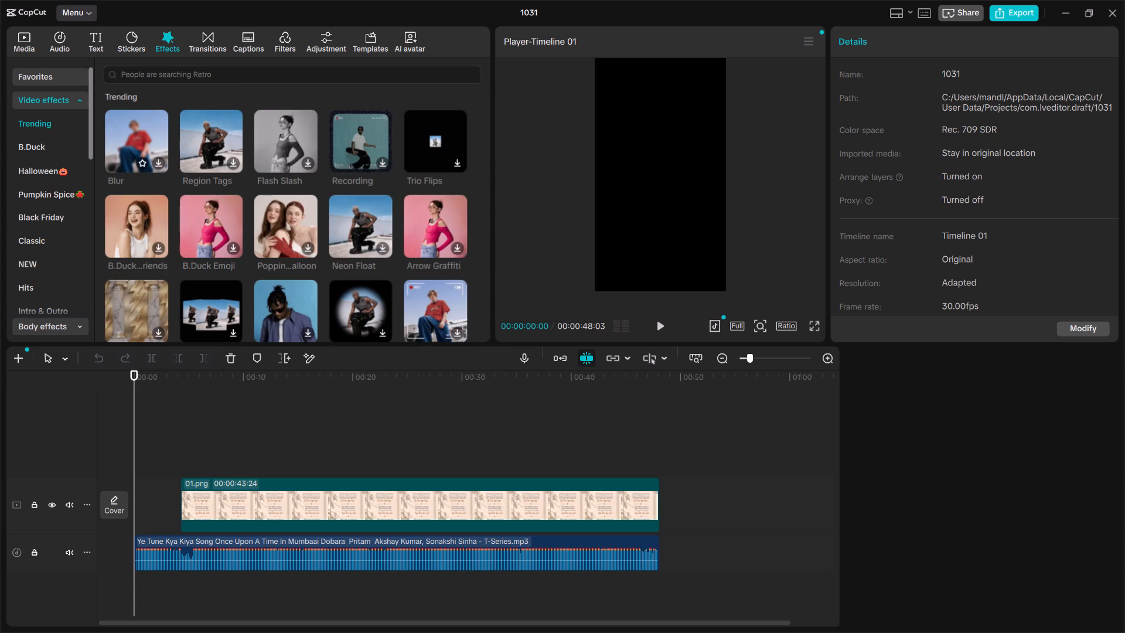
pyautogui.click(96, 45)
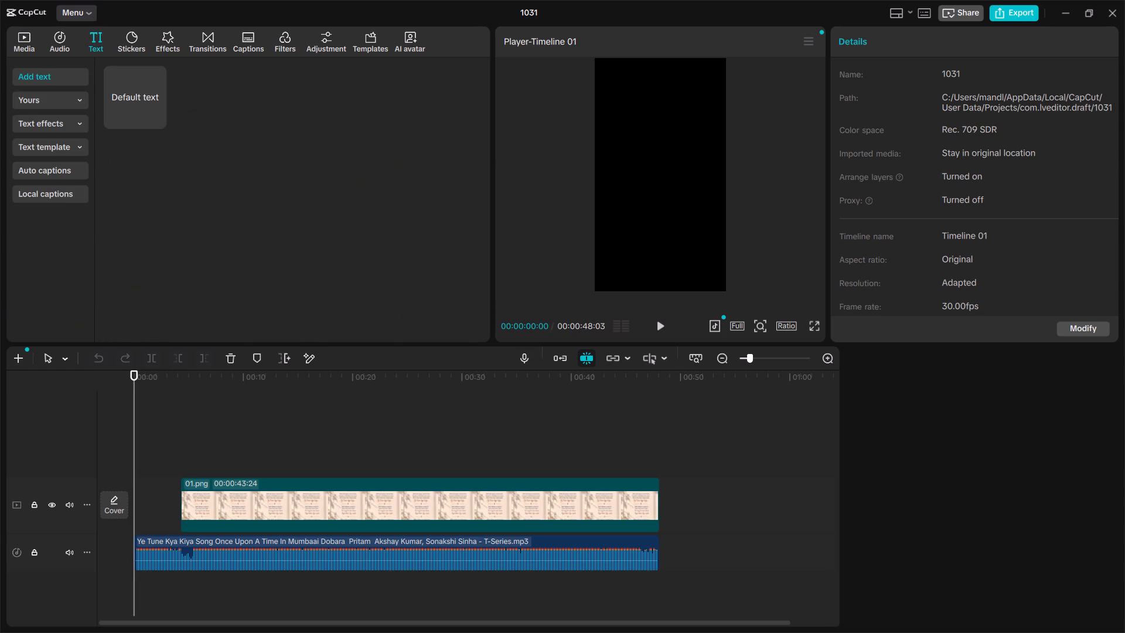
pyautogui.click(49, 117)
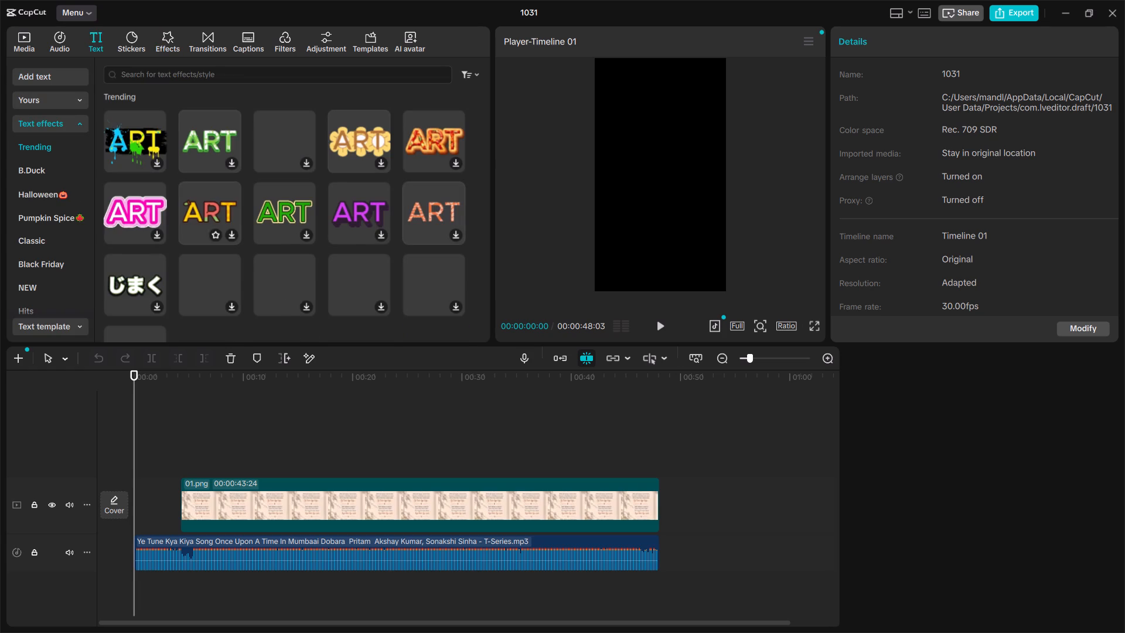
pyautogui.scroll(-1, 306, 205)
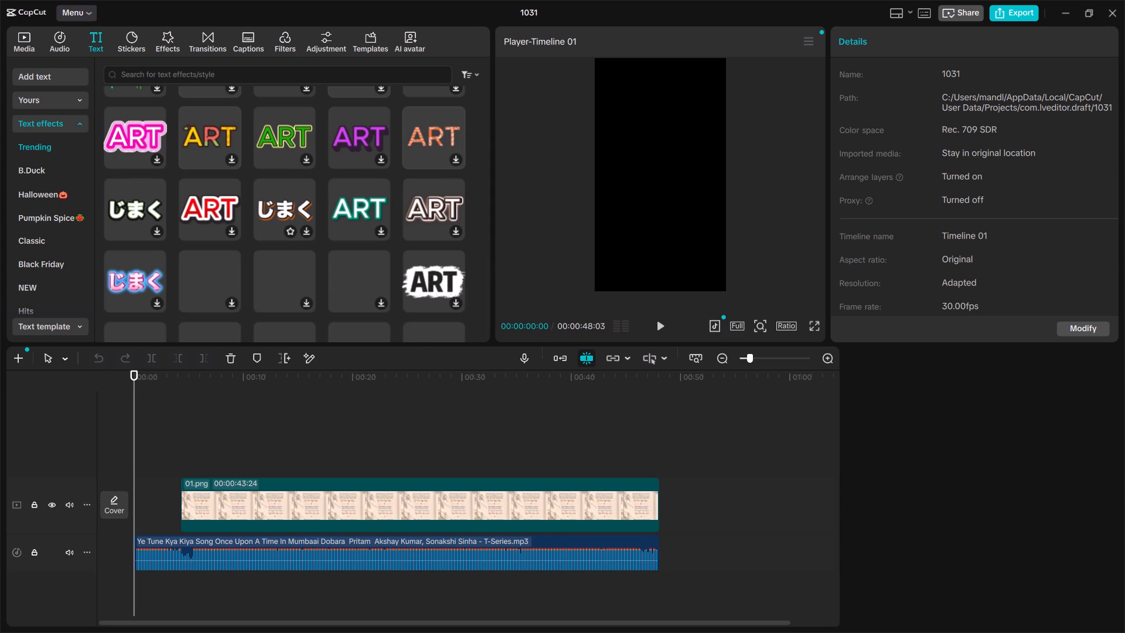
pyautogui.scroll(-2, 342, 236)
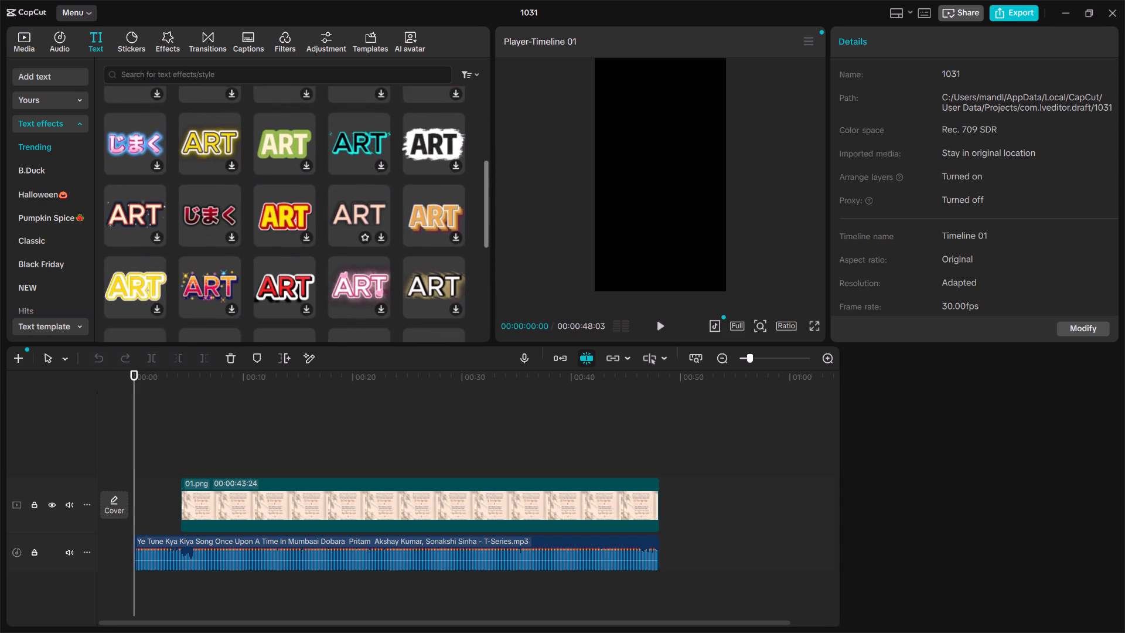
pyautogui.scroll(-2, 342, 236)
pyautogui.scroll(3, 342, 236)
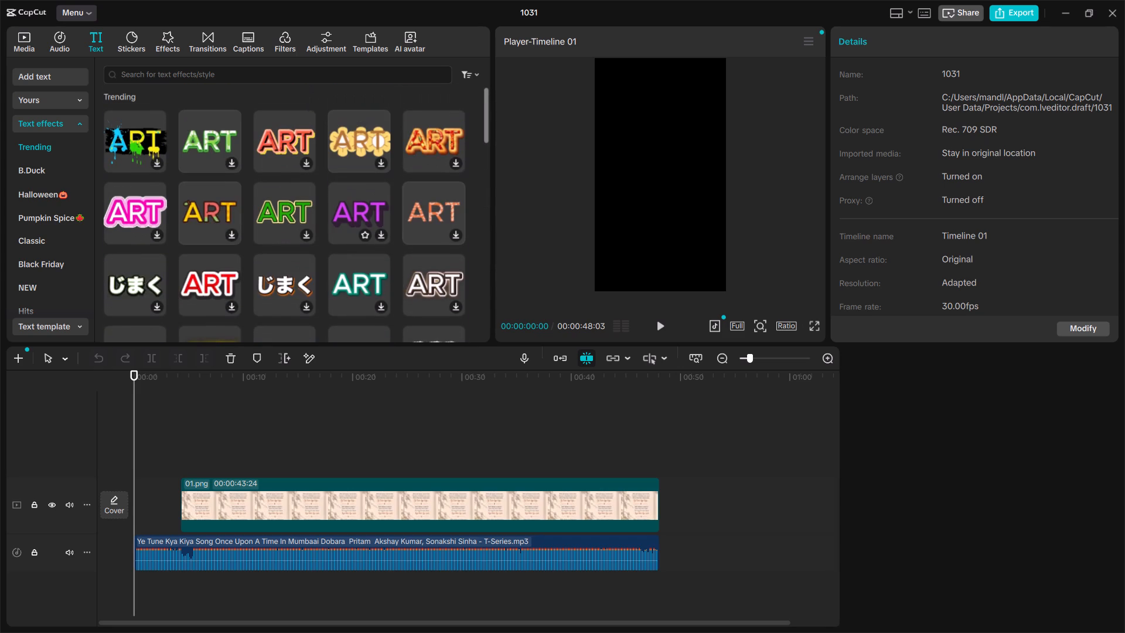
pyautogui.scroll(1, 342, 236)
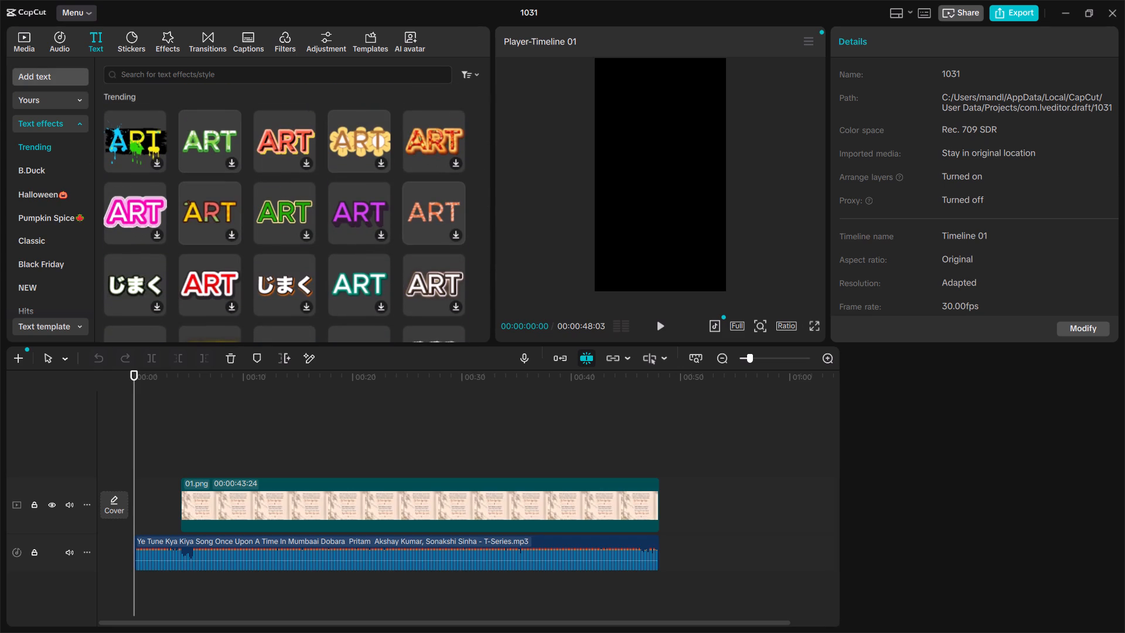
# Check the favourite text styles and the B.Duck and Halloween text effect categories.
pyautogui.click(64, 79)
pyautogui.click(62, 96)
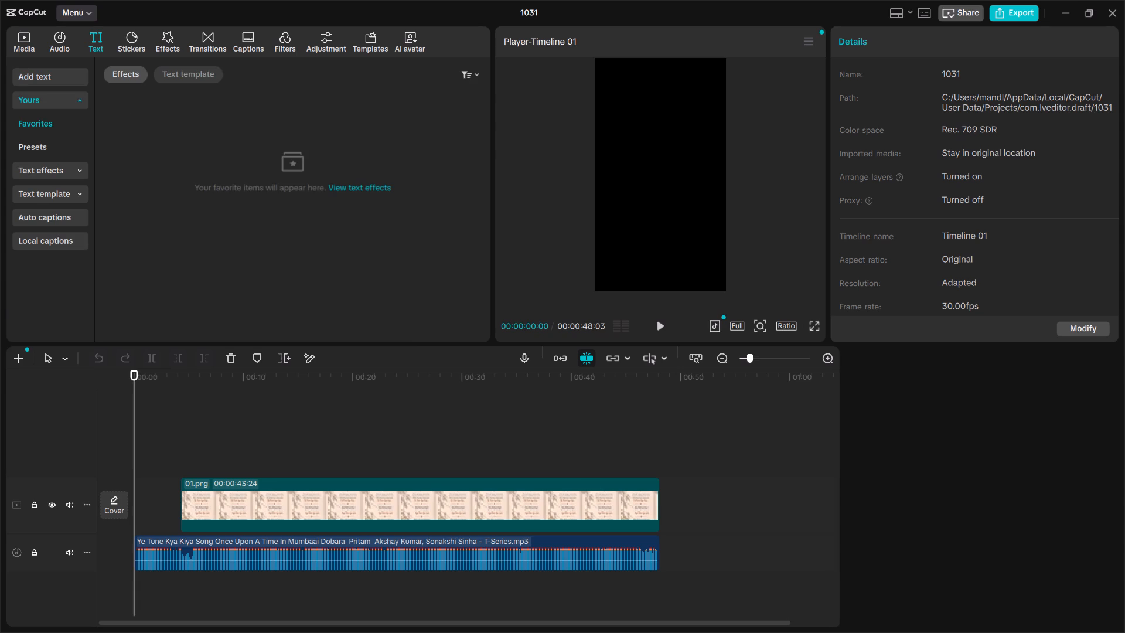
pyautogui.click(353, 185)
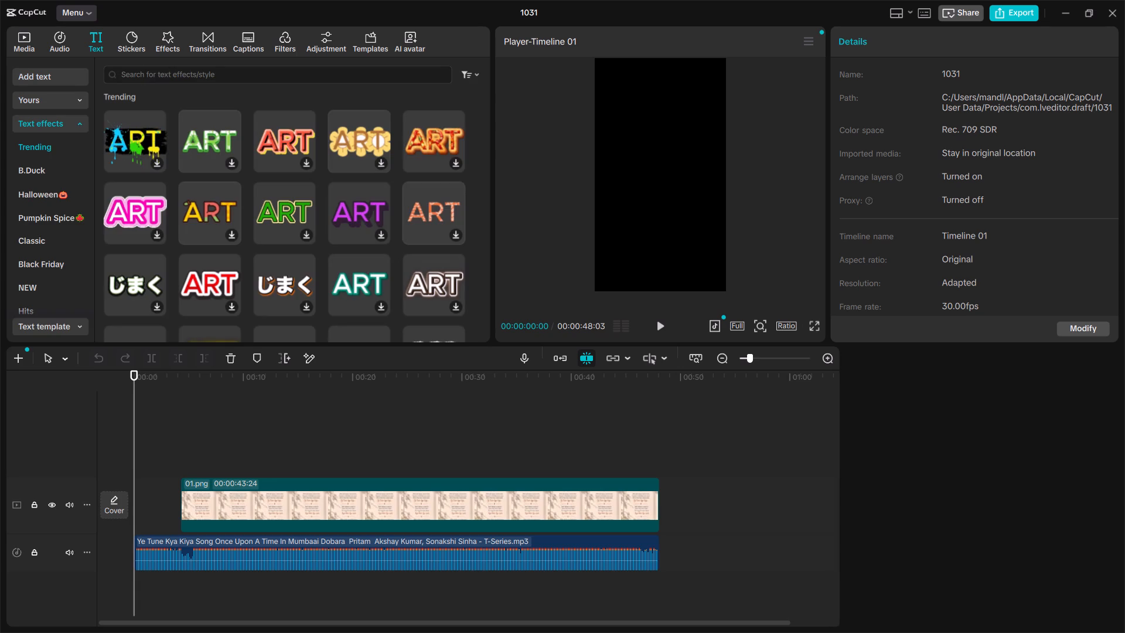
pyautogui.click(36, 177)
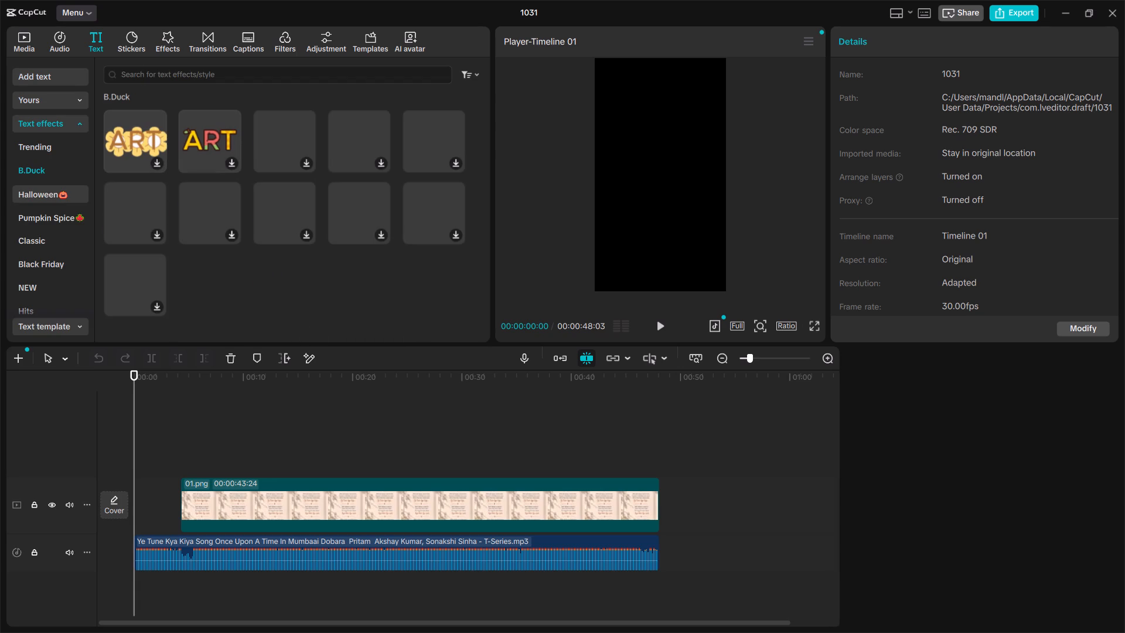
pyautogui.click(39, 199)
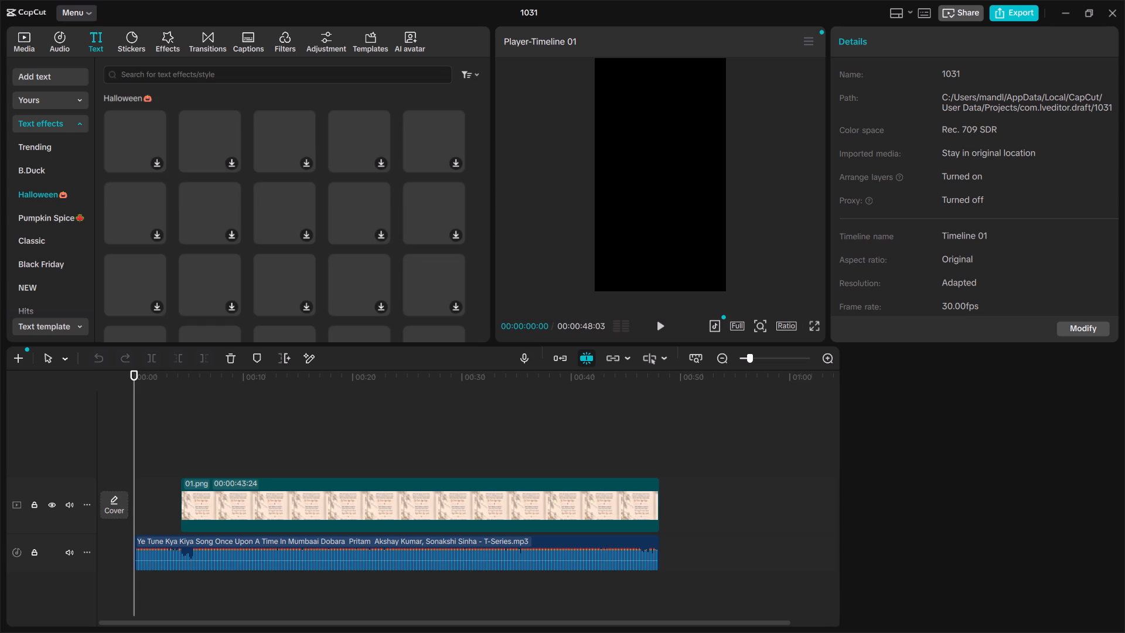
# Browse the Classic text effects for a style suited to the opening text.
pyautogui.click(52, 249)
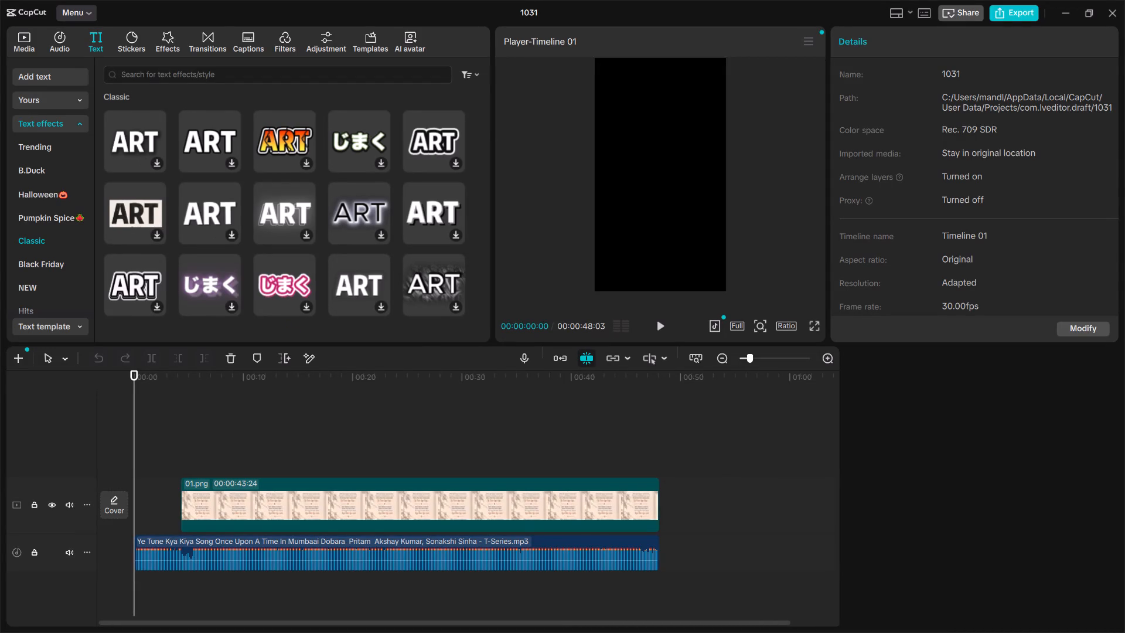
pyautogui.scroll(-2, 225, 215)
pyautogui.scroll(1, 225, 215)
pyautogui.scroll(-1, 225, 215)
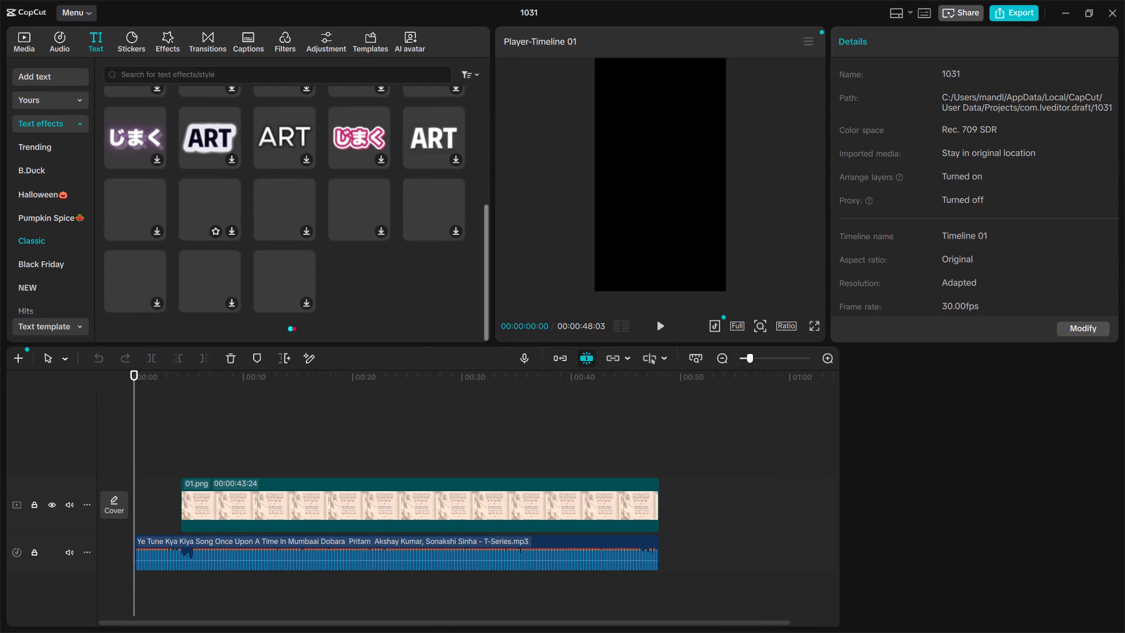
pyautogui.scroll(1, 225, 215)
pyautogui.scroll(-8, 225, 215)
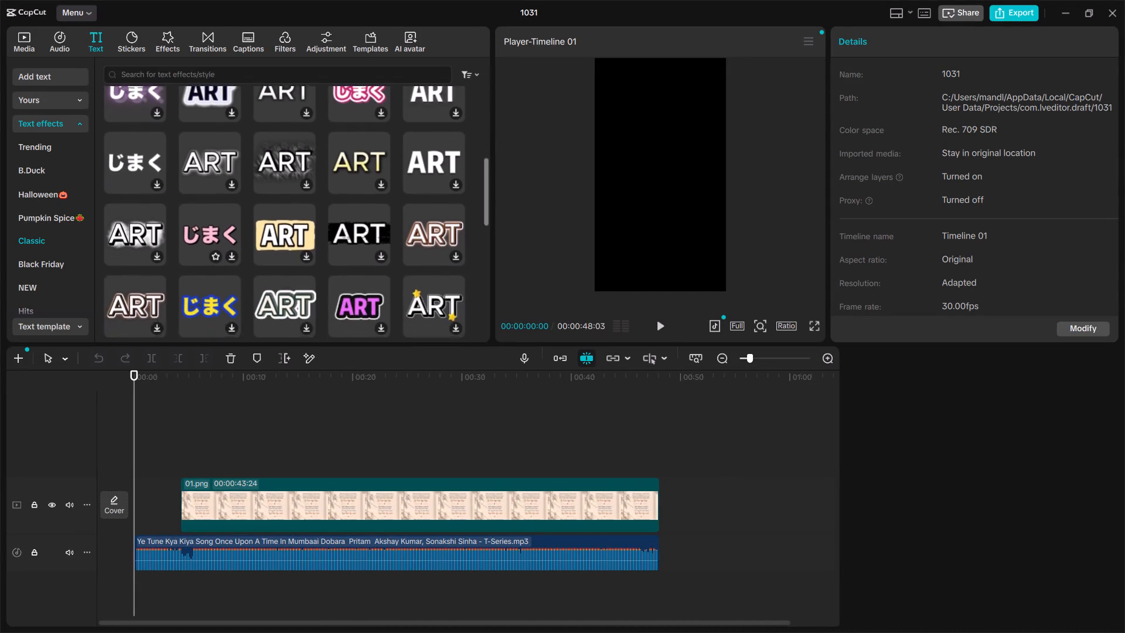
pyautogui.scroll(-7, 225, 215)
pyautogui.scroll(1, 225, 215)
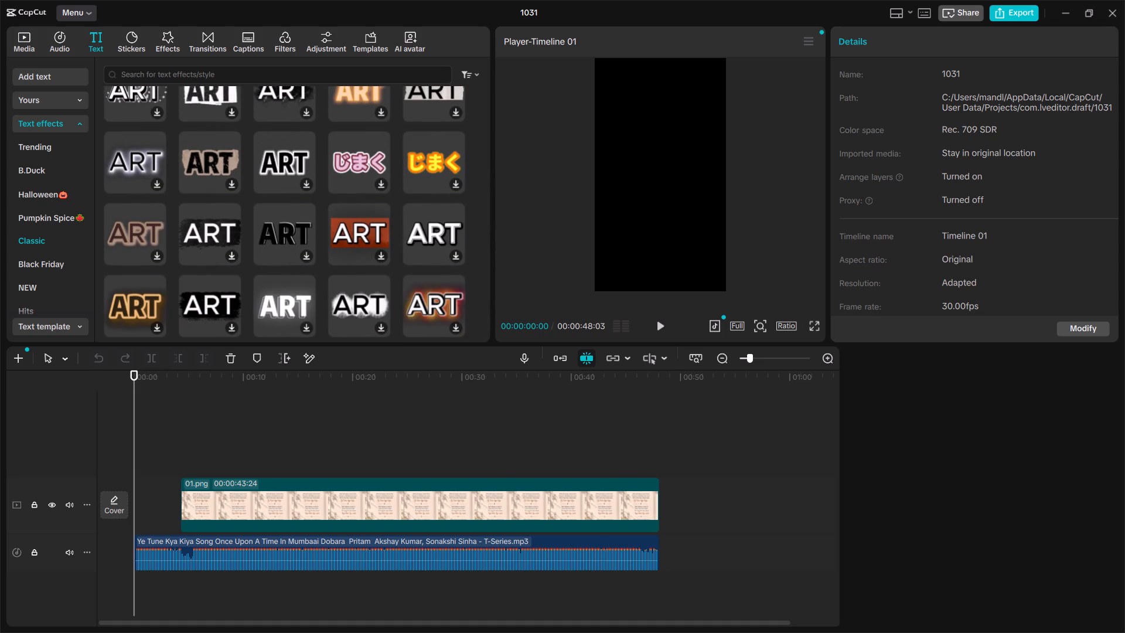
pyautogui.scroll(2, 196, 274)
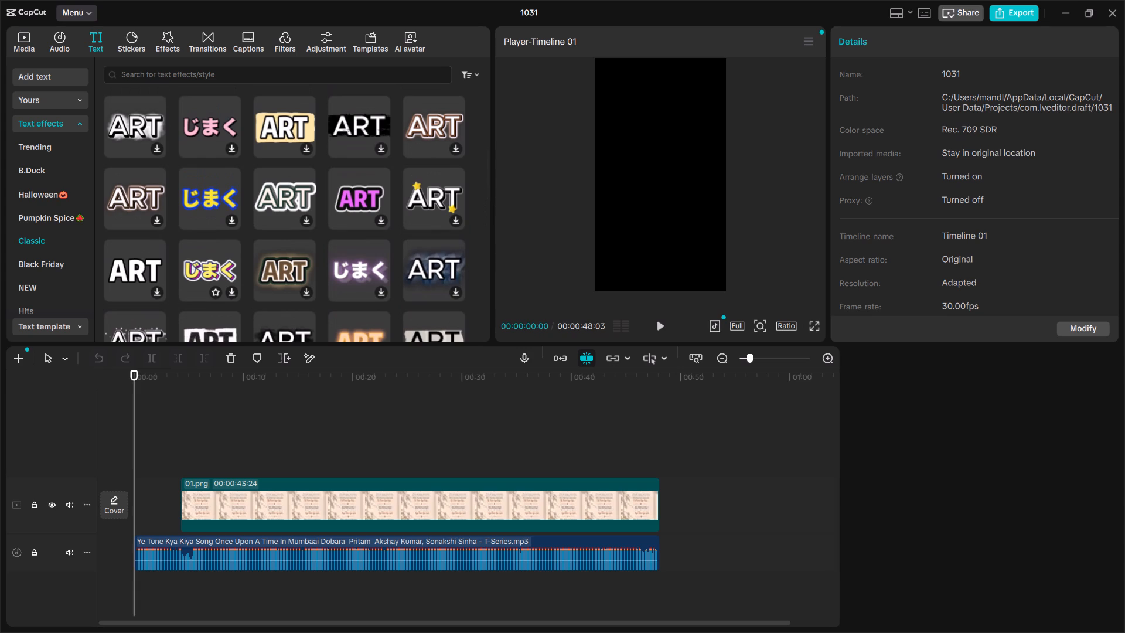
pyautogui.scroll(1, 196, 274)
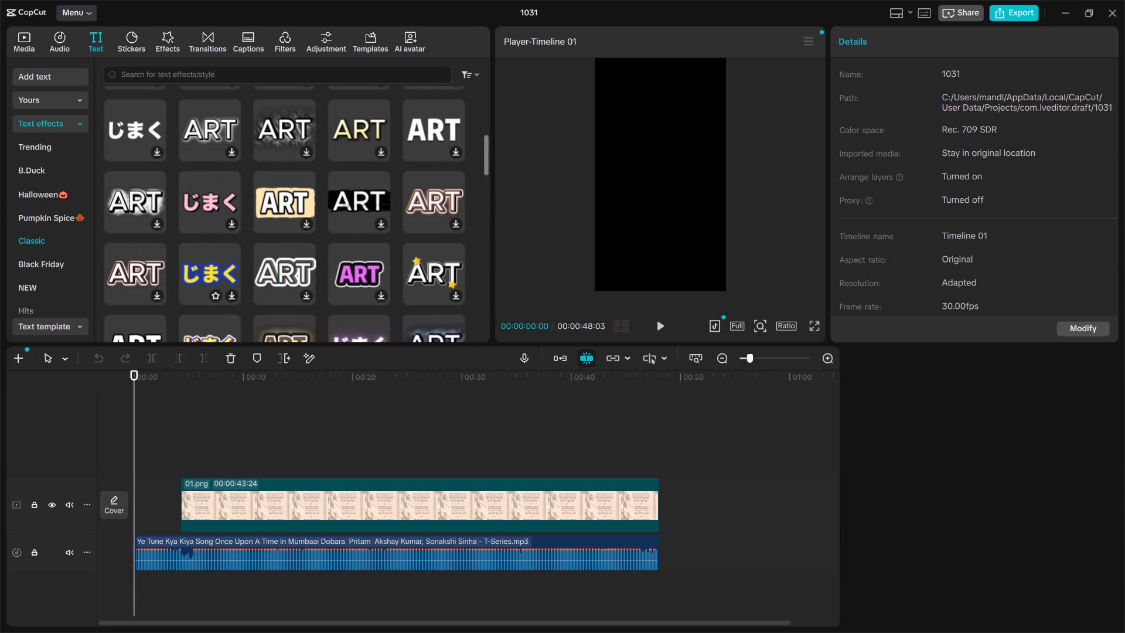
pyautogui.scroll(-1, 196, 274)
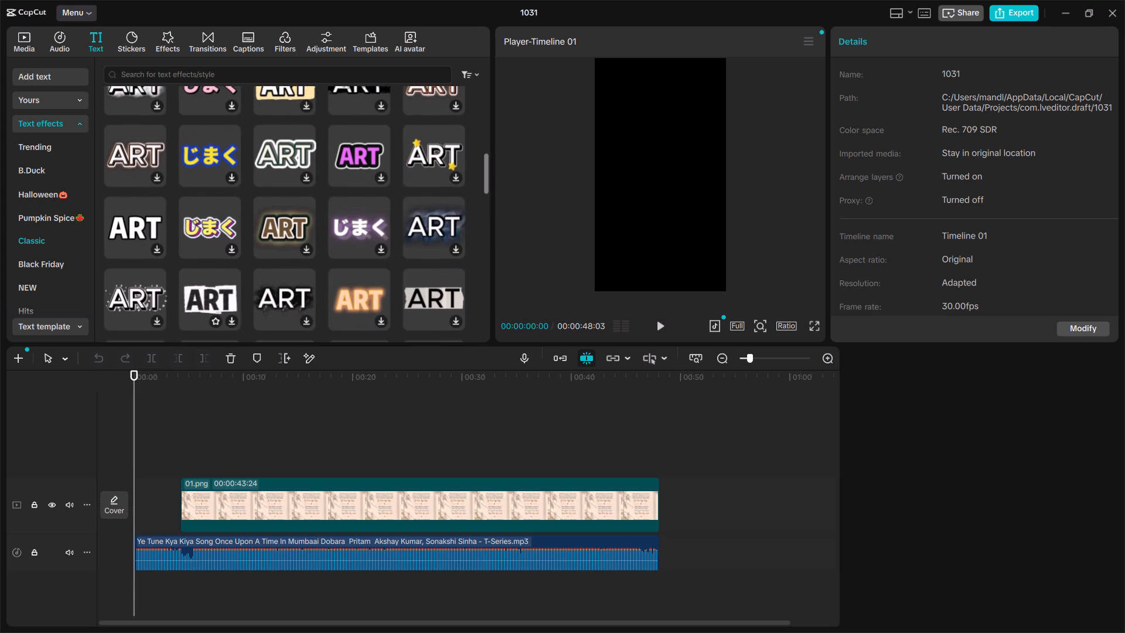
pyautogui.scroll(1, 196, 274)
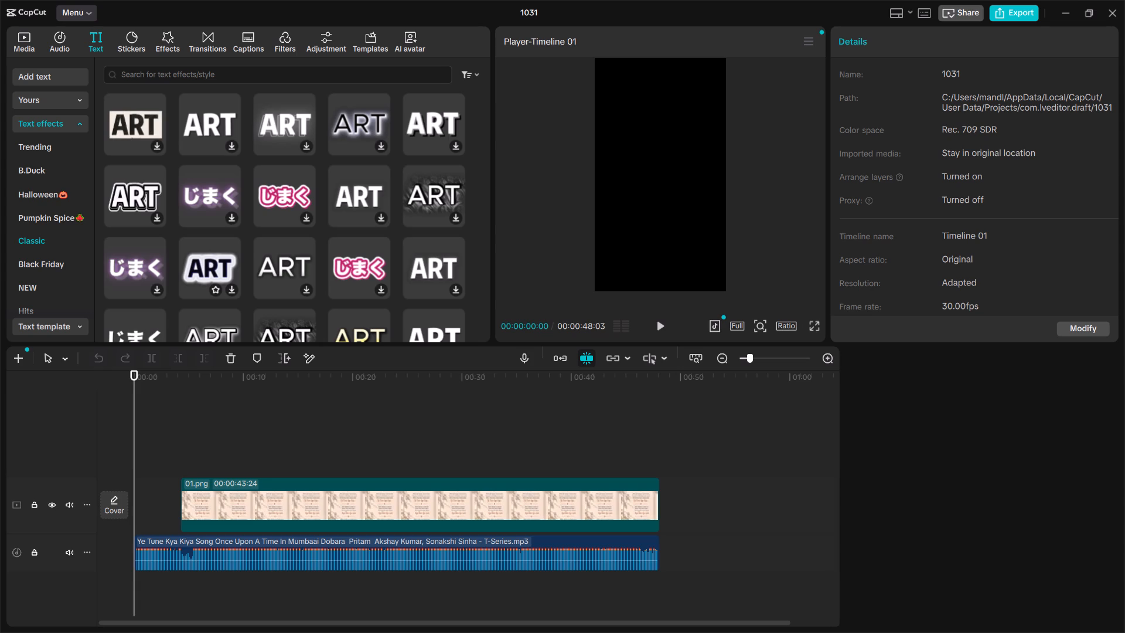
pyautogui.scroll(-3, 274, 252)
pyautogui.scroll(1, 274, 252)
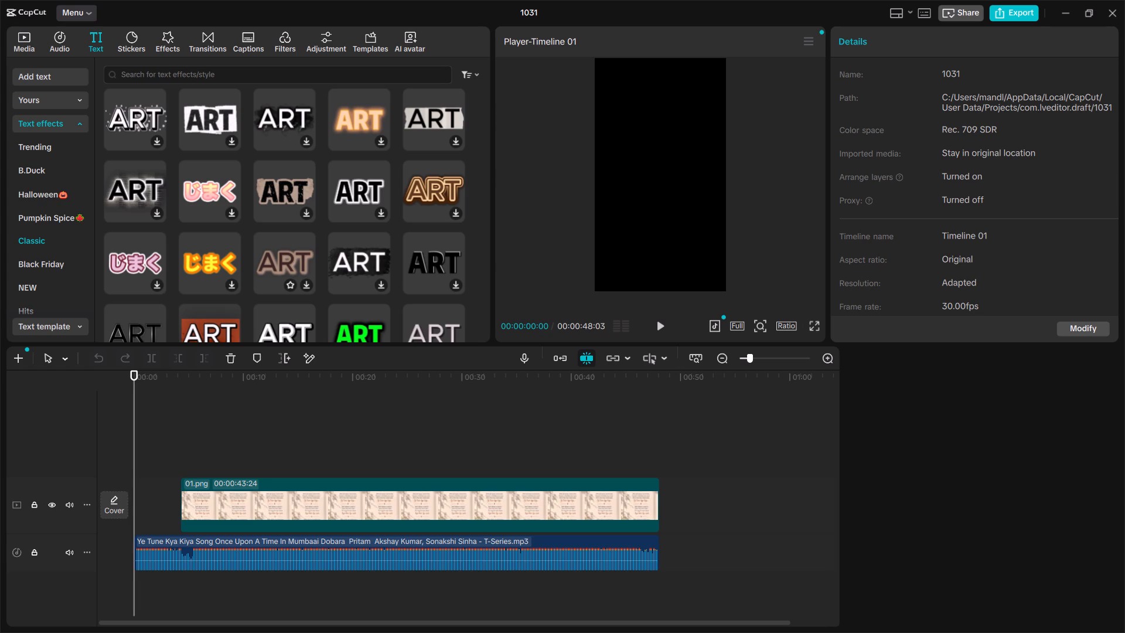
pyautogui.scroll(-1, 299, 250)
pyautogui.scroll(3, 237, 244)
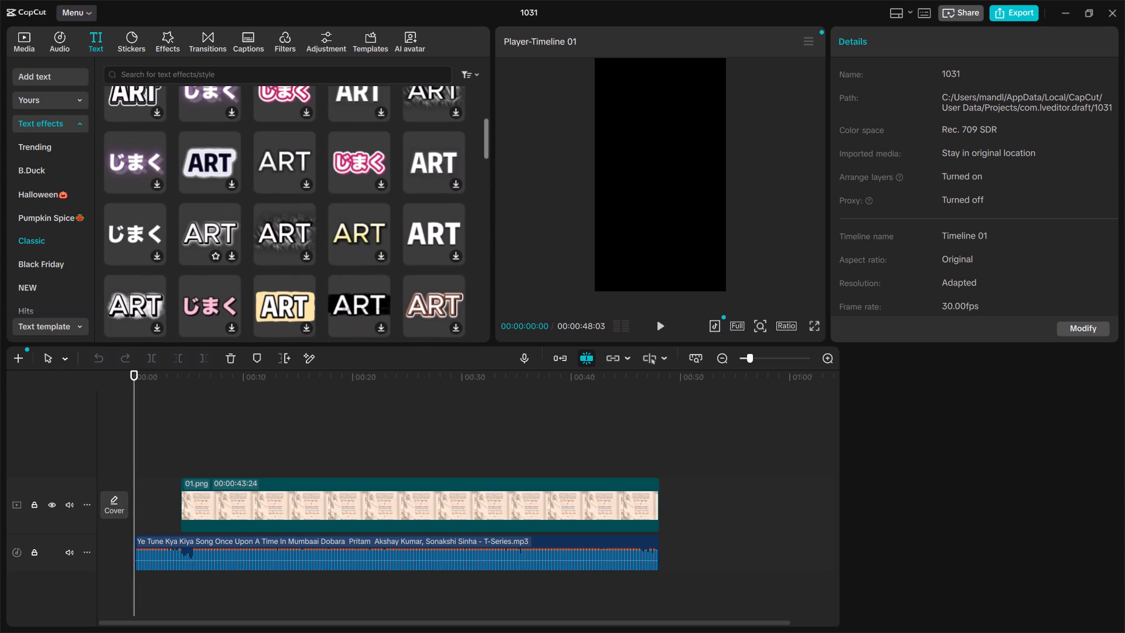
pyautogui.moveTo(237, 244); pyautogui.dragTo(260, 210)
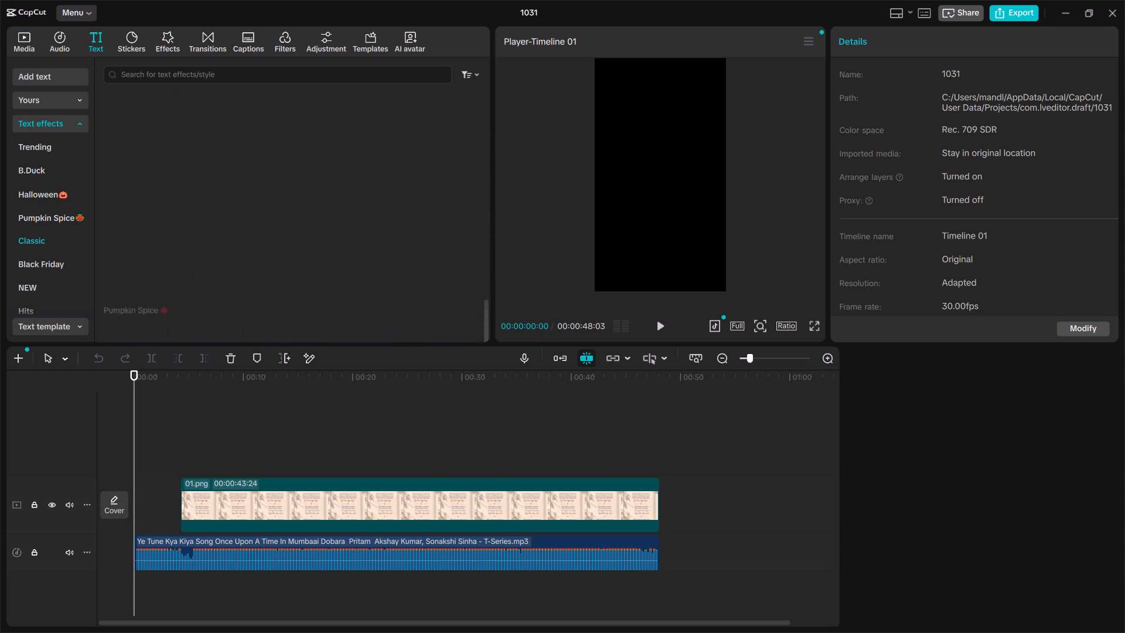
pyautogui.scroll(3, 260, 210)
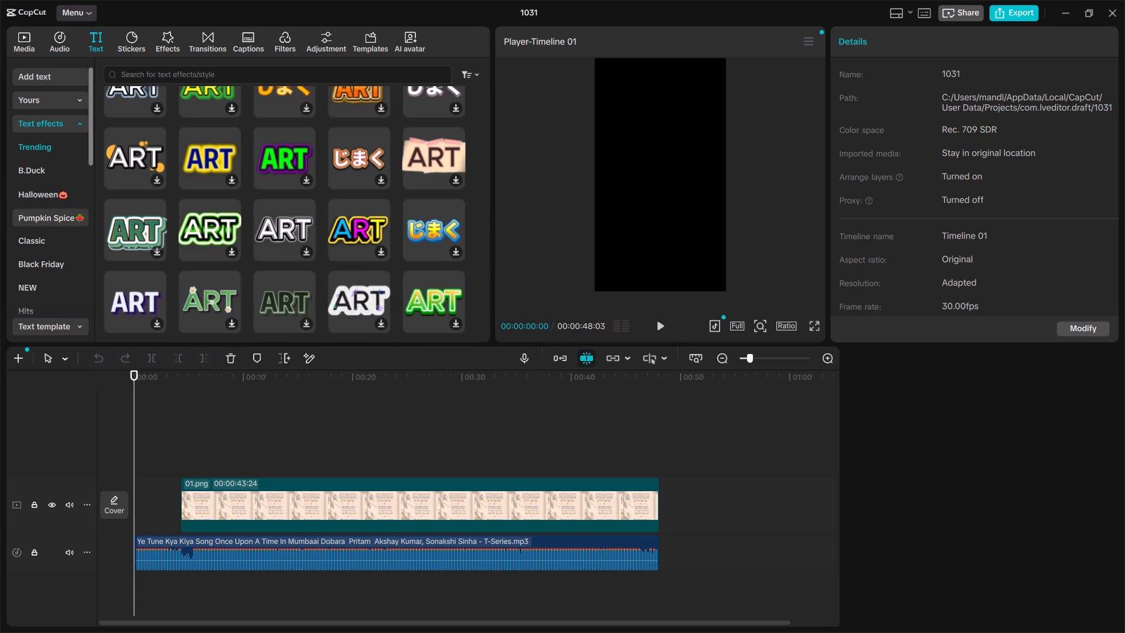
pyautogui.doubleClick(52, 249)
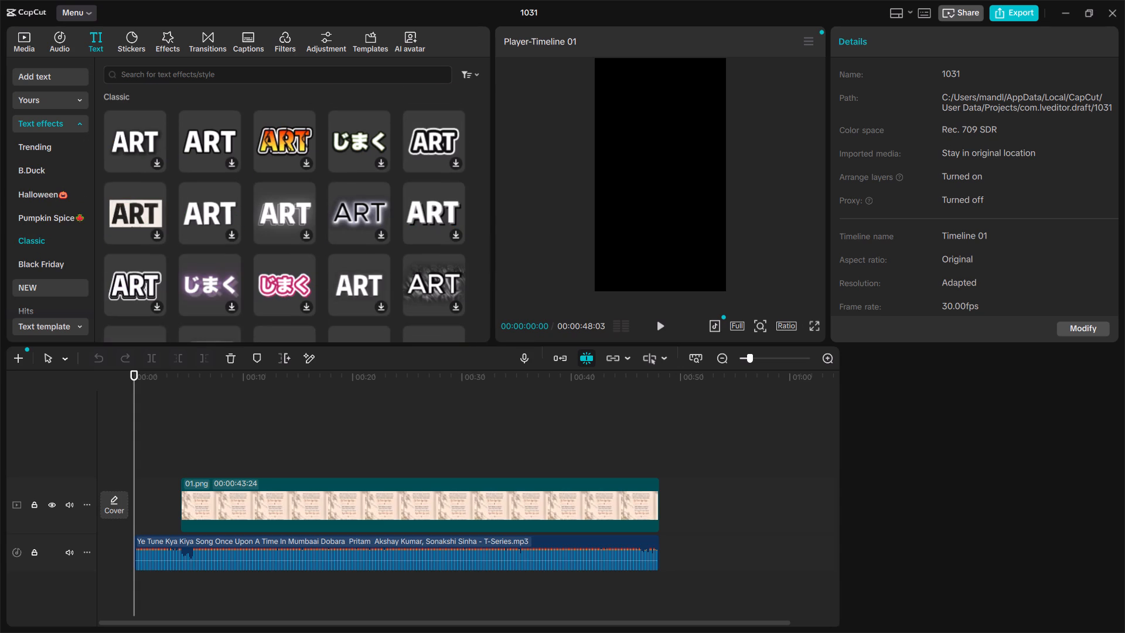
# Add the Black Friday text effect with white letters, black outline and white glow to the timeline above the image clip.
pyautogui.click(45, 294)
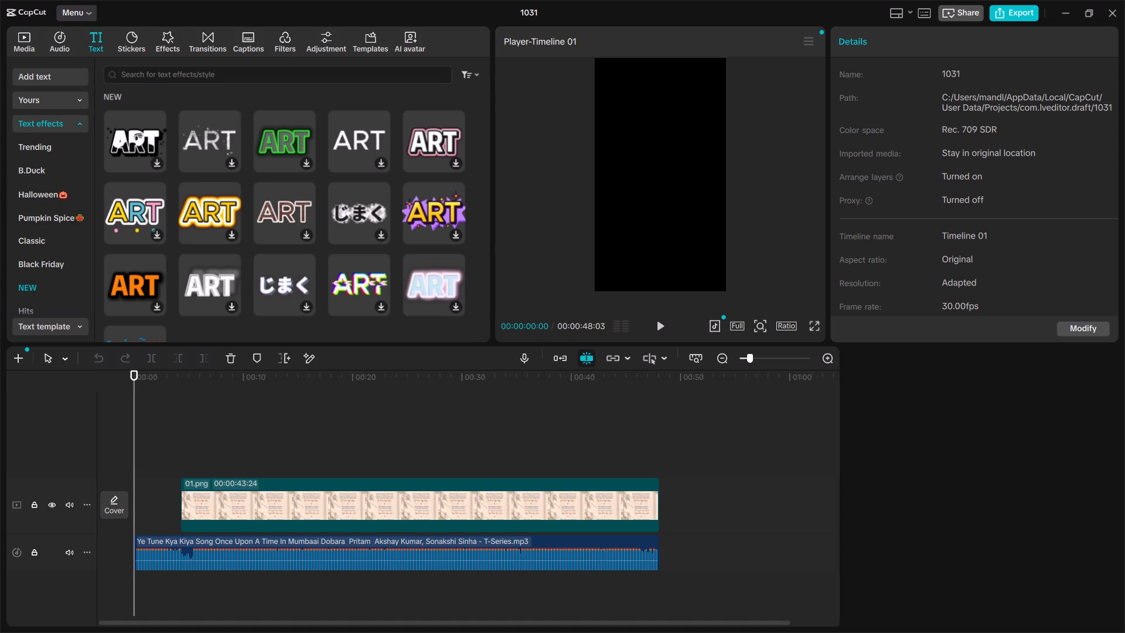
pyautogui.click(60, 261)
pyautogui.scroll(-1, 60, 261)
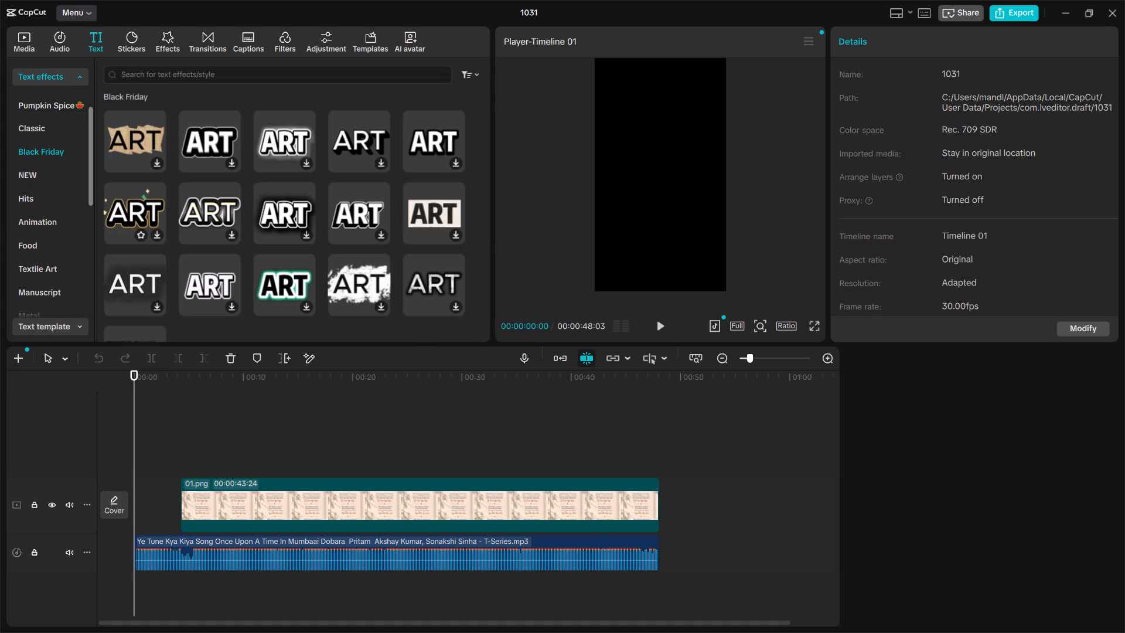
pyautogui.click(268, 149)
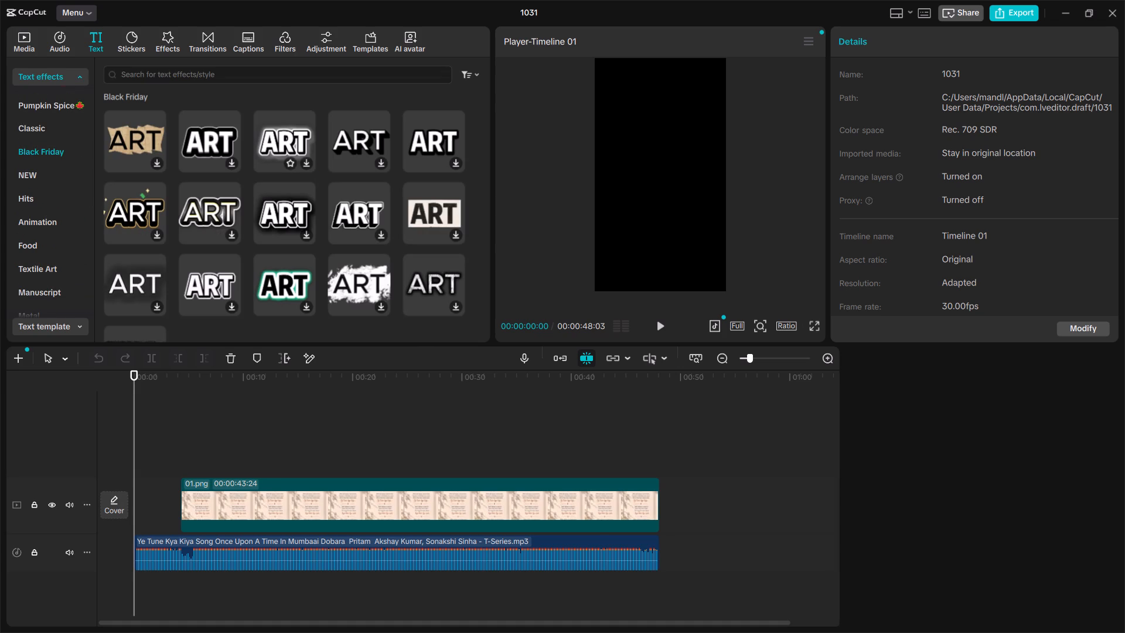
pyautogui.moveTo(288, 137); pyautogui.dragTo(287, 169)
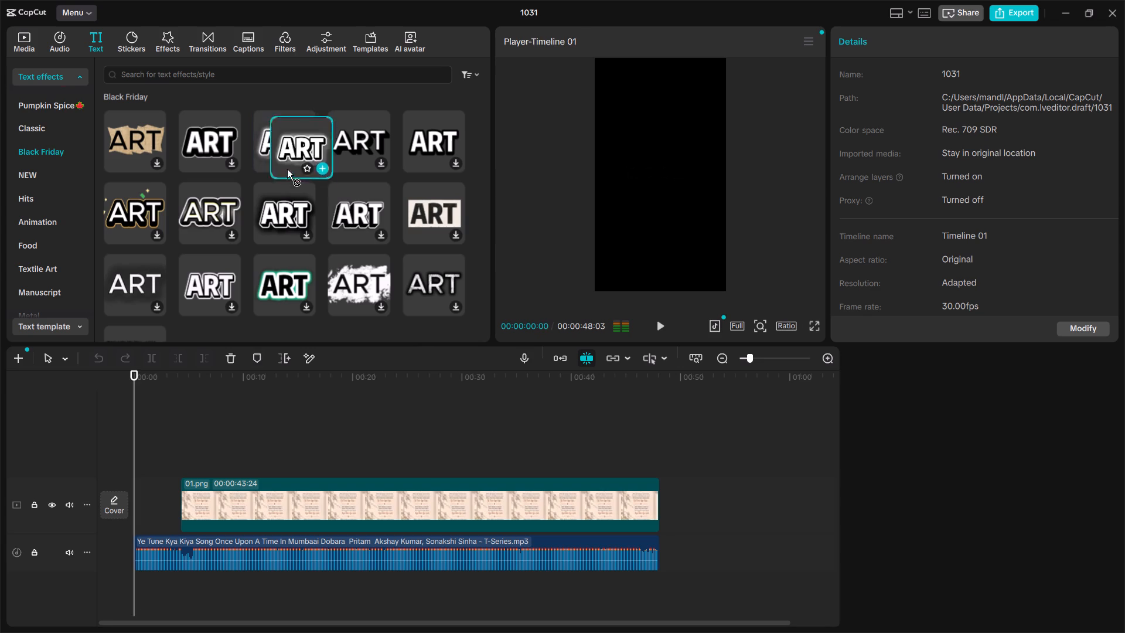
pyautogui.moveTo(287, 169); pyautogui.dragTo(185, 419)
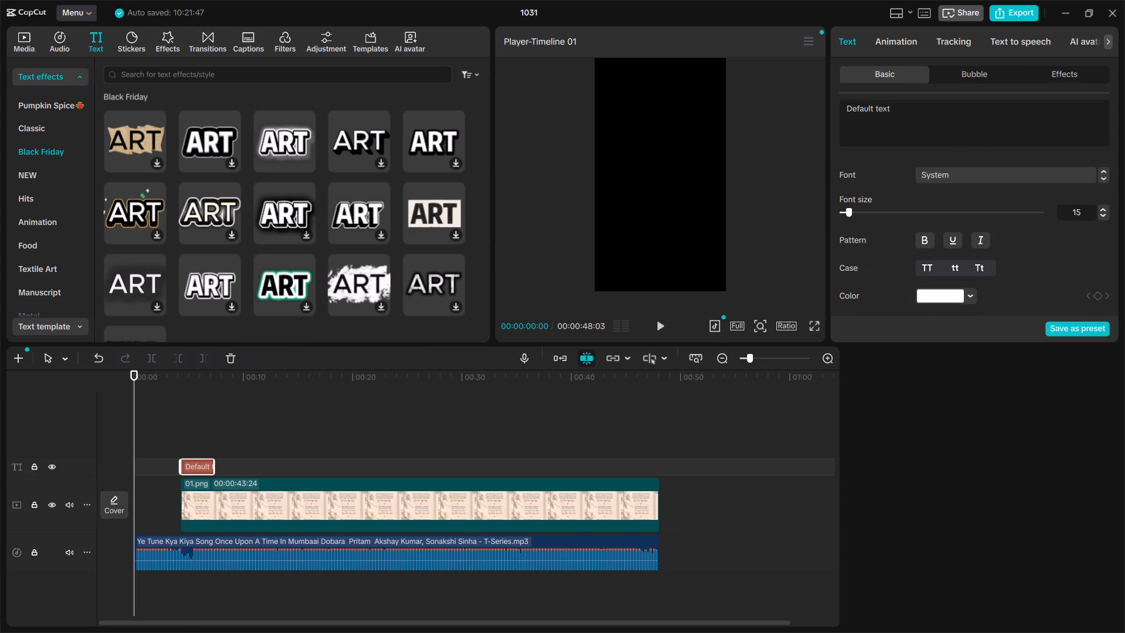
# Move the text clip to the start of the timeline and extend its end to where the 01.png clip begins.
pyautogui.moveTo(192, 461); pyautogui.dragTo(135, 461)
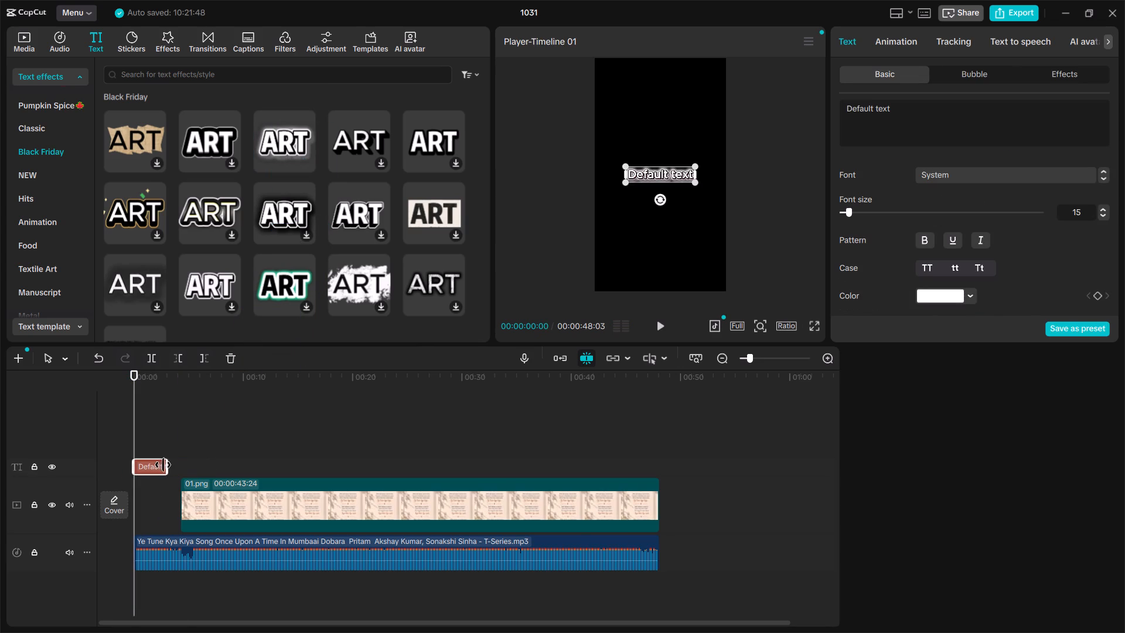
pyautogui.moveTo(165, 465); pyautogui.dragTo(177, 467)
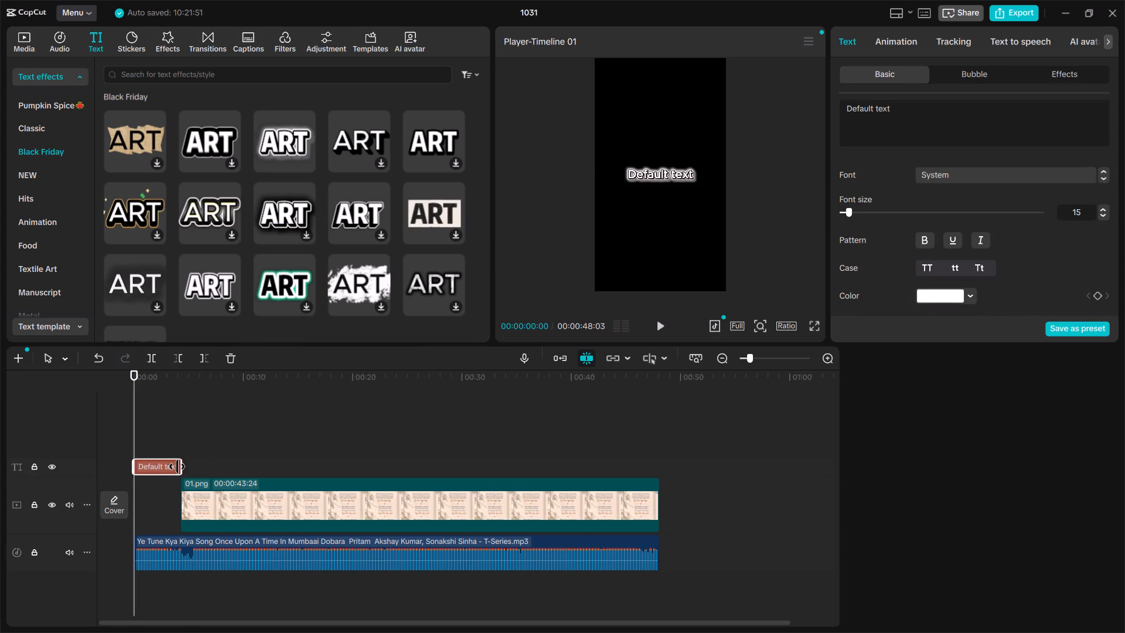
# Replace the default text of the opening text clip with "Try 0n".
pyautogui.tripleClick(924, 125)
pyautogui.write('ty')
pyautogui.press('BackSpace')
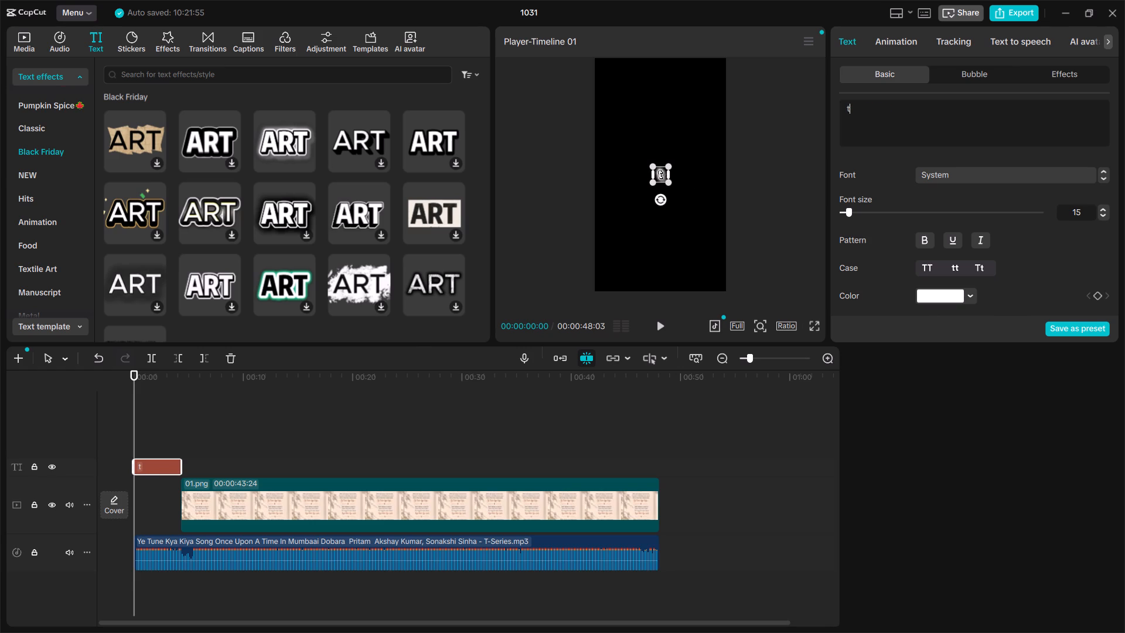
pyautogui.write('ry')
pyautogui.press('BackSpace')
pyautogui.press('BackSpace')
pyautogui.press('BackSpace')
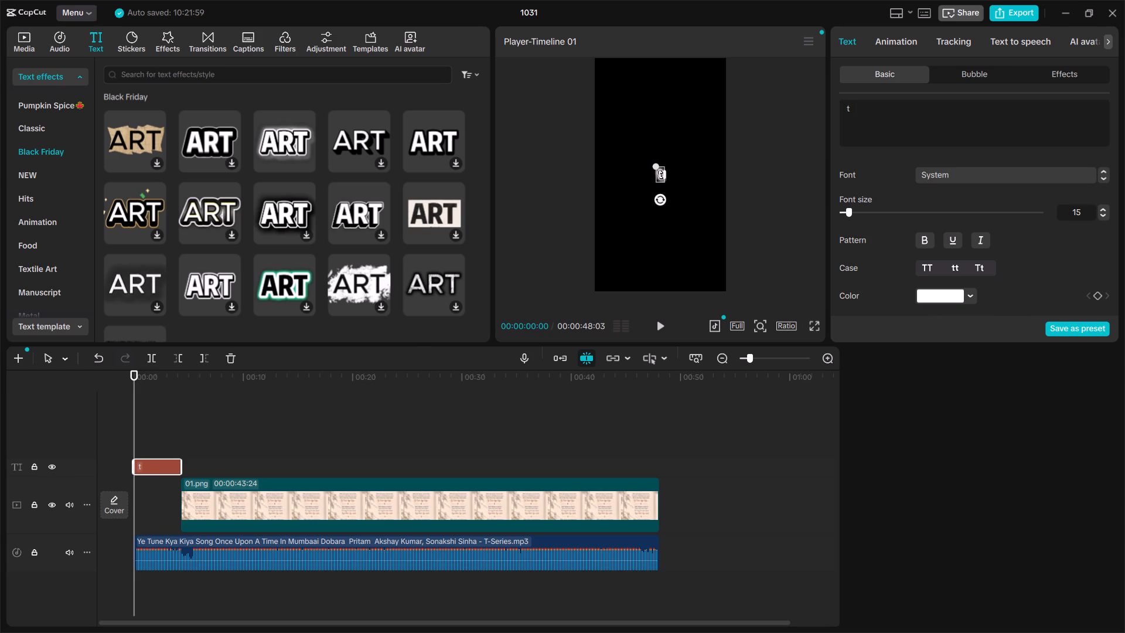
pyautogui.write('Try')
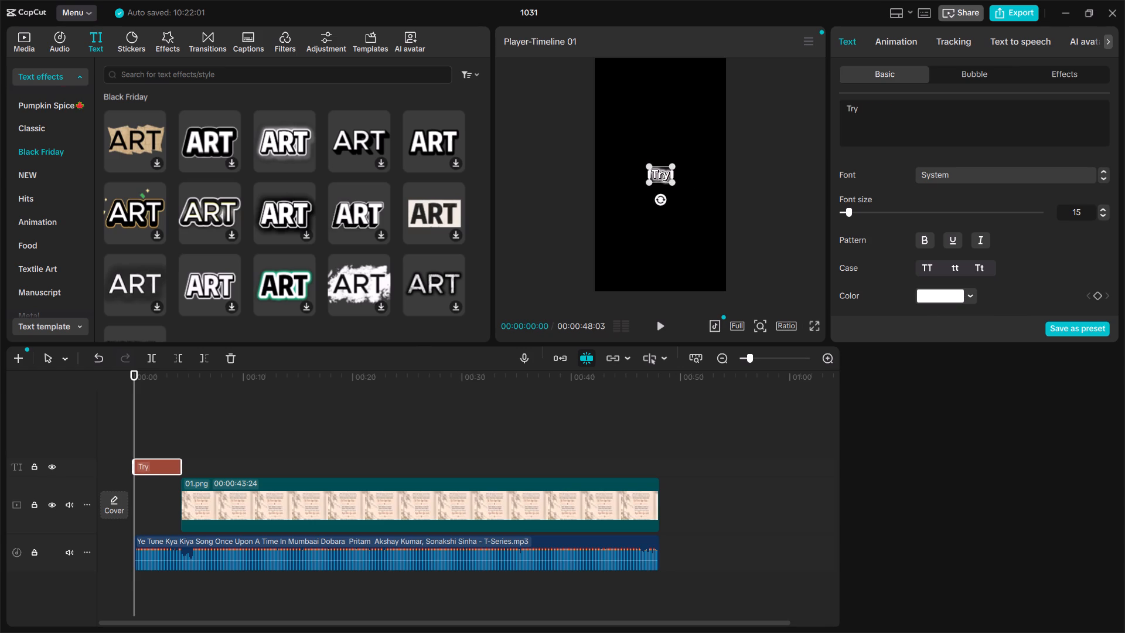
pyautogui.press('space')
pyautogui.write('To')
pyautogui.press('BackSpace')
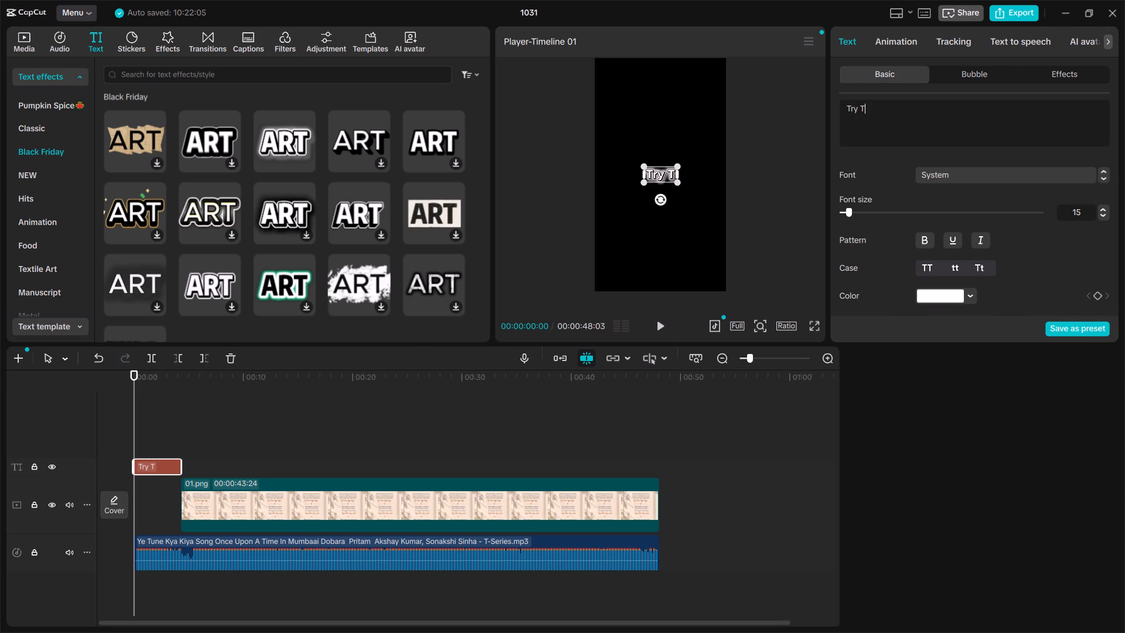
pyautogui.press('BackSpace')
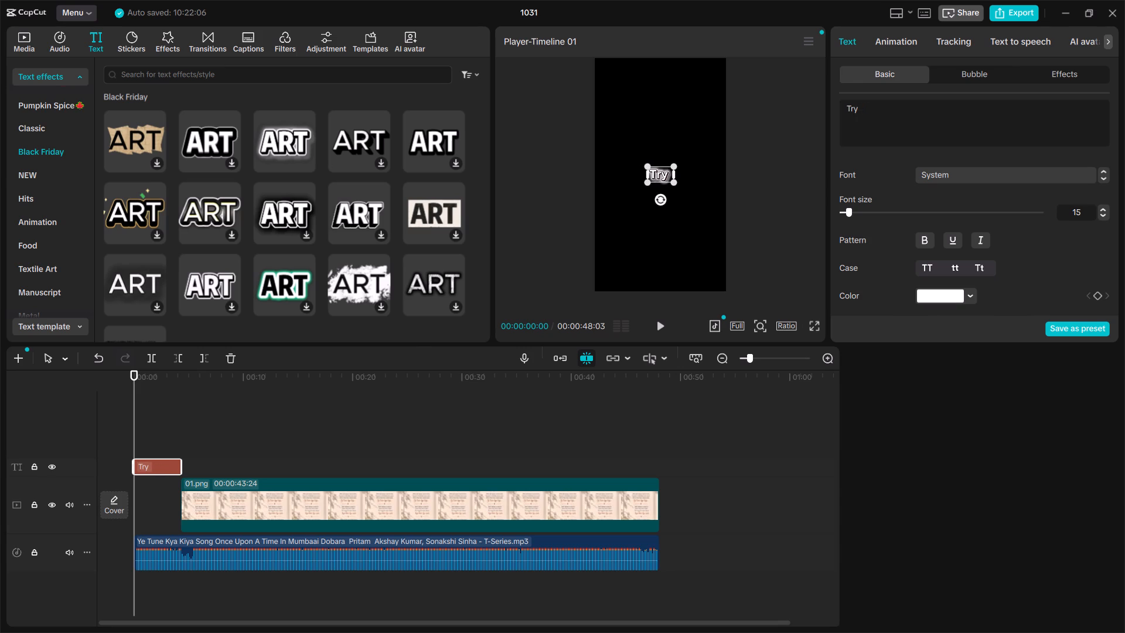
pyautogui.press('o')
pyautogui.write('On')
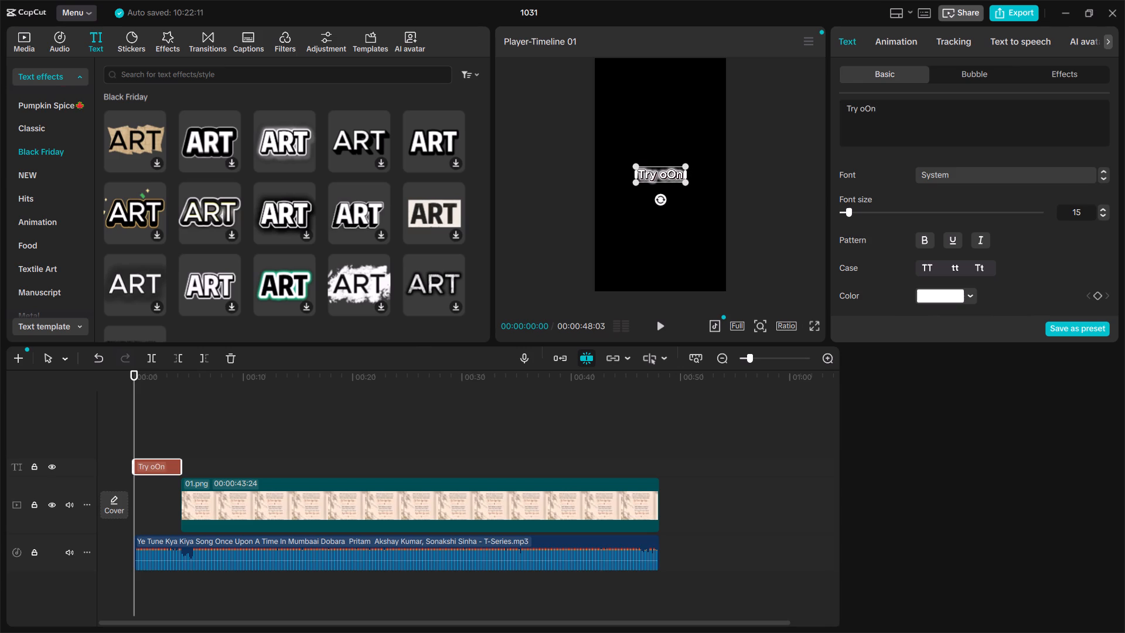
pyautogui.press('BackSpace')
pyautogui.press('BackSpace')
pyautogui.press('BackSpace')
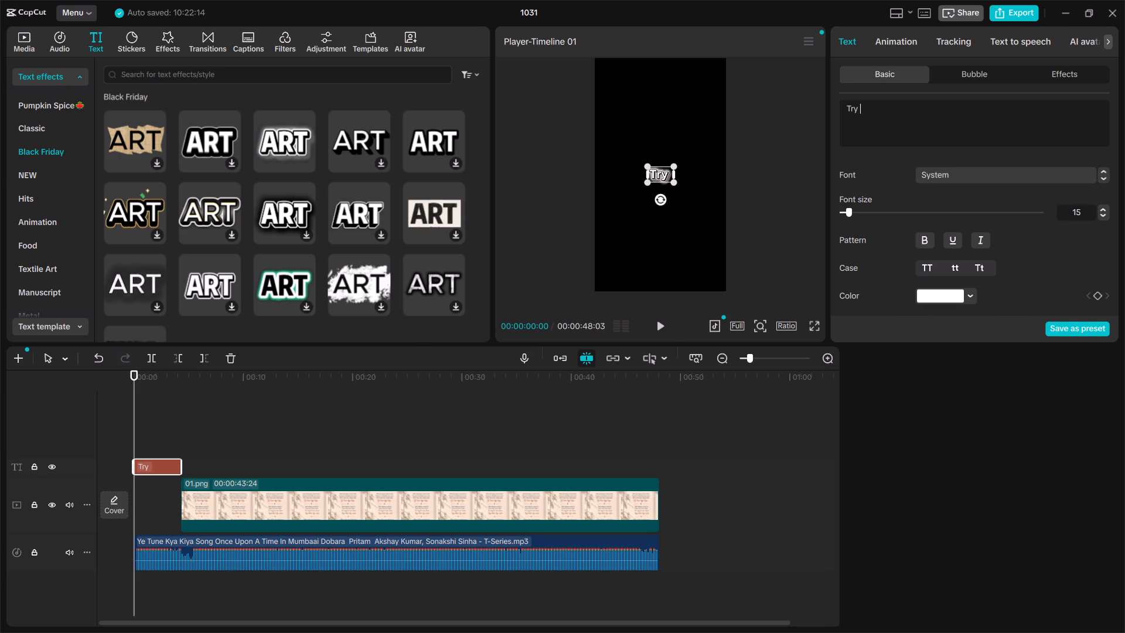
pyautogui.press('0')
pyautogui.write('n')
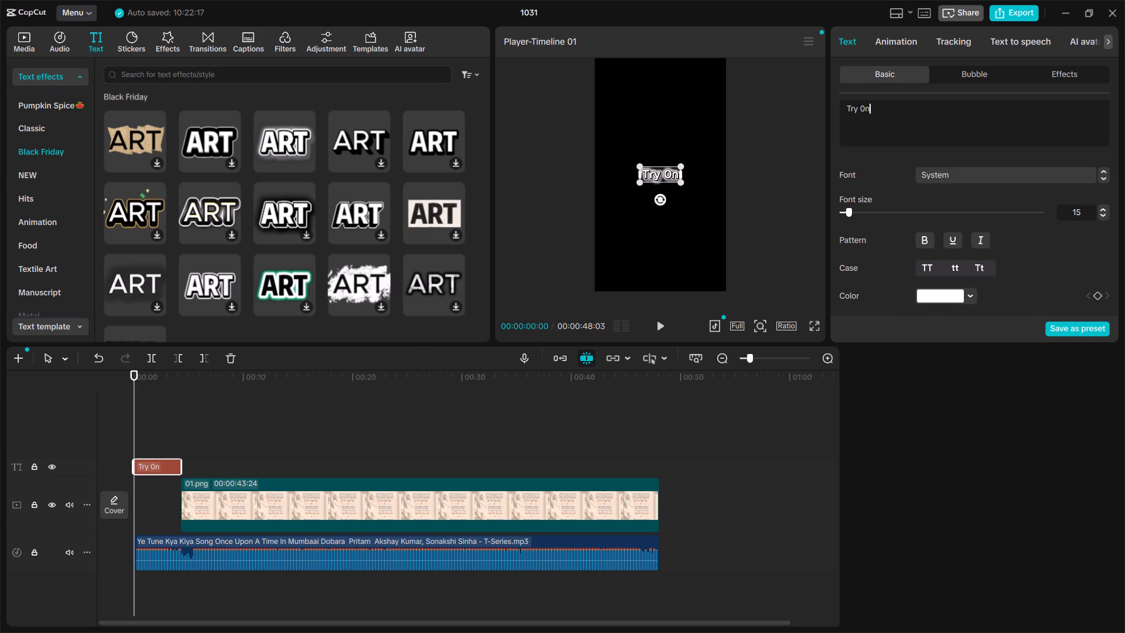
pyautogui.press('space')
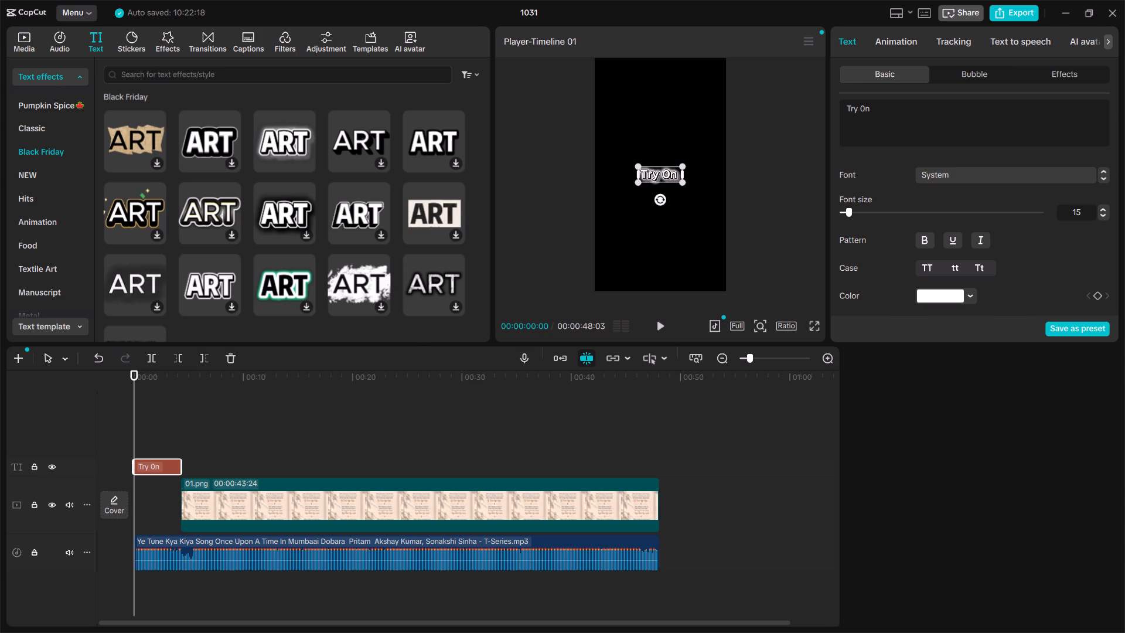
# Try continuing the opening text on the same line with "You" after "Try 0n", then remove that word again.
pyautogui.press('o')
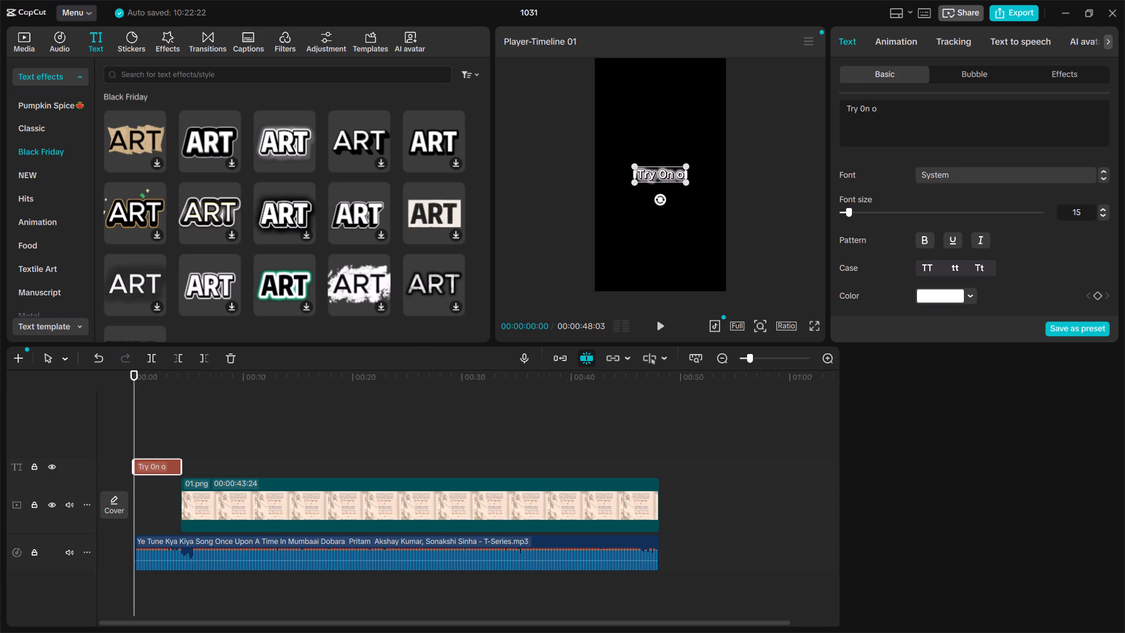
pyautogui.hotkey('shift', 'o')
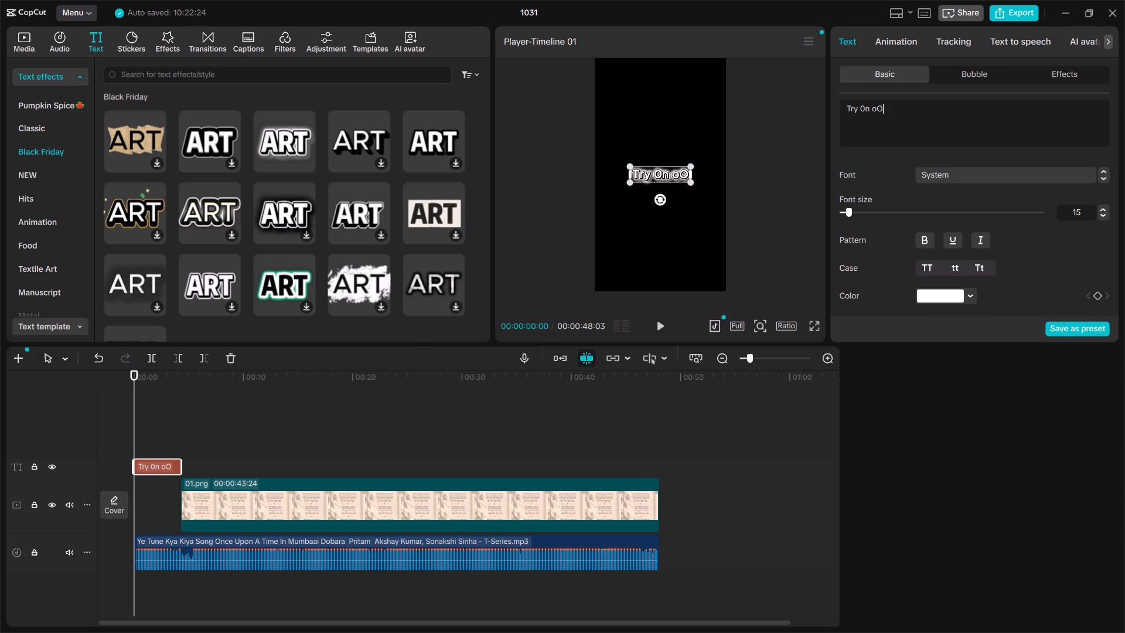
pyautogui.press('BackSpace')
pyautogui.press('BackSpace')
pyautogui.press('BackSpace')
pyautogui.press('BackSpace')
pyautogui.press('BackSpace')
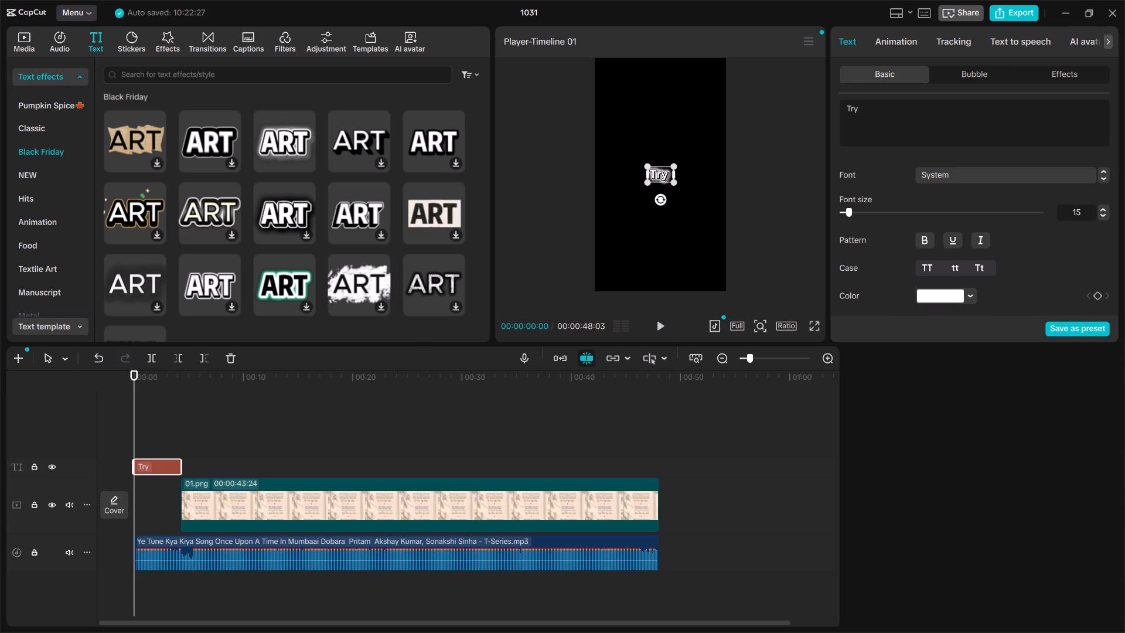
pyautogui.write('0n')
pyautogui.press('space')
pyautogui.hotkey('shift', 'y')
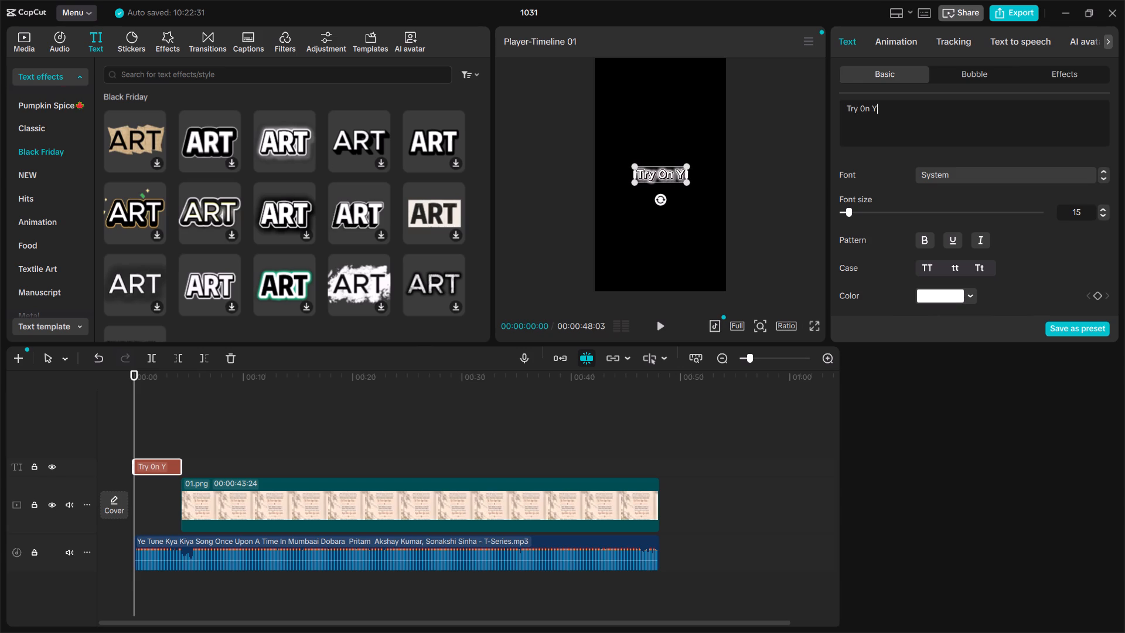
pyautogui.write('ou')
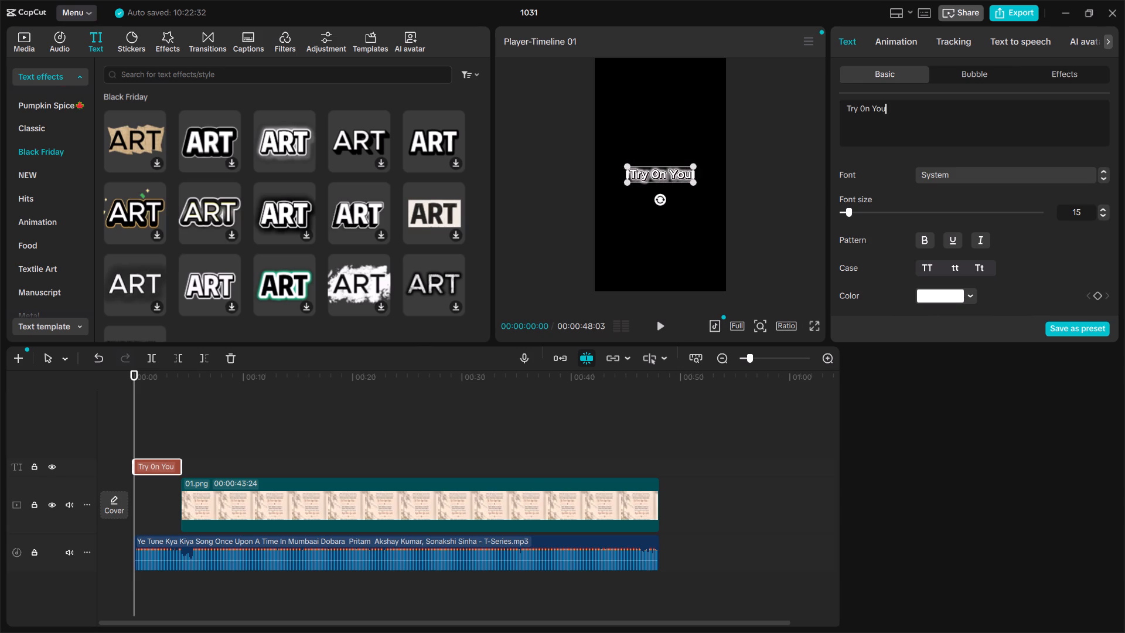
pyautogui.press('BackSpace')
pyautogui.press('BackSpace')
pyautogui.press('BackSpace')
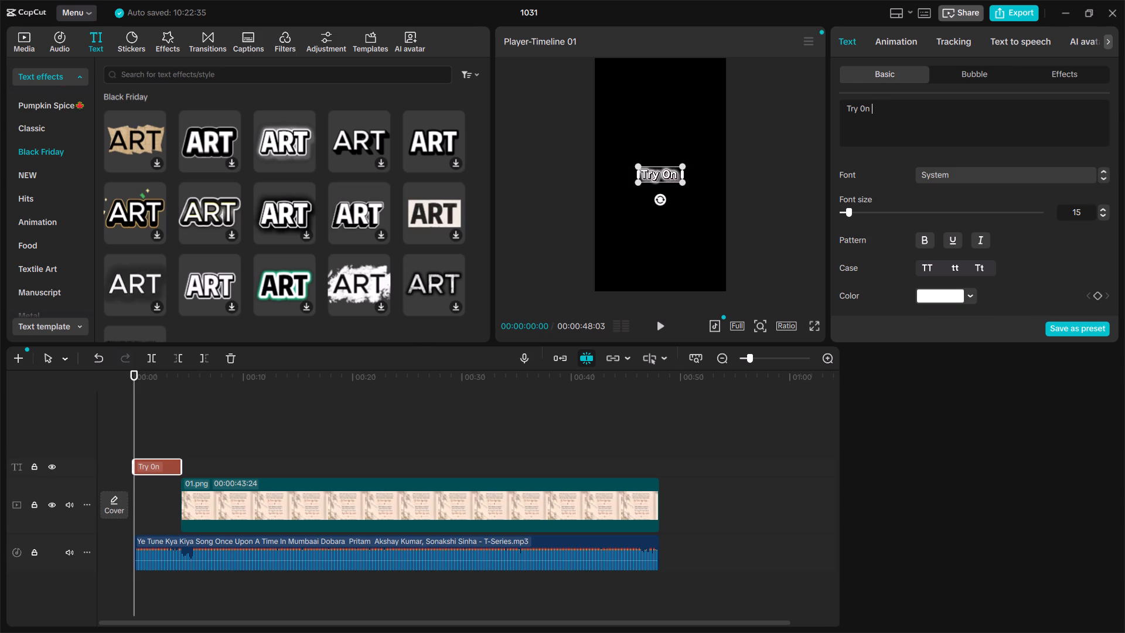
# Add "Your voice" on a separate line below "Try 0n" in the opening text.
pyautogui.press('Return')
pyautogui.press('Return')
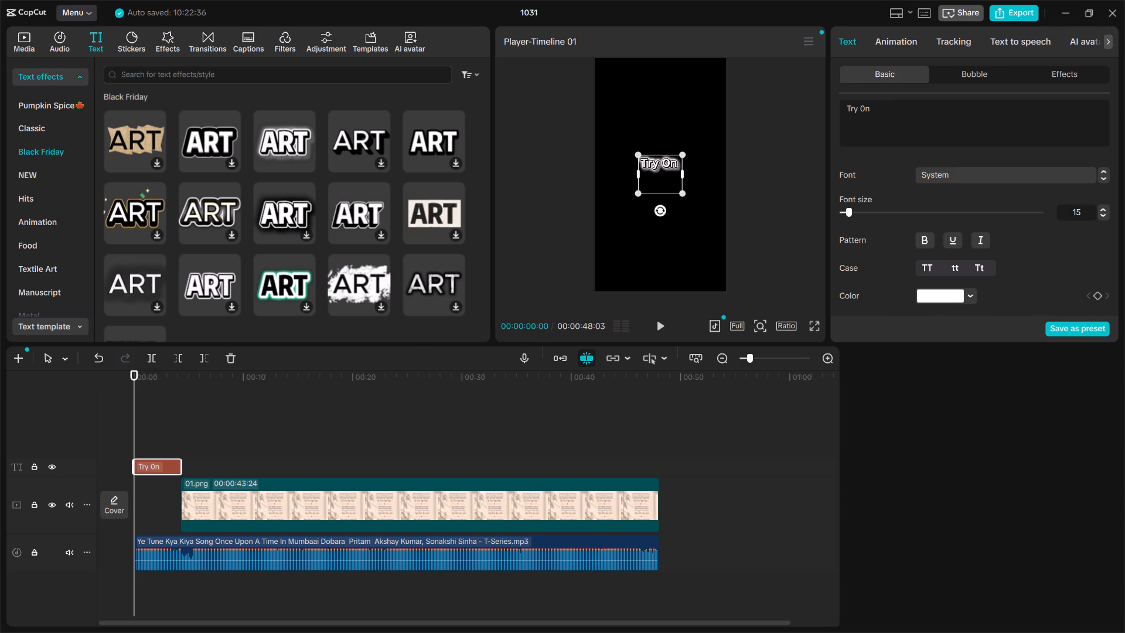
pyautogui.write('yo')
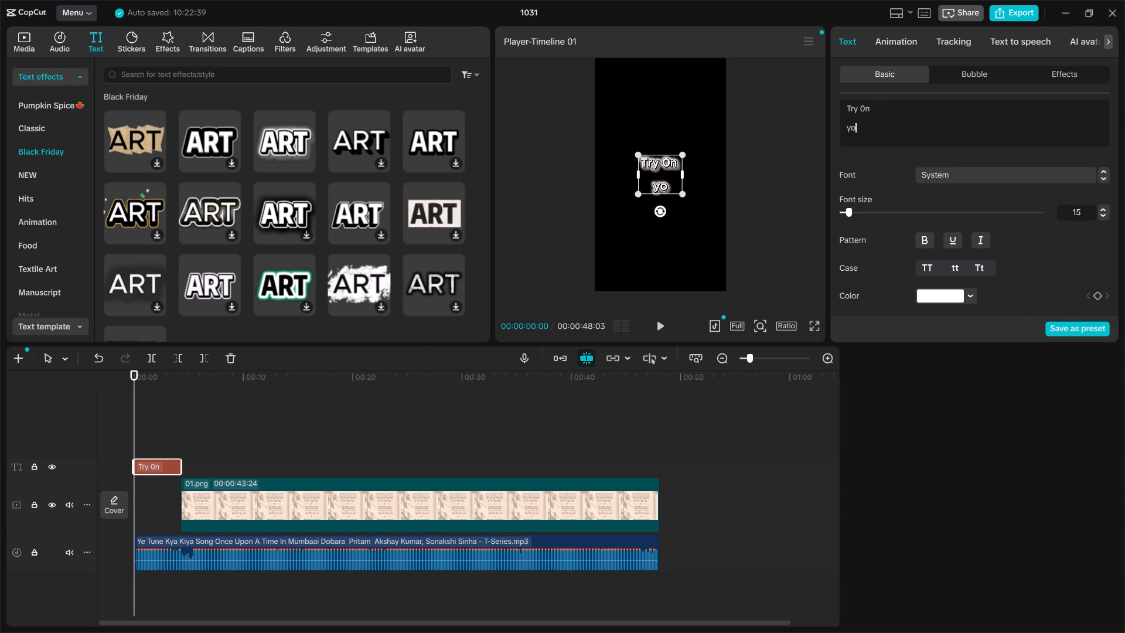
pyautogui.press('BackSpace')
pyautogui.press('BackSpace')
pyautogui.write('You')
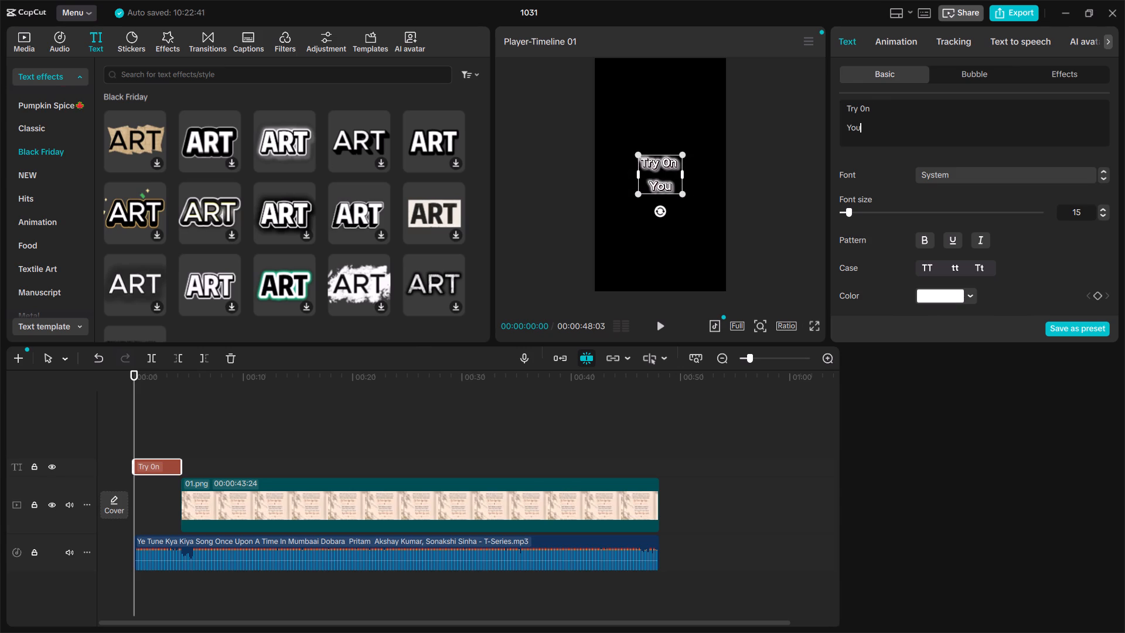
pyautogui.write('r')
pyautogui.press('space')
pyautogui.write('voice')
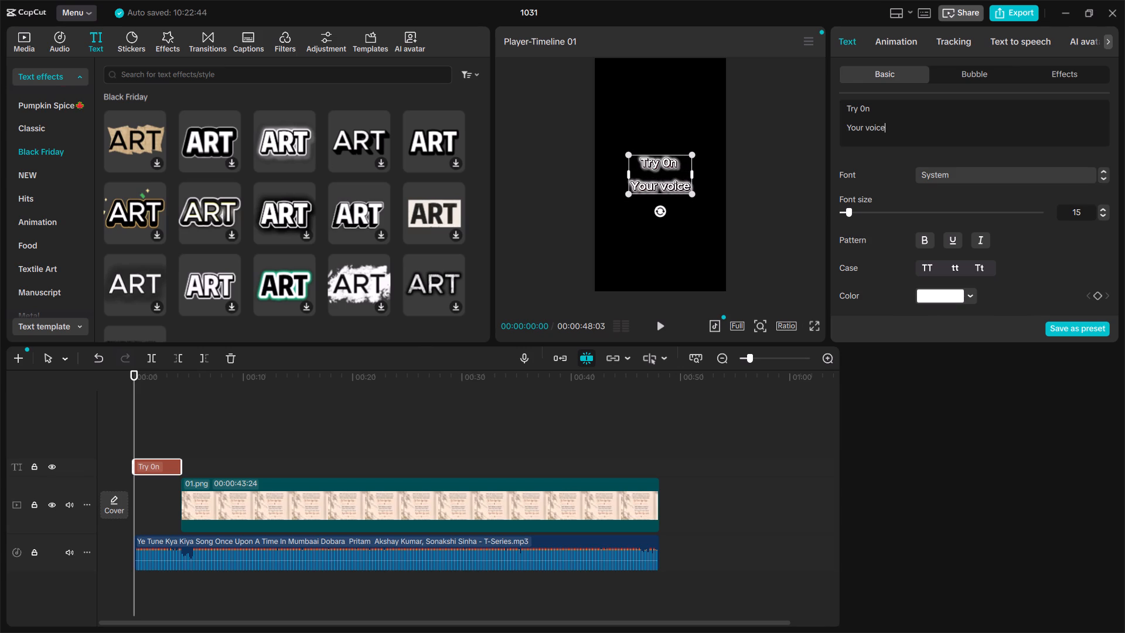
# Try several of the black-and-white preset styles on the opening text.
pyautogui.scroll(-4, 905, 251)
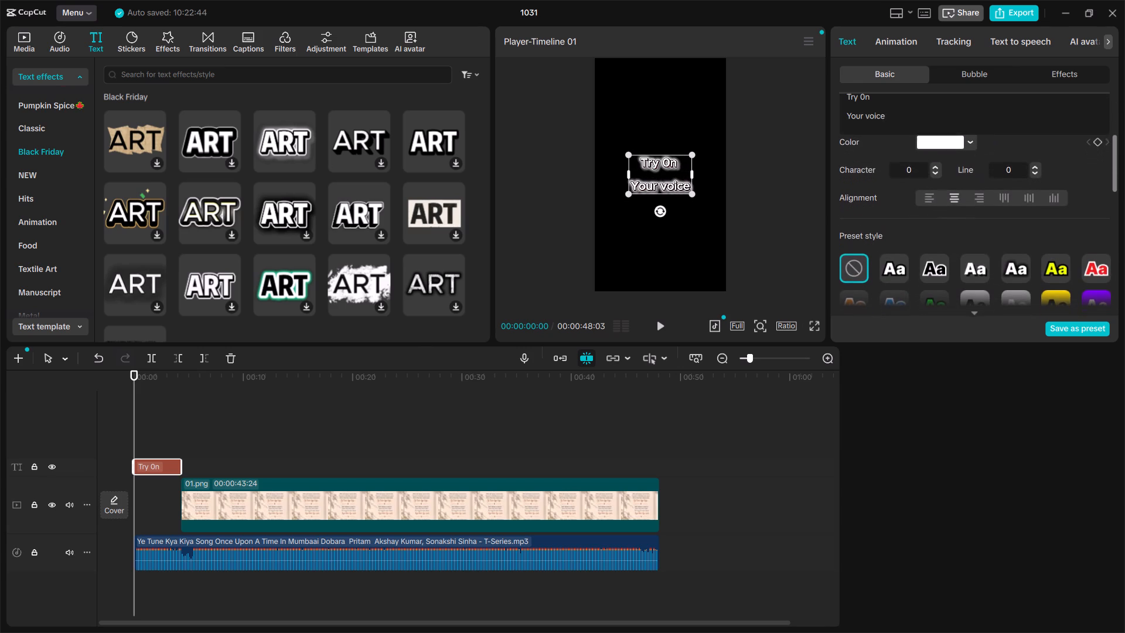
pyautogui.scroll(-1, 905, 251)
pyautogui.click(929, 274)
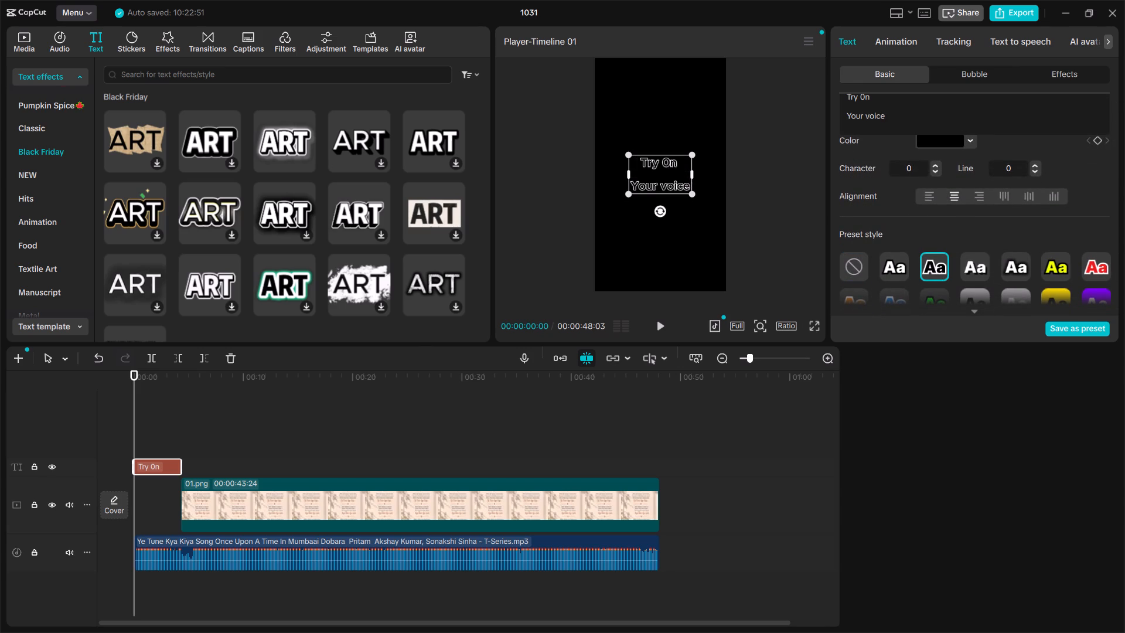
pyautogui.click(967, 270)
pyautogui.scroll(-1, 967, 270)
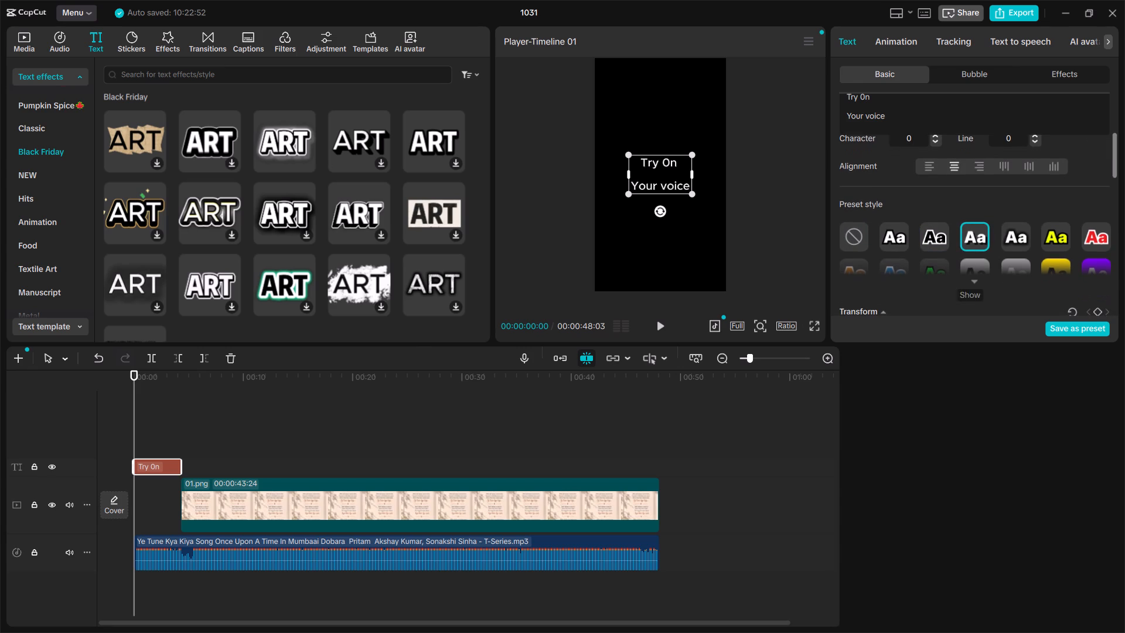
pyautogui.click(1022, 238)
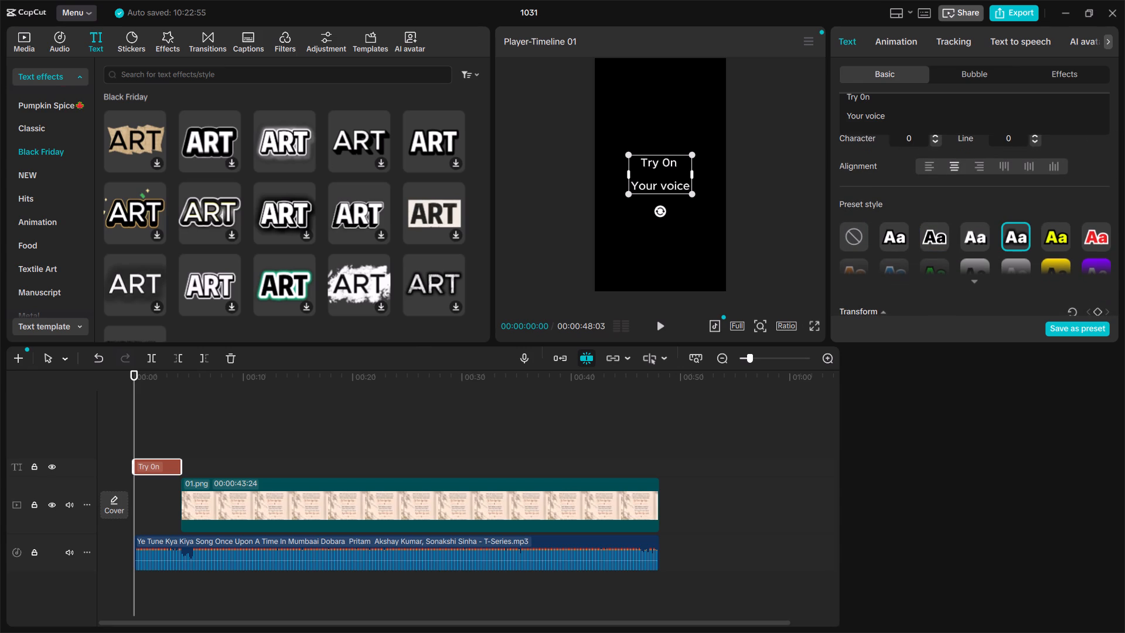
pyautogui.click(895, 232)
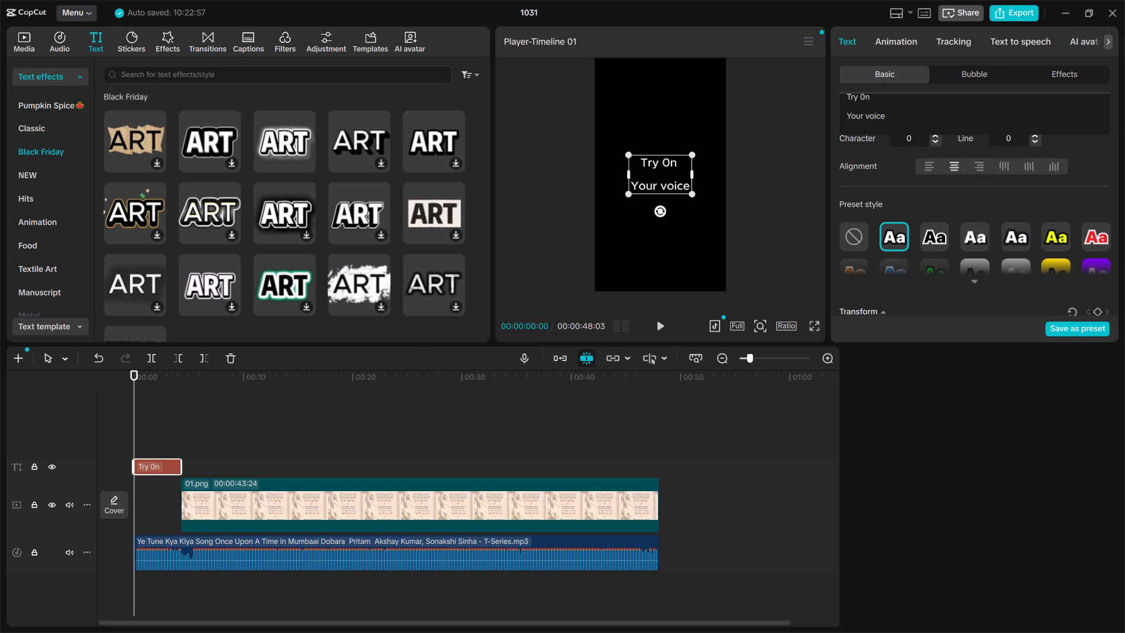
# Show all the preset styles and apply the yellow glow style to the opening text.
pyautogui.scroll(-1, 945, 233)
pyautogui.rightClick(945, 233)
pyautogui.click(972, 251)
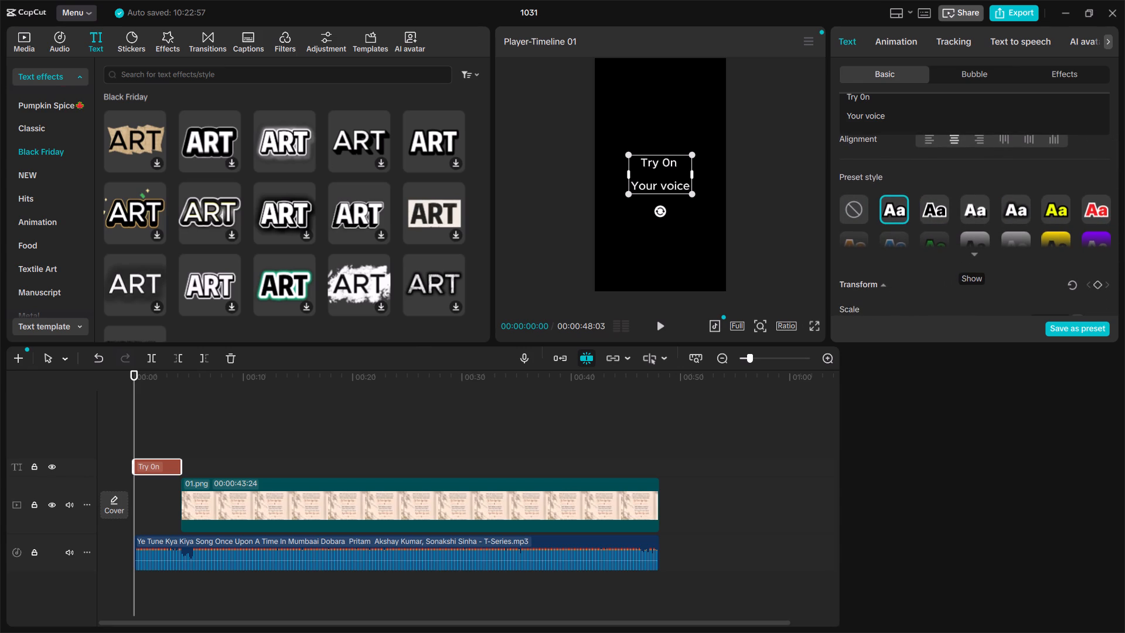
pyautogui.scroll(-1, 970, 250)
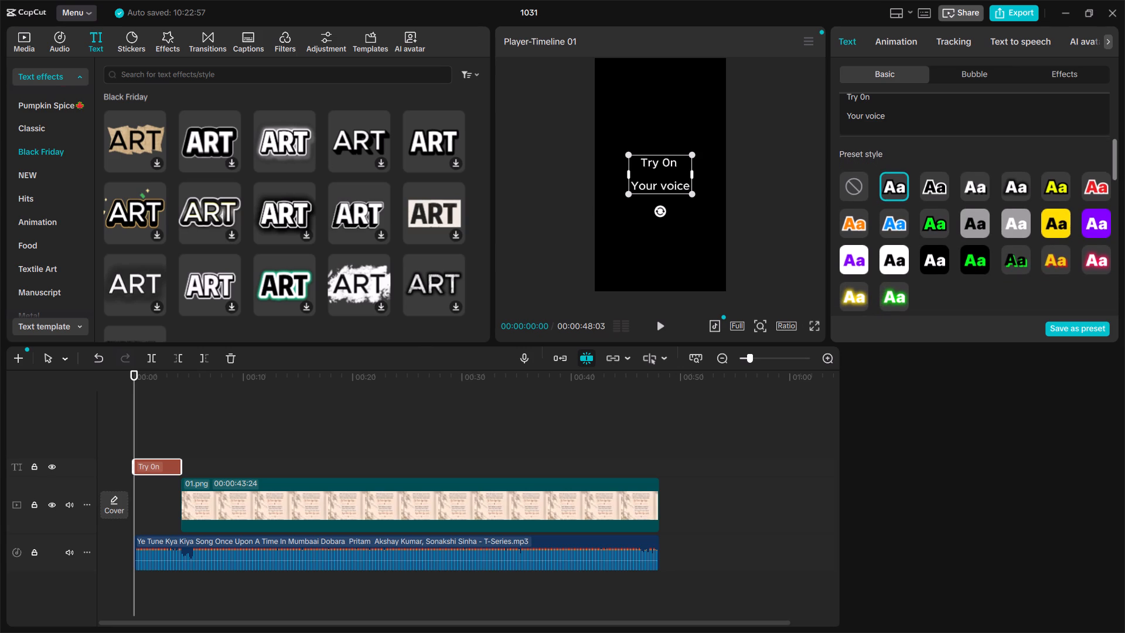
pyautogui.click(857, 299)
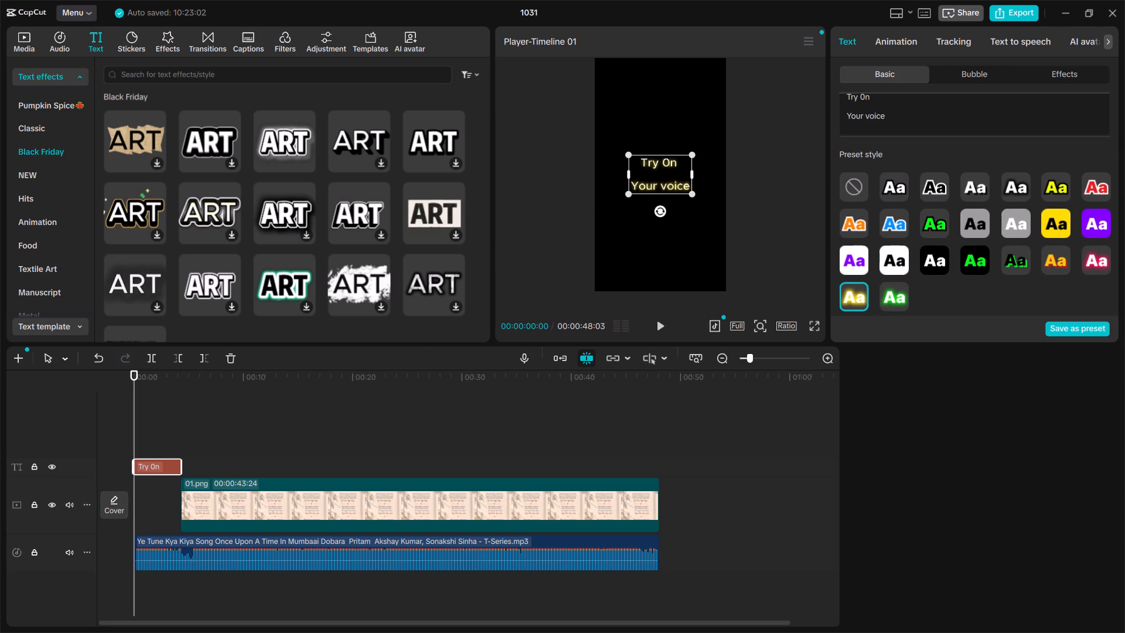
# Make the opening text bold.
pyautogui.scroll(2, 899, 207)
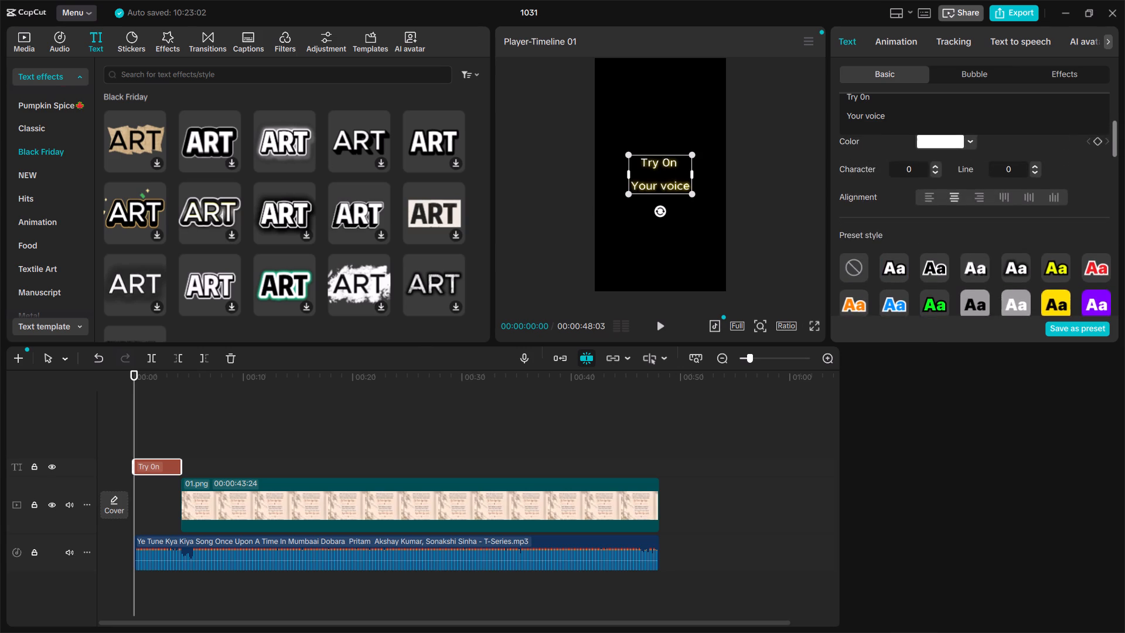
pyautogui.scroll(1, 899, 207)
pyautogui.scroll(1, 965, 218)
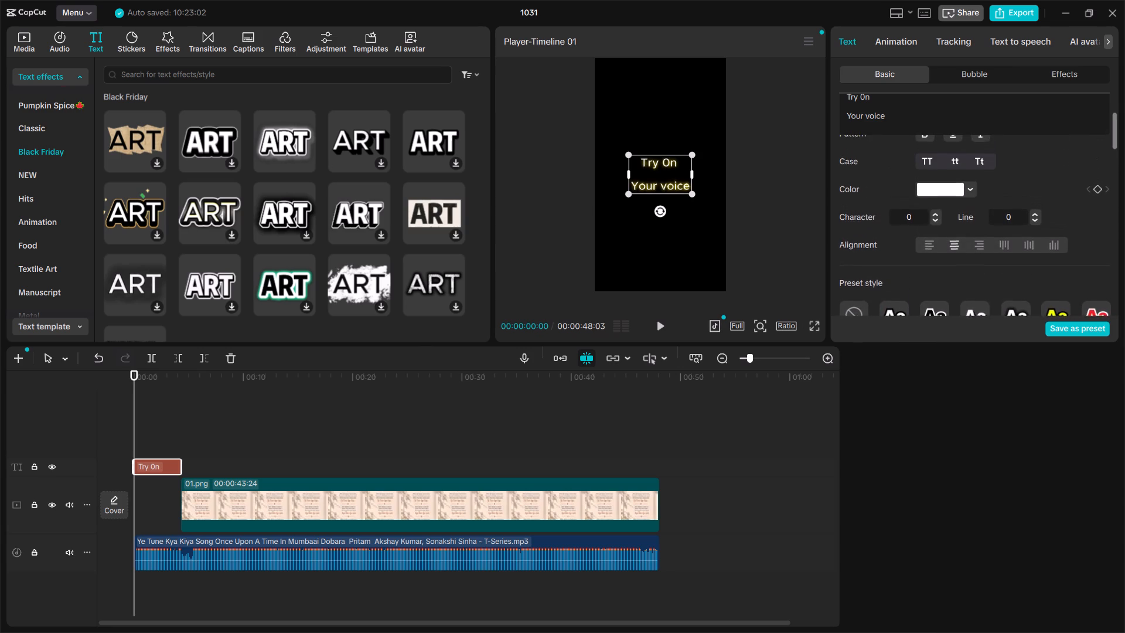
pyautogui.scroll(1, 965, 218)
pyautogui.click(925, 149)
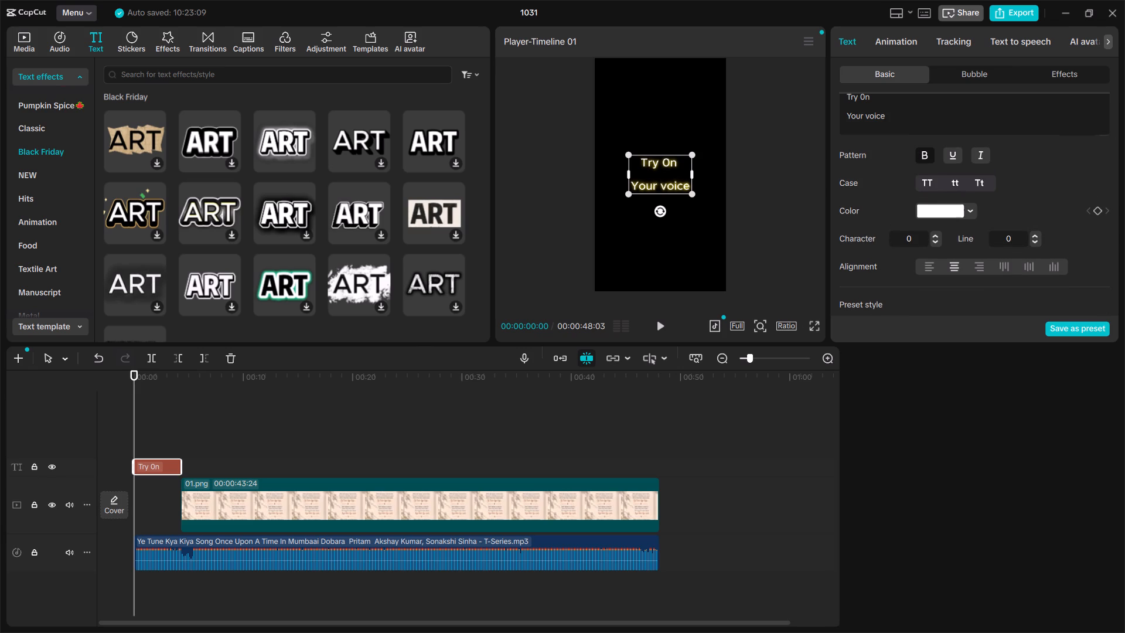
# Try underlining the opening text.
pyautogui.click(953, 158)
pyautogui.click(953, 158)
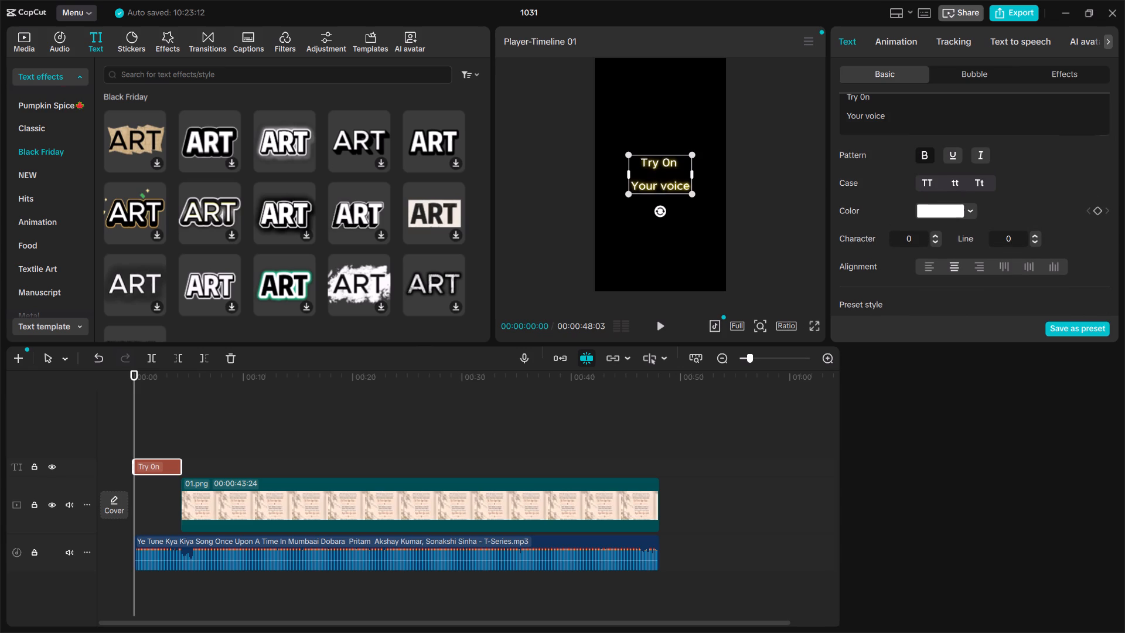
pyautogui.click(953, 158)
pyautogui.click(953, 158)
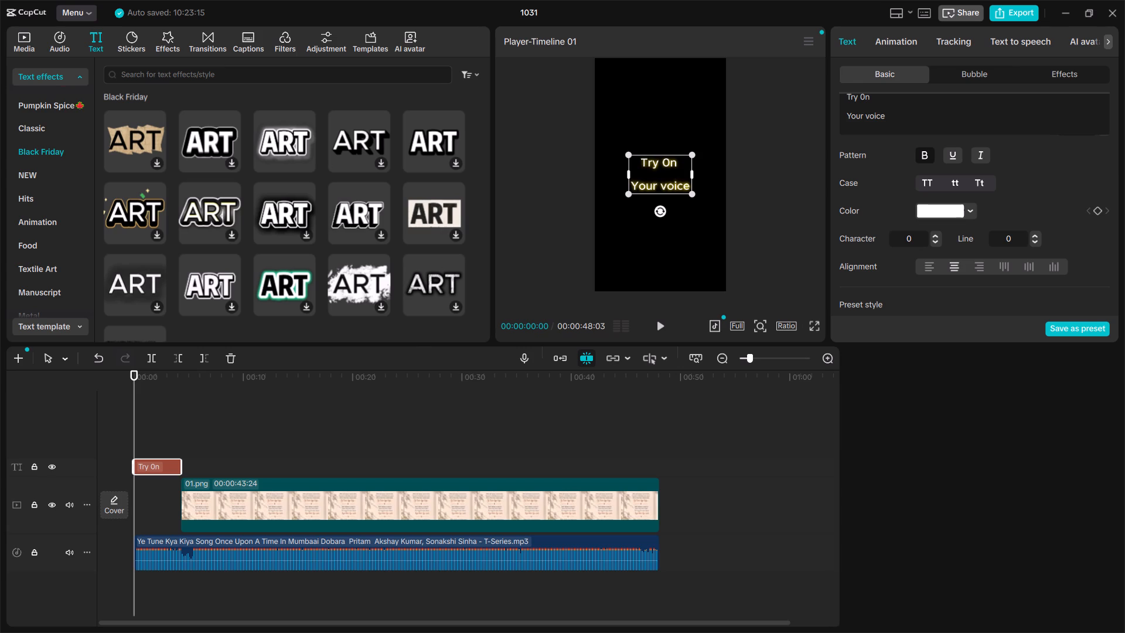
# Make the opening text italic.
pyautogui.click(981, 159)
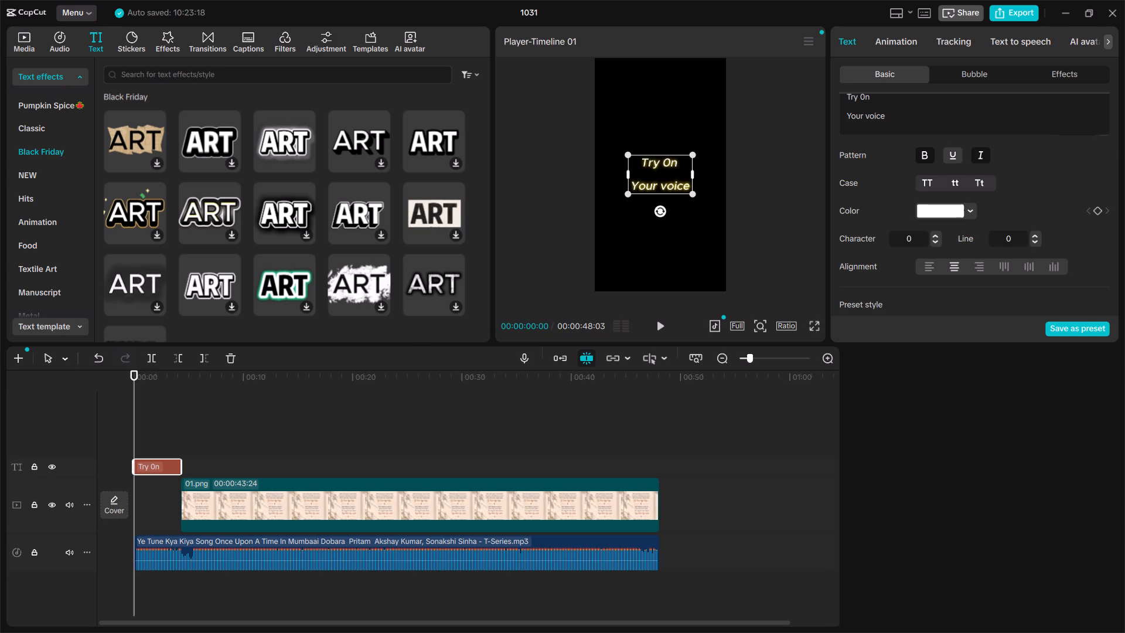
# Enlarge the opening text to a scale of 104%.
pyautogui.scroll(-4, 957, 186)
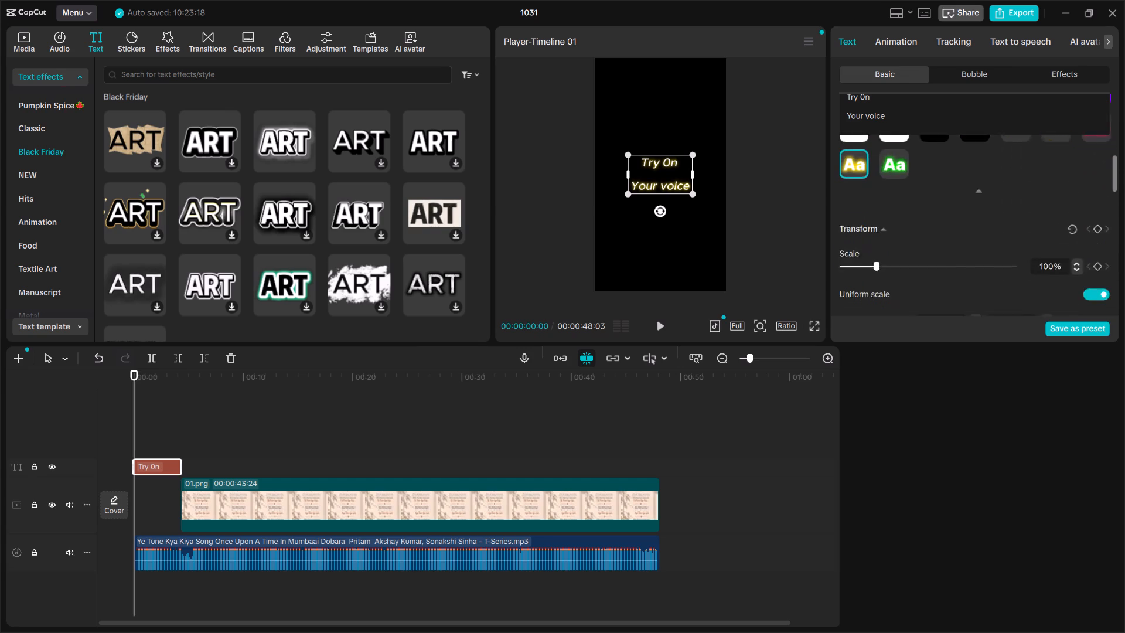
pyautogui.scroll(-1, 957, 186)
pyautogui.scroll(3, 957, 186)
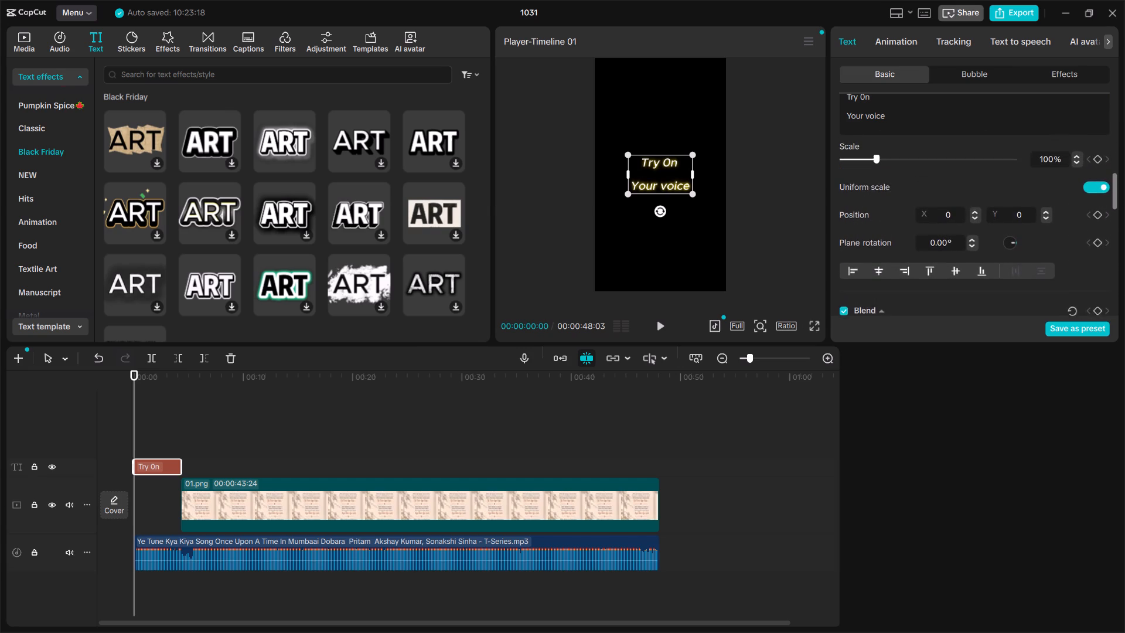
pyautogui.scroll(1, 957, 186)
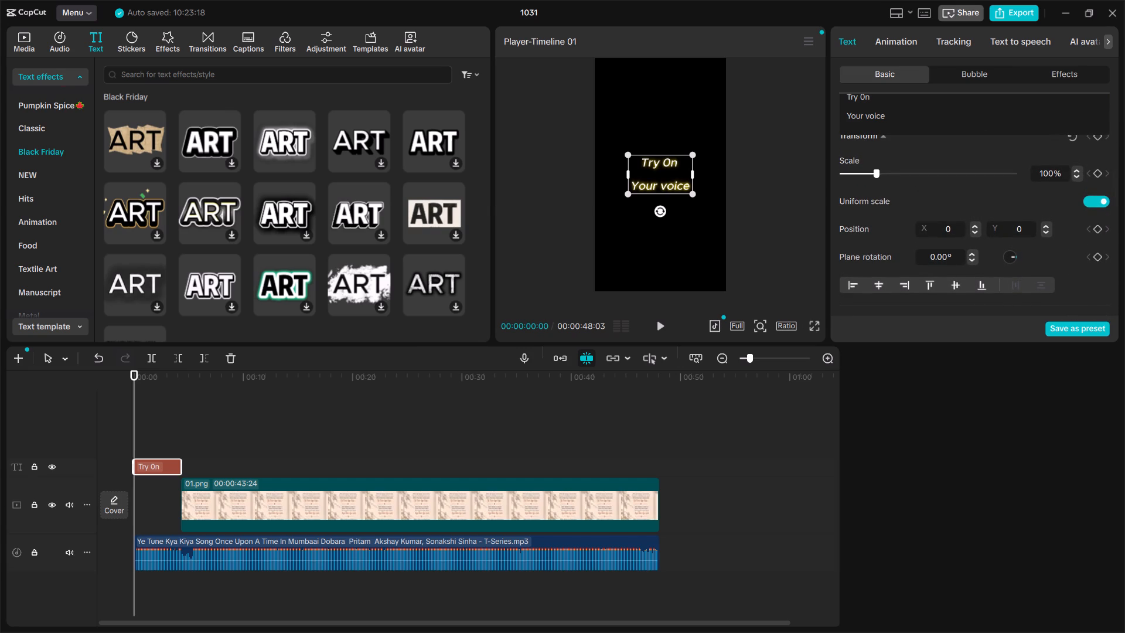
pyautogui.click(877, 169)
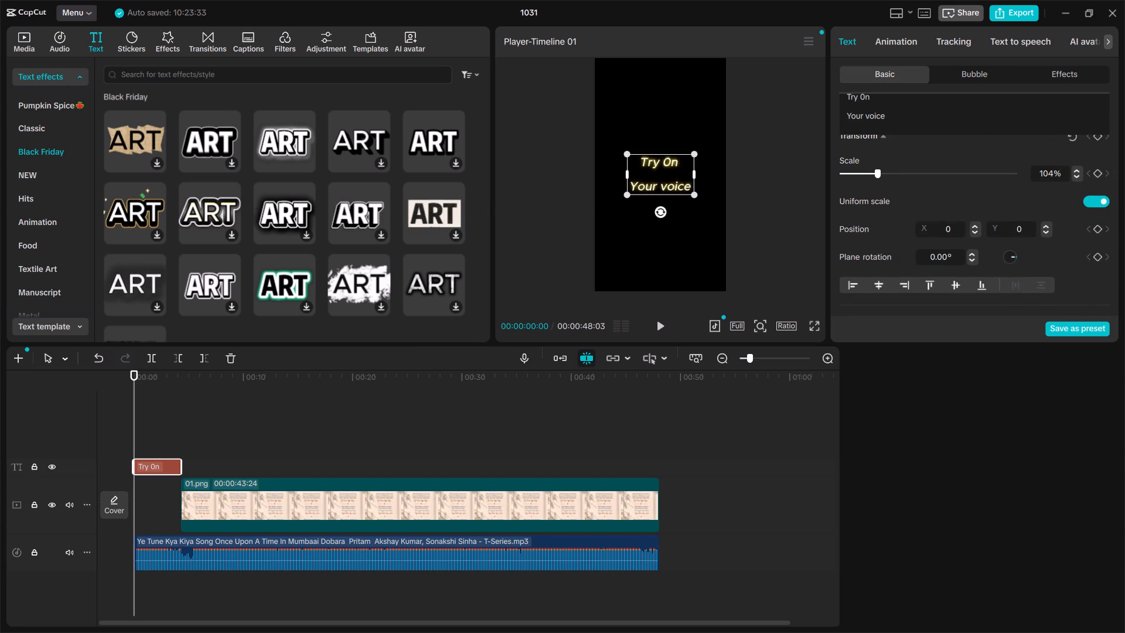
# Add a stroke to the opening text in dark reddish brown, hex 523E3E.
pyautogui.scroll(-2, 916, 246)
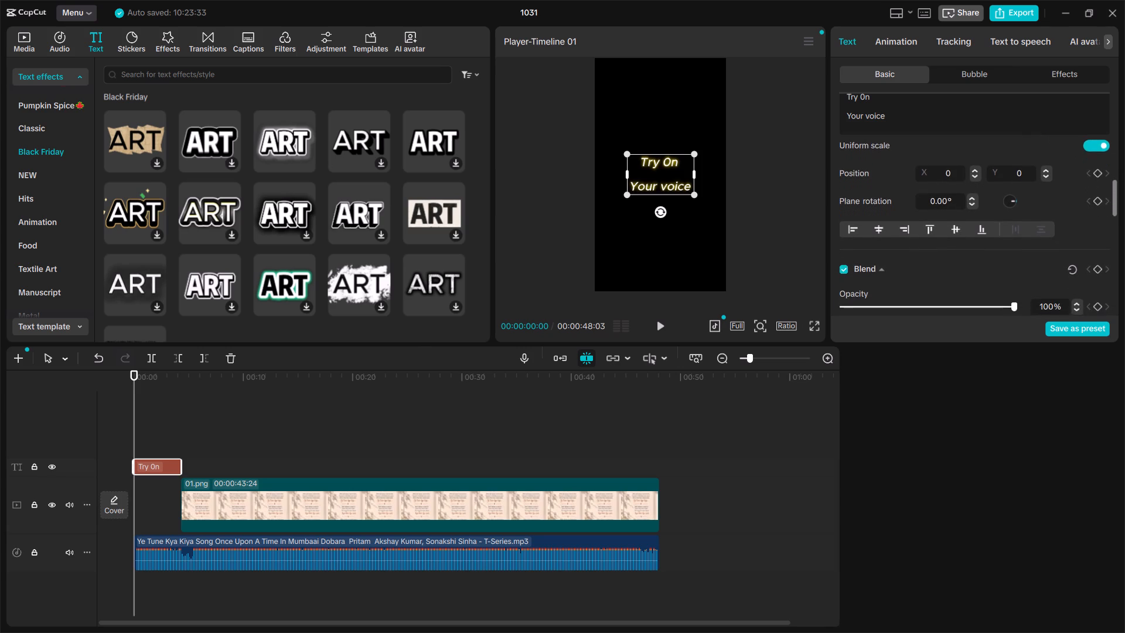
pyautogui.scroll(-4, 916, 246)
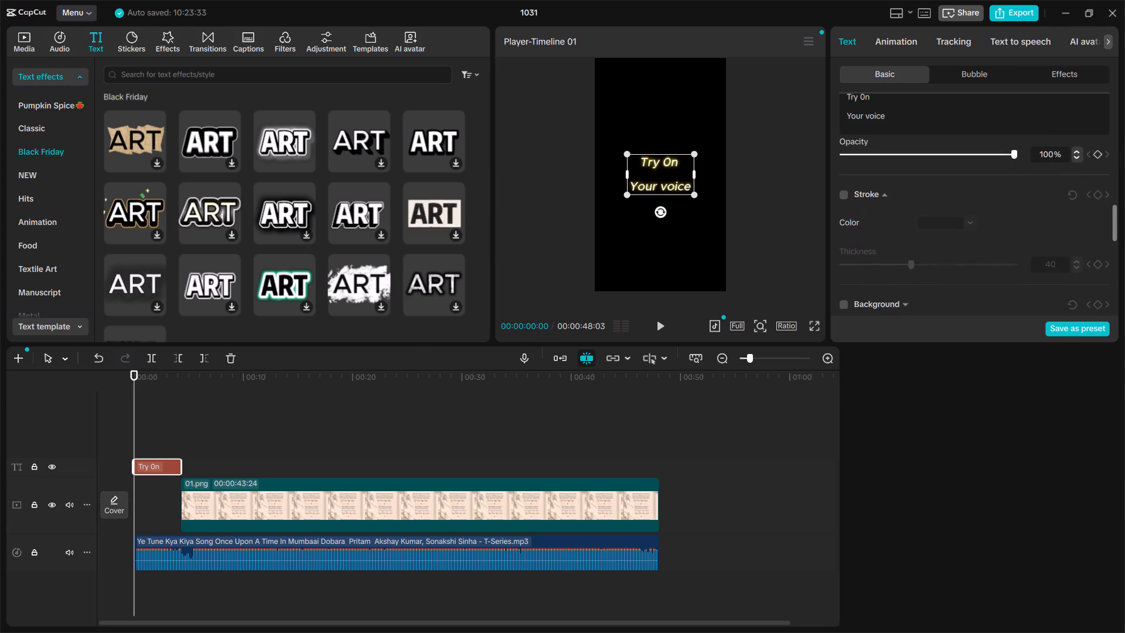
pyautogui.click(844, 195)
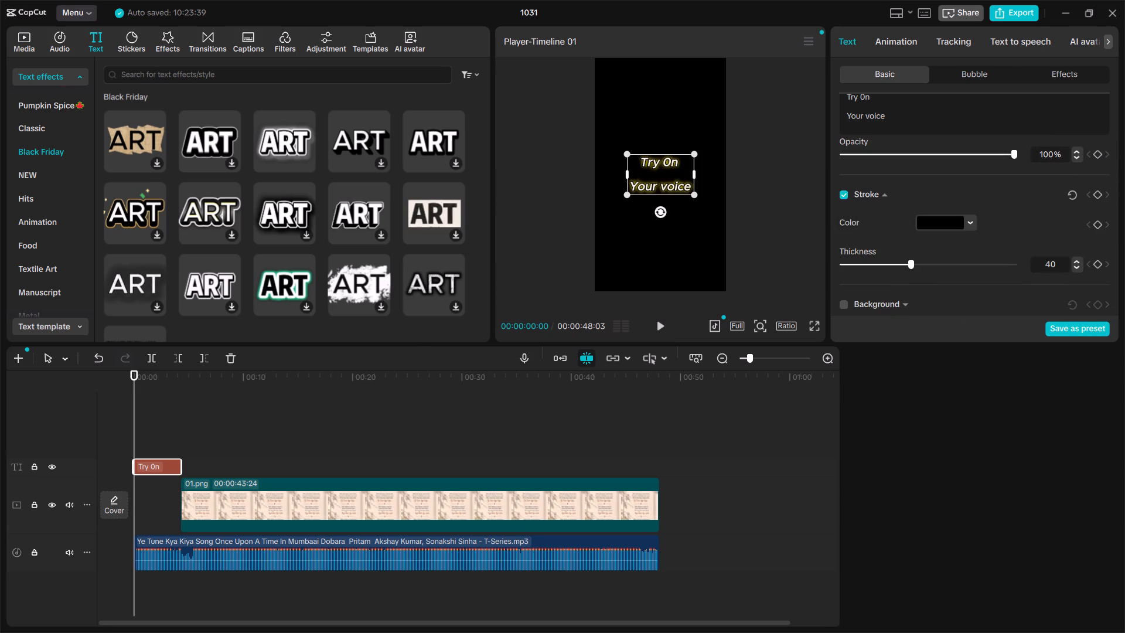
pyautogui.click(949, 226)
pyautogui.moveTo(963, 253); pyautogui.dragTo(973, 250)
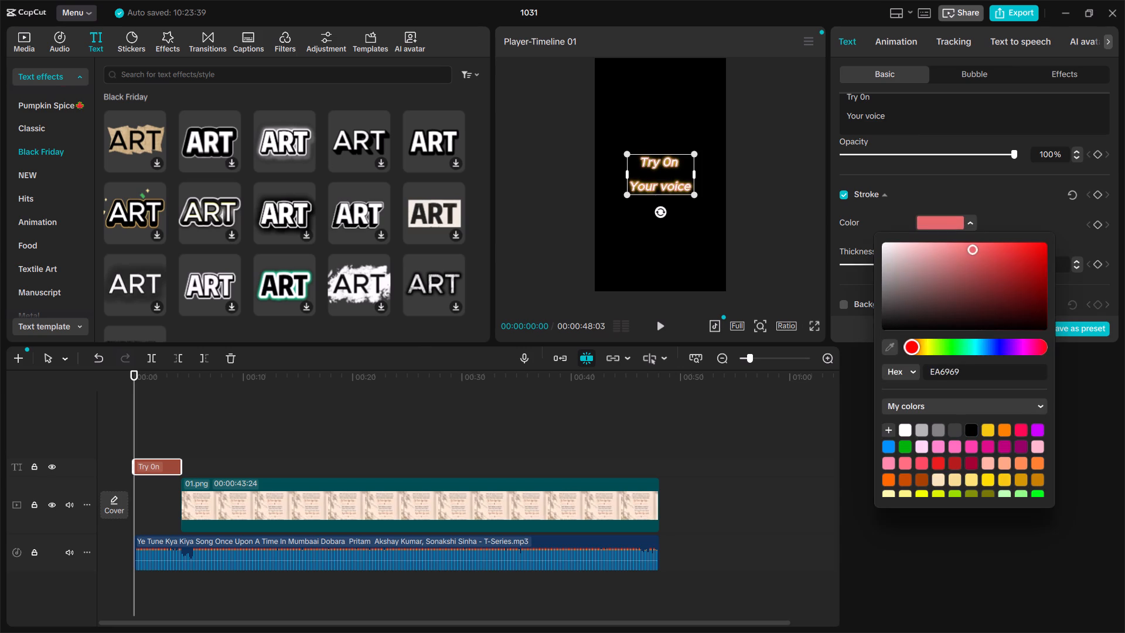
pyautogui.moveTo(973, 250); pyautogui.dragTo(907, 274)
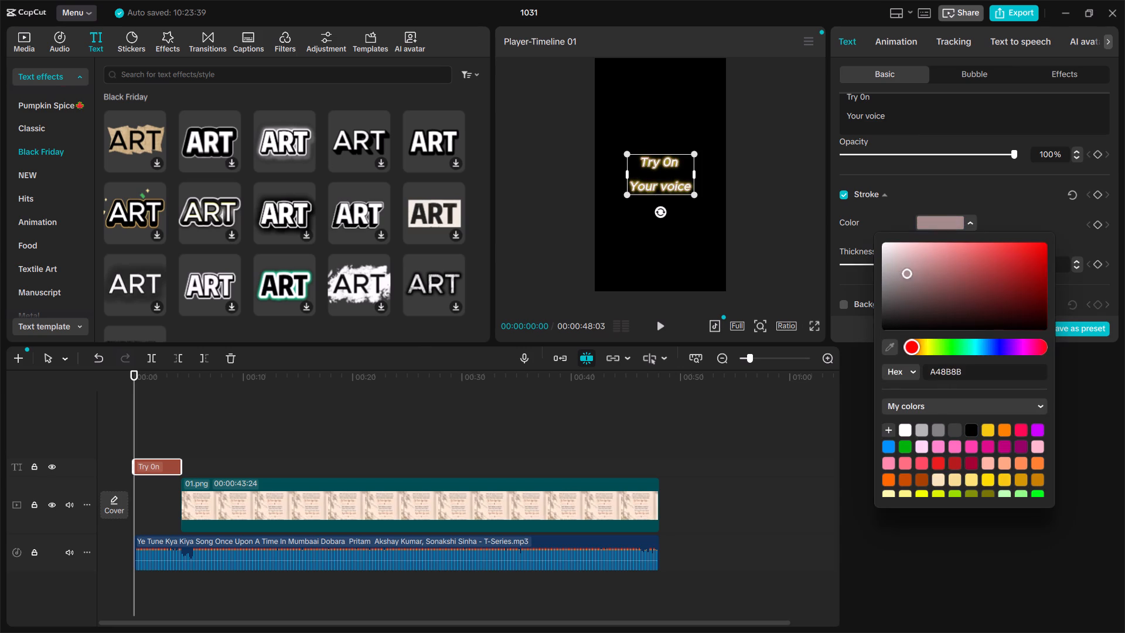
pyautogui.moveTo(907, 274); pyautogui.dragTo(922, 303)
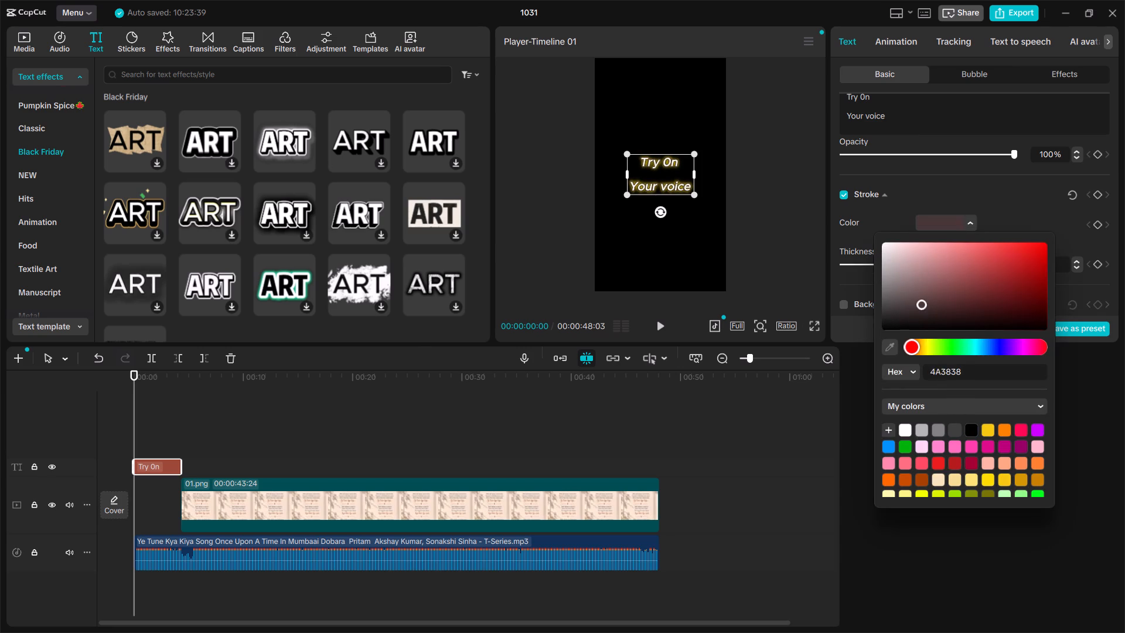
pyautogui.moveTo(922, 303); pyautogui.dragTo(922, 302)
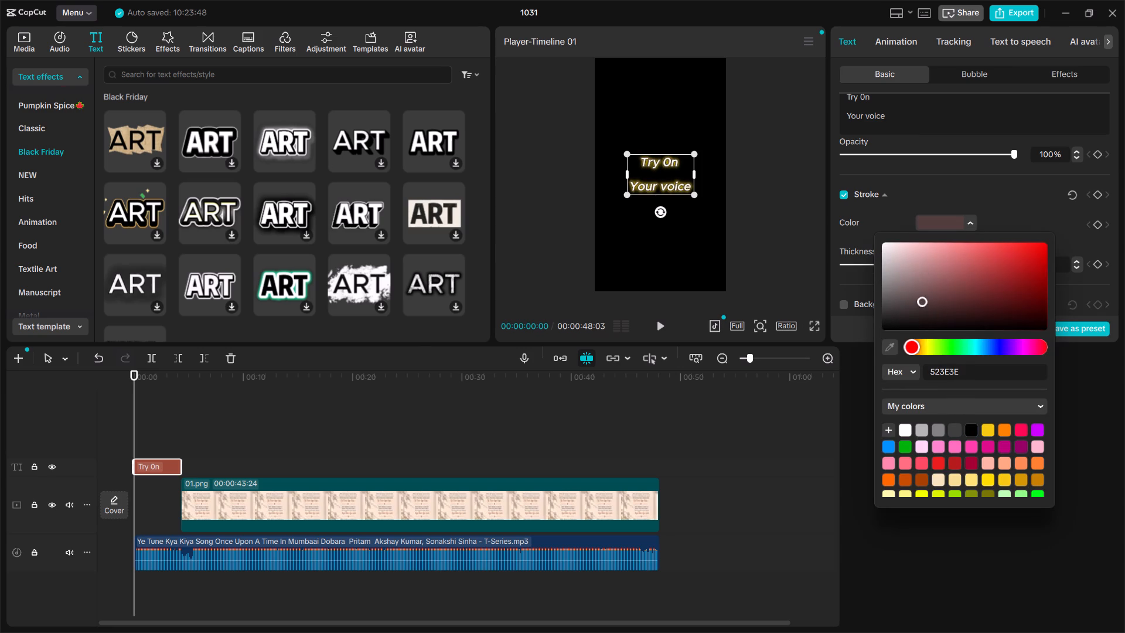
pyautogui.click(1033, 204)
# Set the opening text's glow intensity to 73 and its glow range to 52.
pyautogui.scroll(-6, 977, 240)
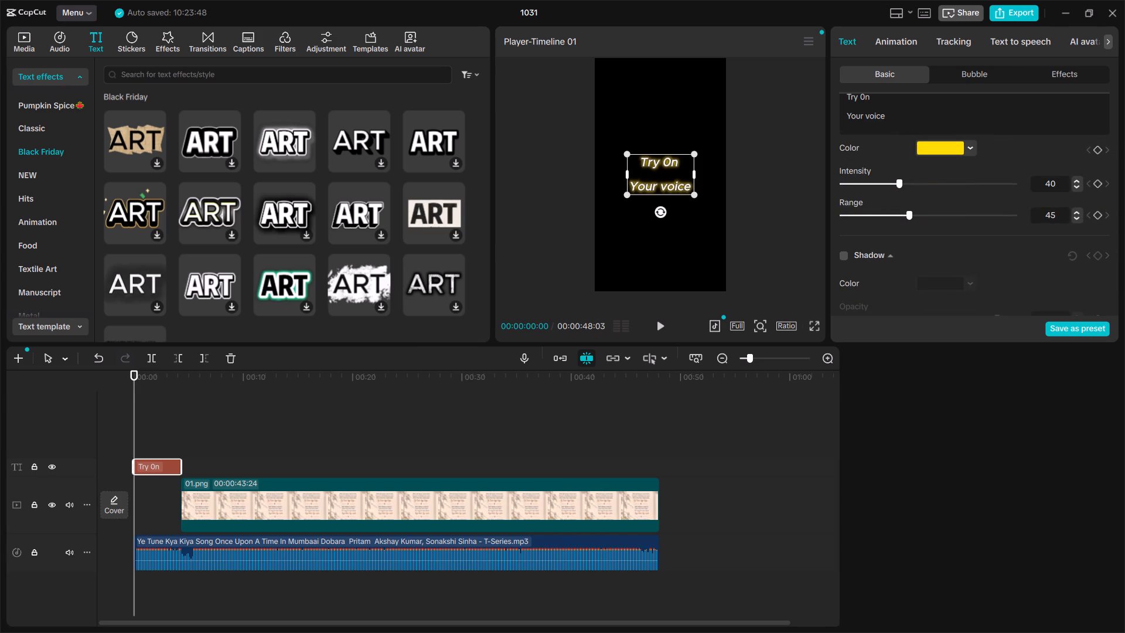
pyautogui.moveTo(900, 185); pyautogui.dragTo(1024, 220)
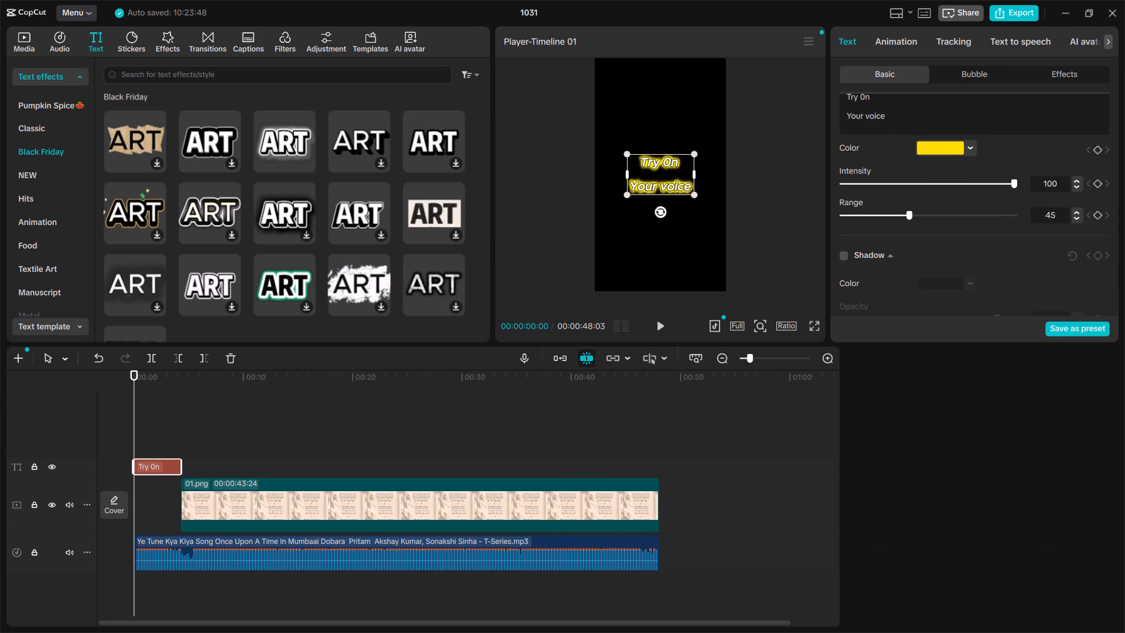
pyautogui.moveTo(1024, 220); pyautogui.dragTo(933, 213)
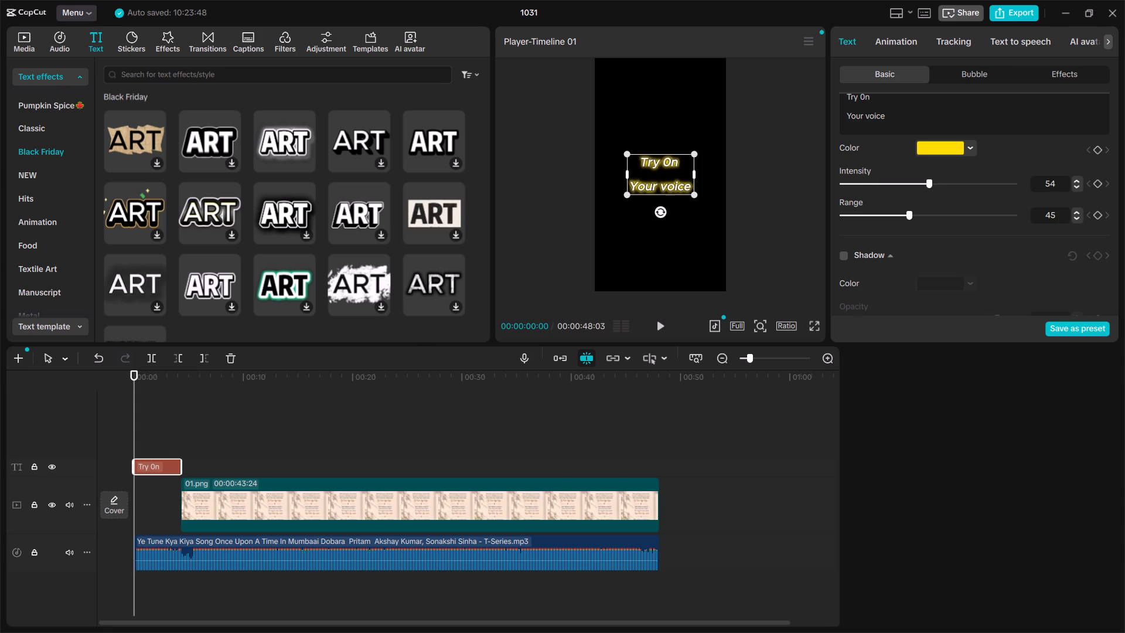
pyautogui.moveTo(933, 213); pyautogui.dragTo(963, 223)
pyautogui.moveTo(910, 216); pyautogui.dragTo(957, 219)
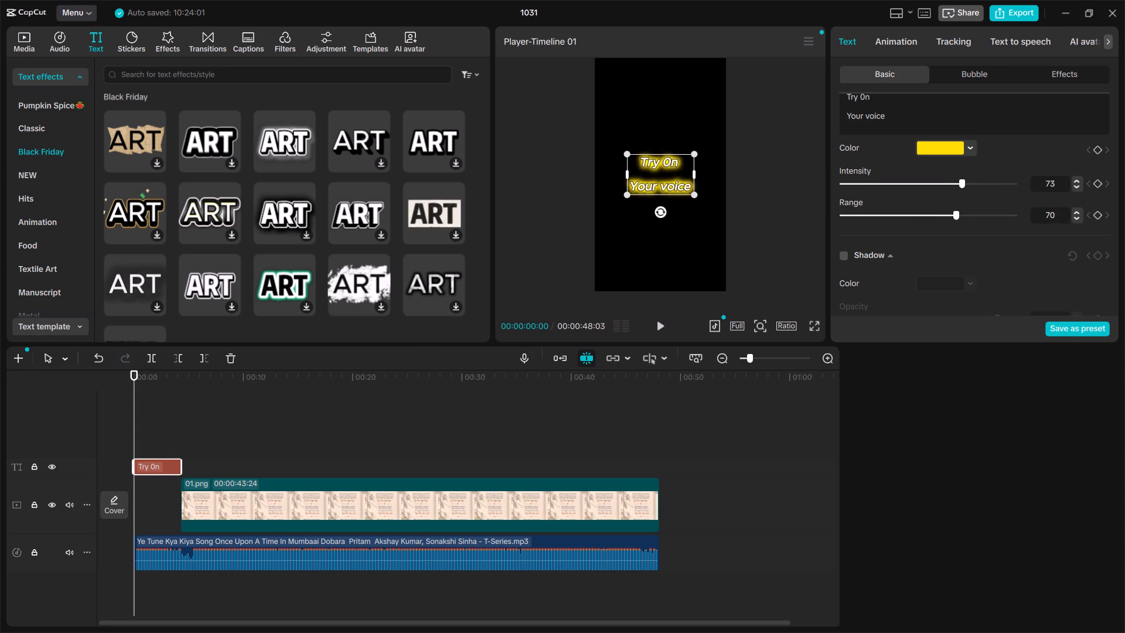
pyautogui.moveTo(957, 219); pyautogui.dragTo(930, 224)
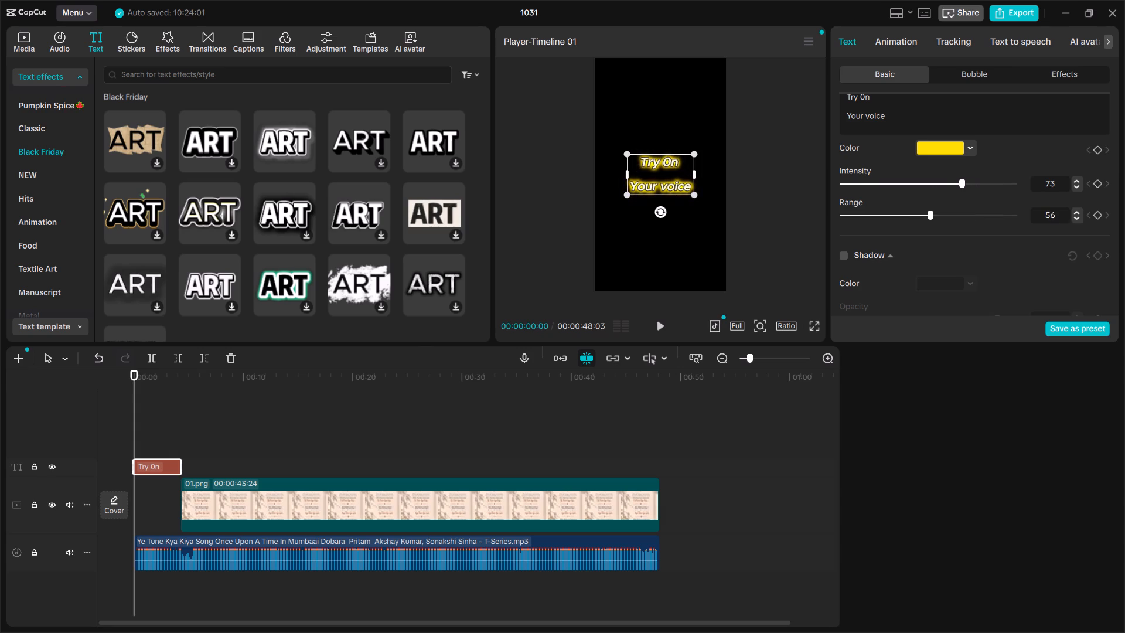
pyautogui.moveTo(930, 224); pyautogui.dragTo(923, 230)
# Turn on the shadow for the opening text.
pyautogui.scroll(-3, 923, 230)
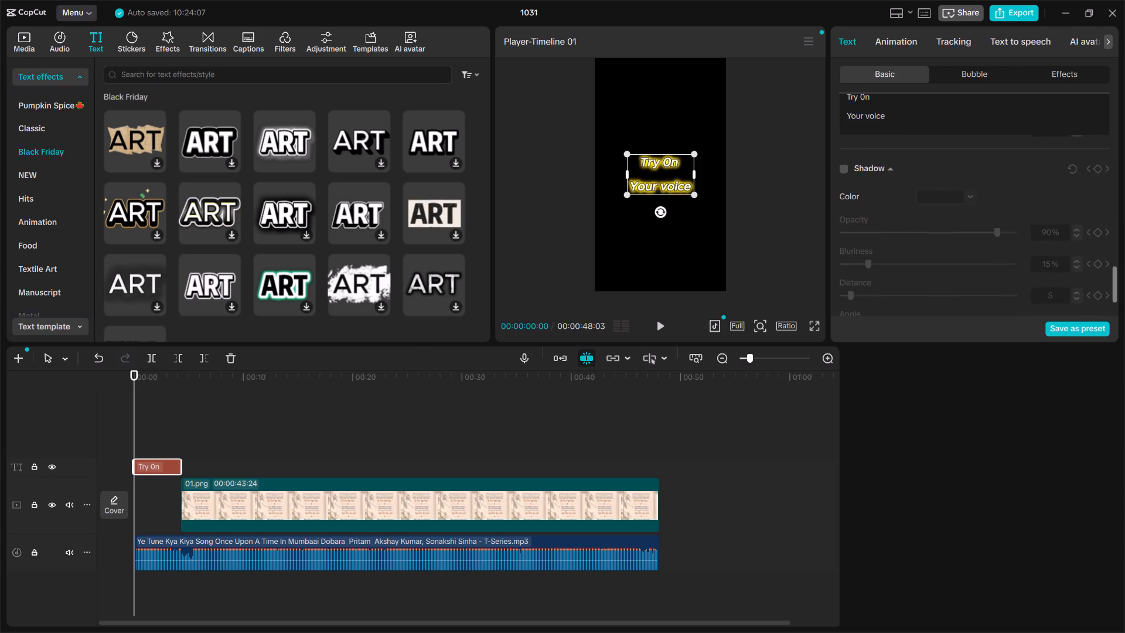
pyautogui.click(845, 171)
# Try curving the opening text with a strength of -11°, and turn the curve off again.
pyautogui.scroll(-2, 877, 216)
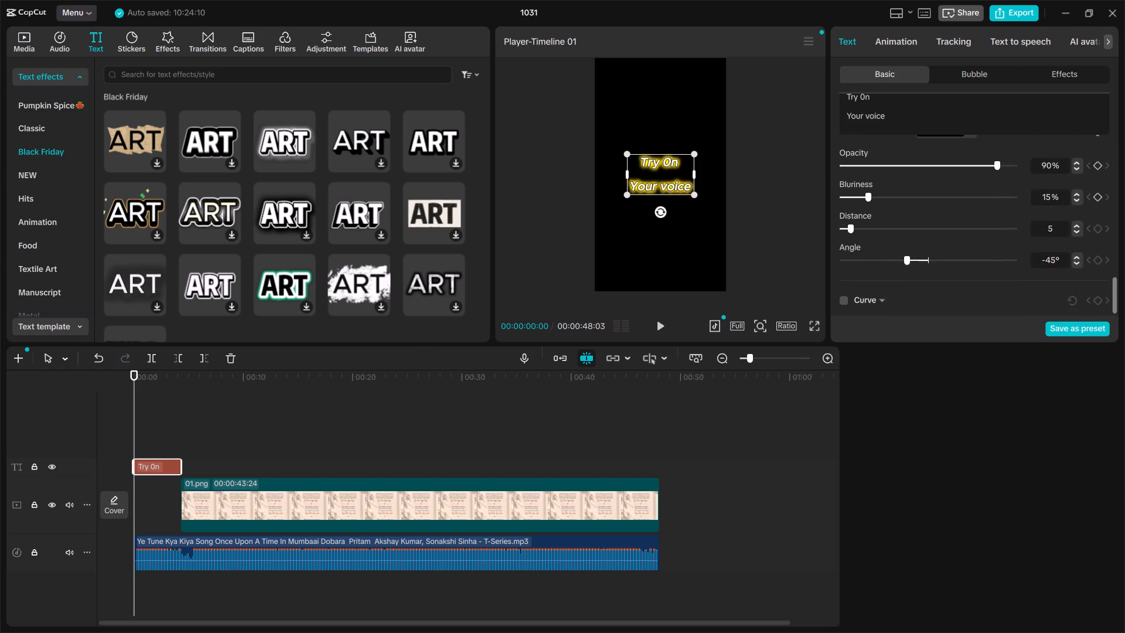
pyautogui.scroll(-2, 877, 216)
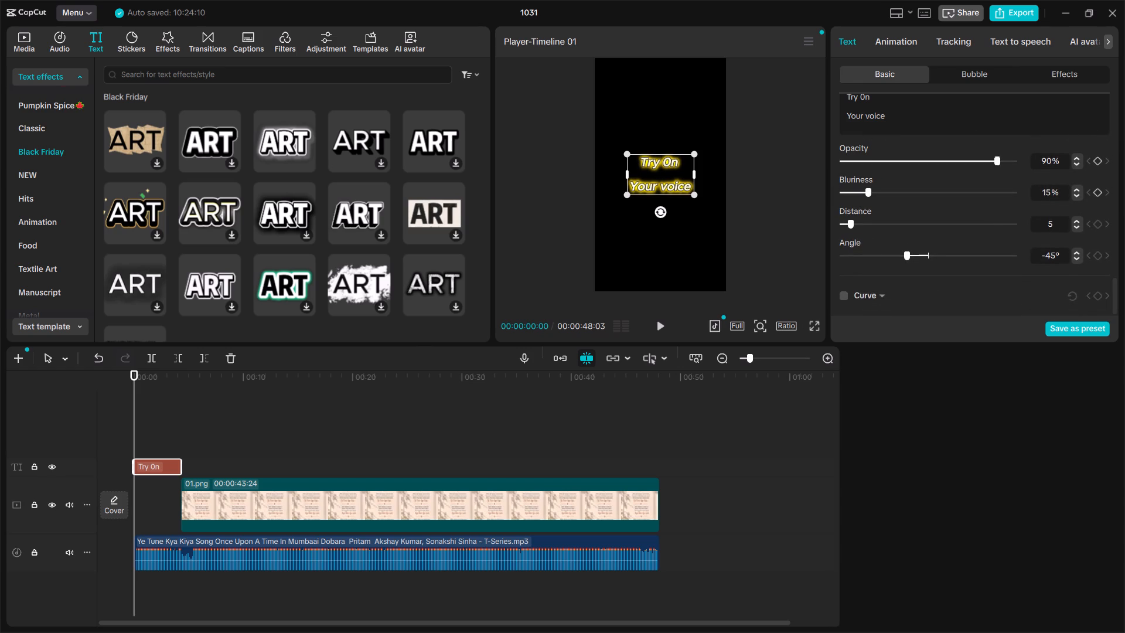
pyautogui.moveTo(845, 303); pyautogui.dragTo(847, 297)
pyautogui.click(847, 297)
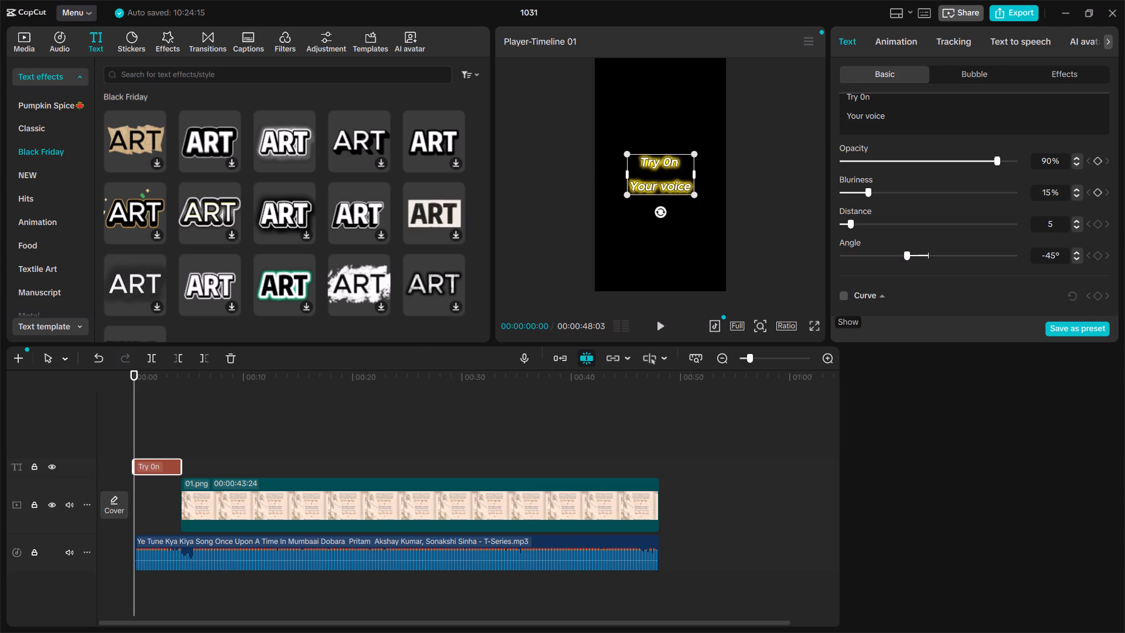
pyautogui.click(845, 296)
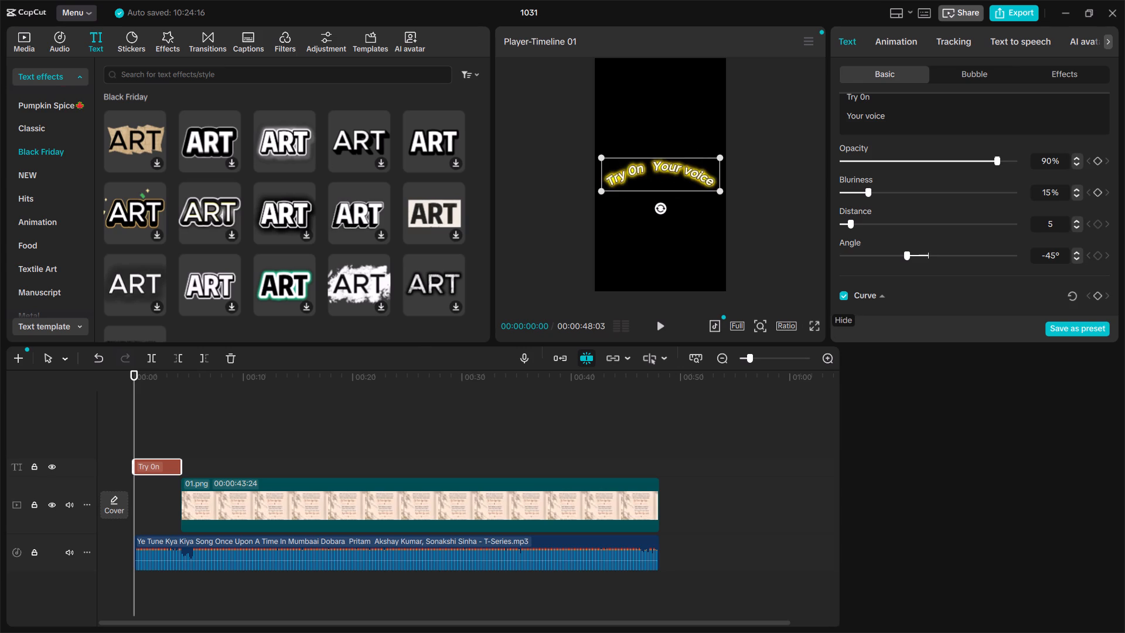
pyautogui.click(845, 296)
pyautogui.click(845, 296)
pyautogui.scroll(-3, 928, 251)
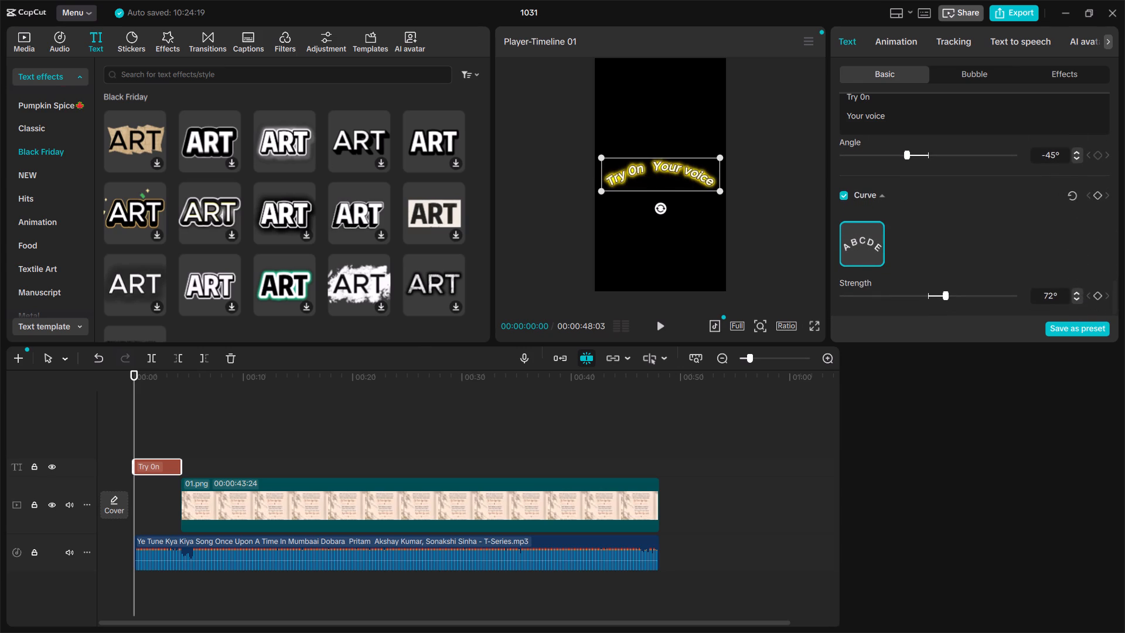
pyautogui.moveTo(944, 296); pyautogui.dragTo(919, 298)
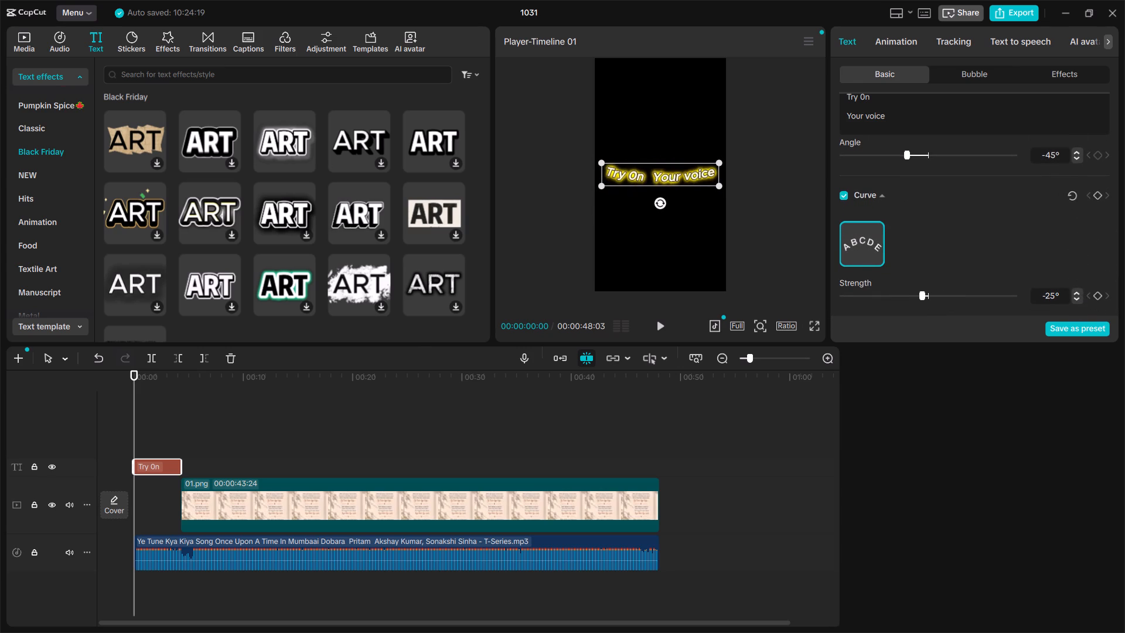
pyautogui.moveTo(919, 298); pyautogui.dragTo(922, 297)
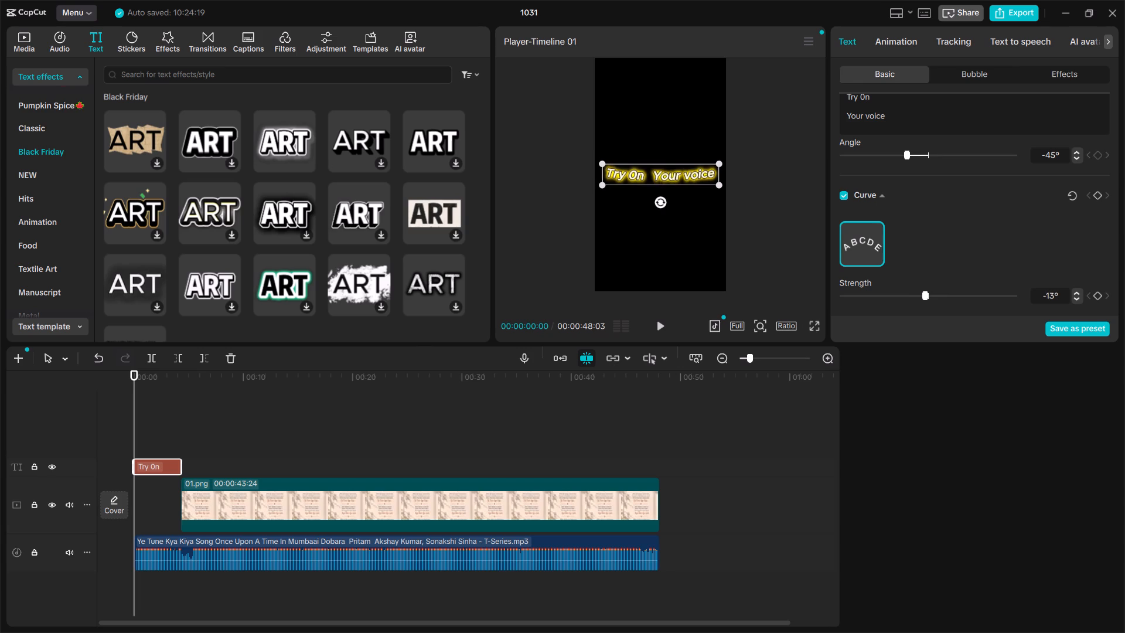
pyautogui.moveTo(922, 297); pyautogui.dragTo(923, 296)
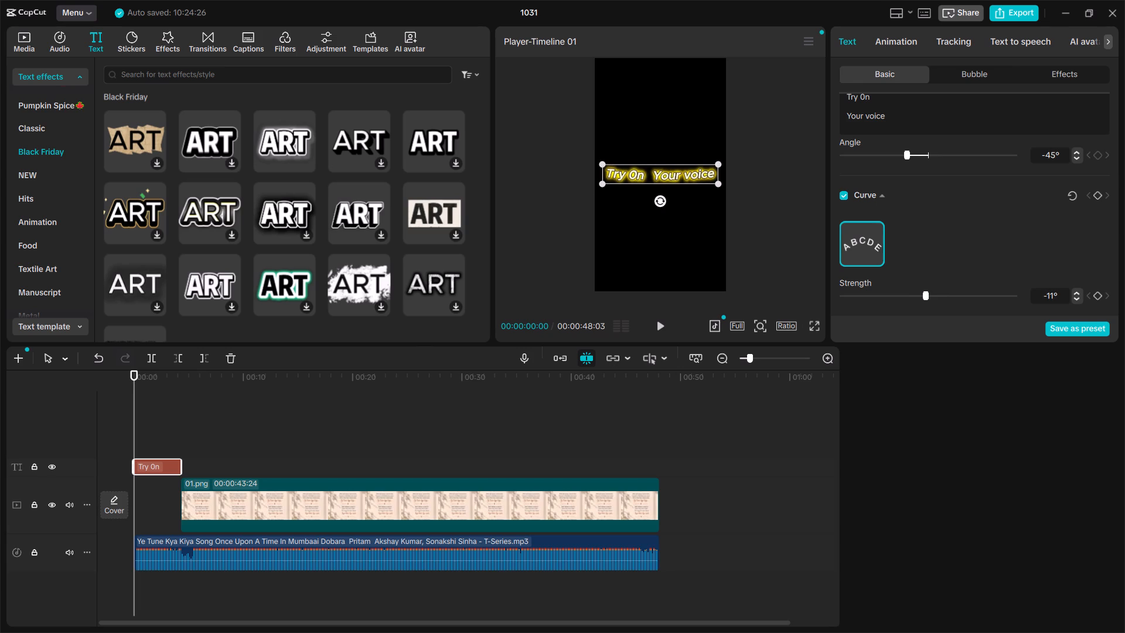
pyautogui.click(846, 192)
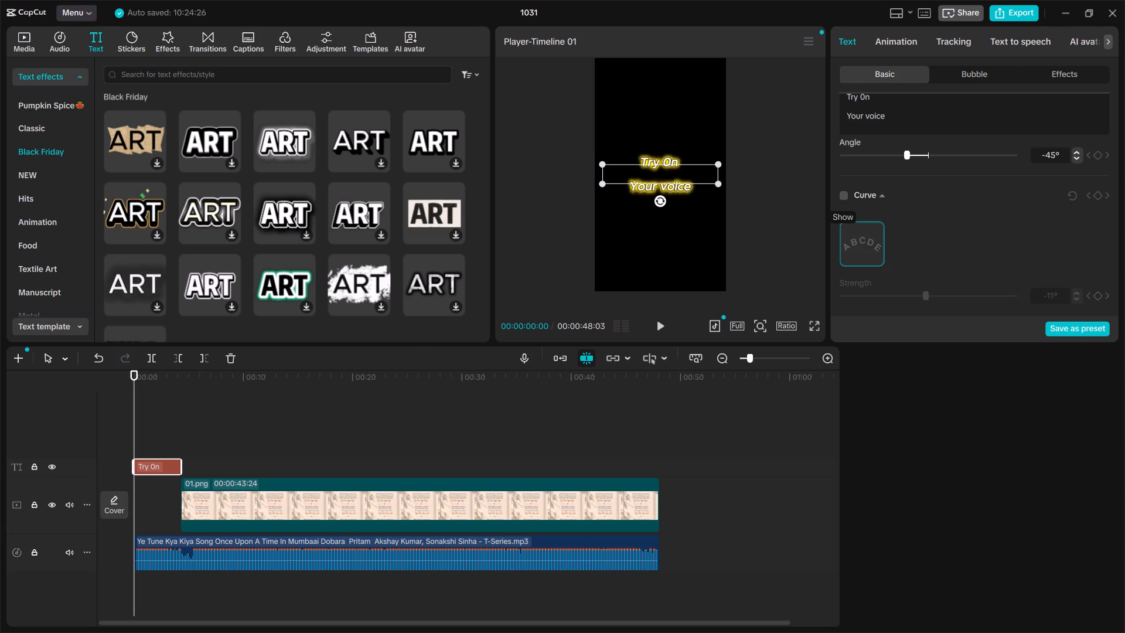
# Try the white-on-grey preset style on the opening text, and replace it with the green preset style with a black outline.
pyautogui.scroll(-3, 905, 229)
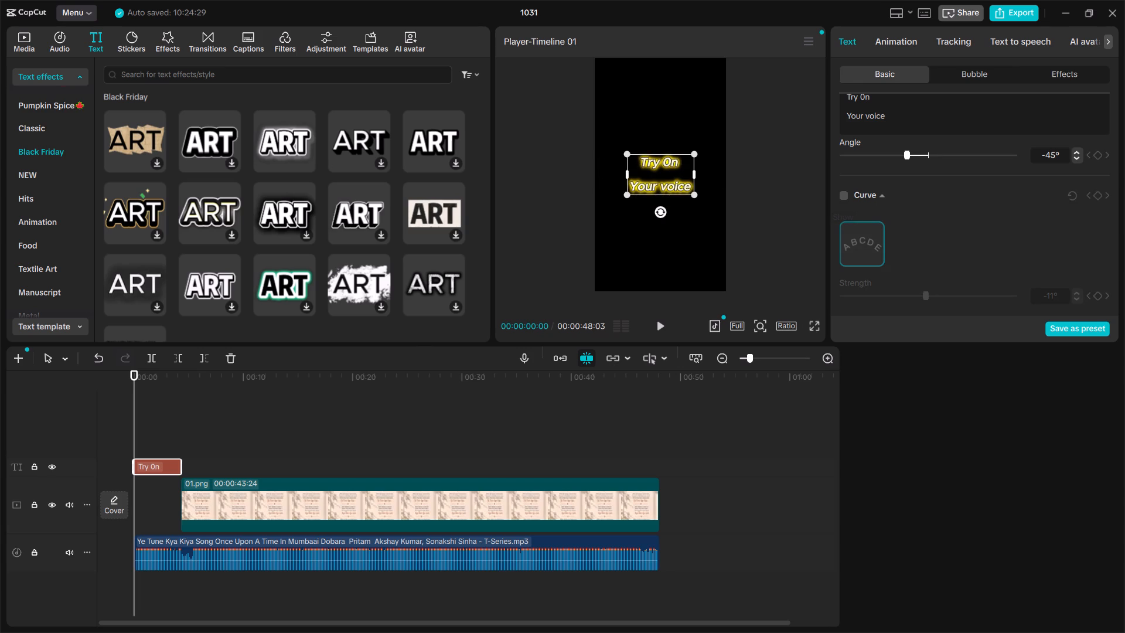
pyautogui.scroll(-2, 904, 229)
pyautogui.scroll(5, 905, 229)
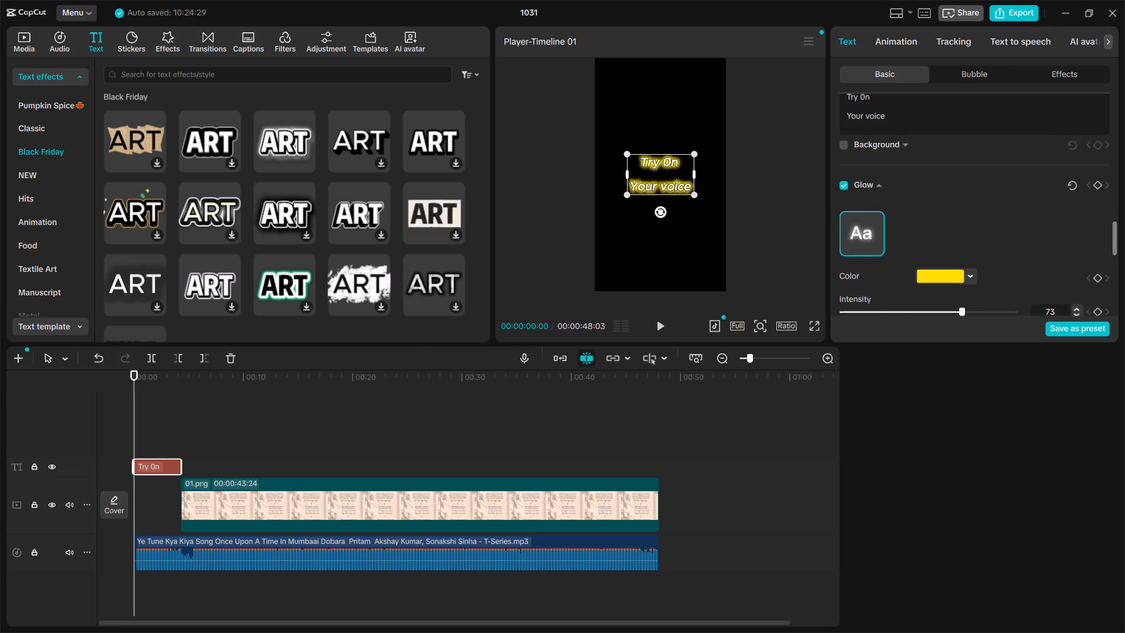
pyautogui.scroll(3, 905, 229)
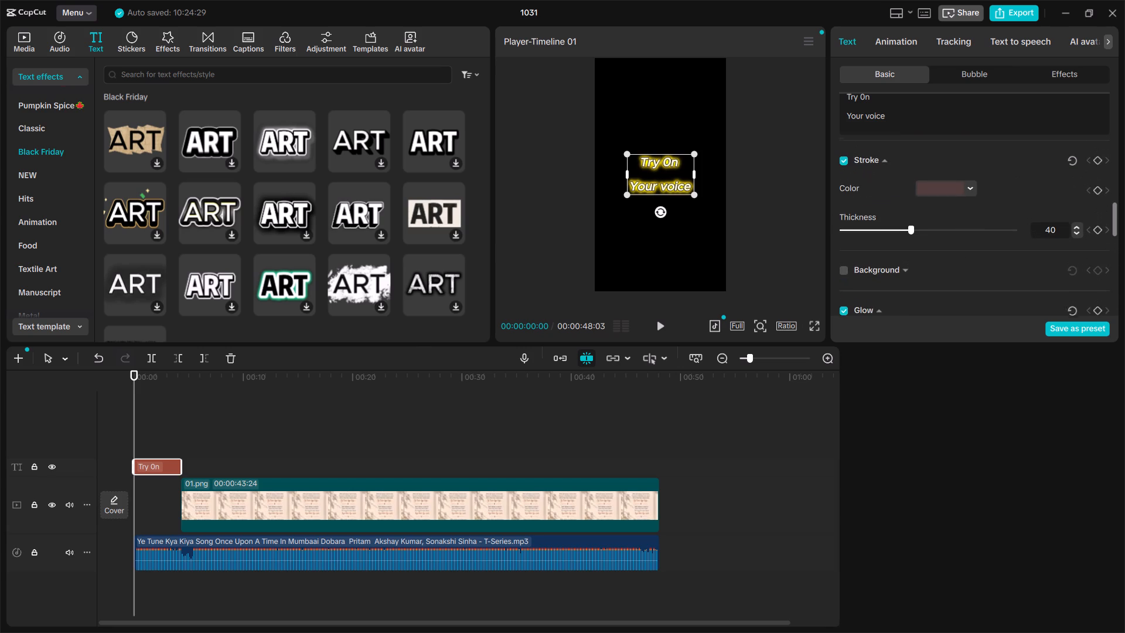
pyautogui.scroll(1, 905, 229)
pyautogui.click(905, 229)
pyautogui.scroll(3, 905, 229)
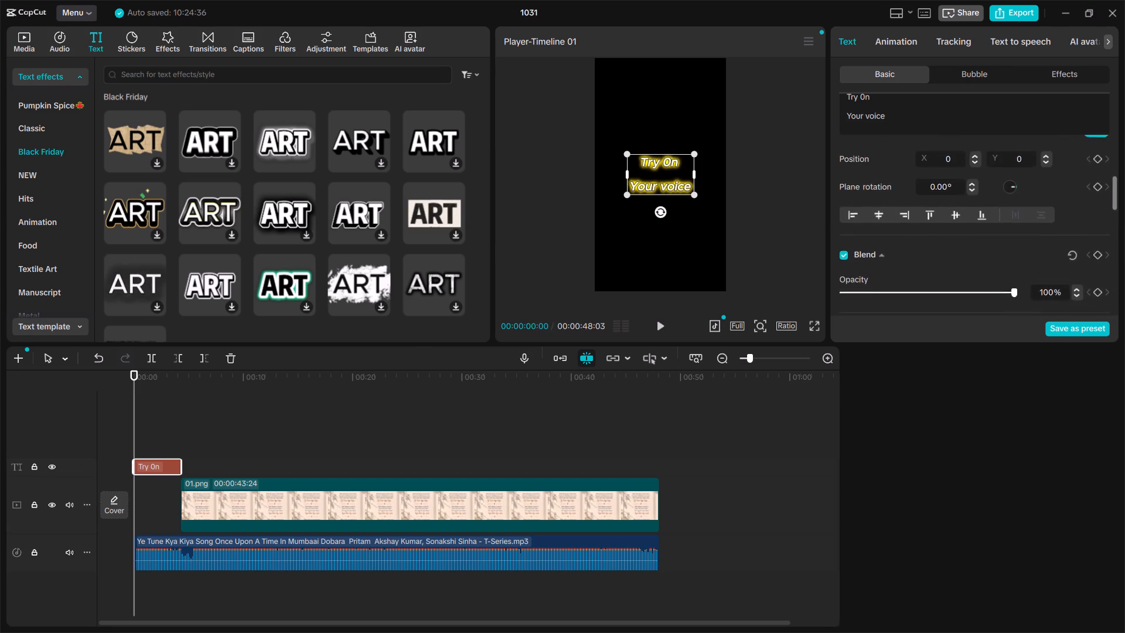
pyautogui.scroll(4, 905, 229)
pyautogui.scroll(-1, 905, 229)
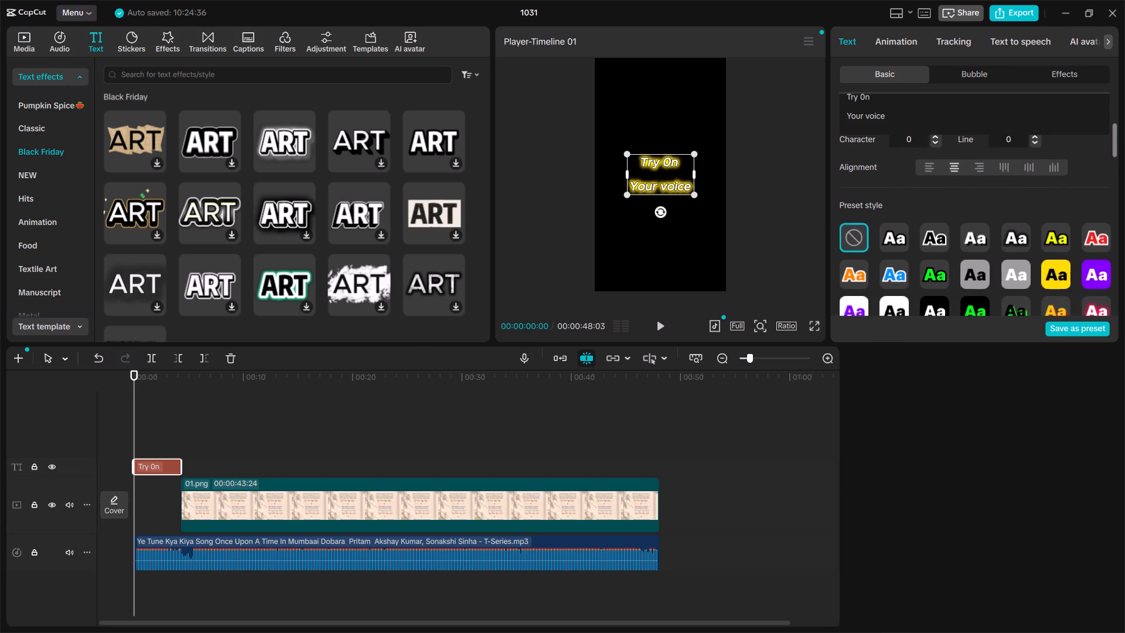
pyautogui.scroll(-2, 905, 229)
pyautogui.click(1007, 264)
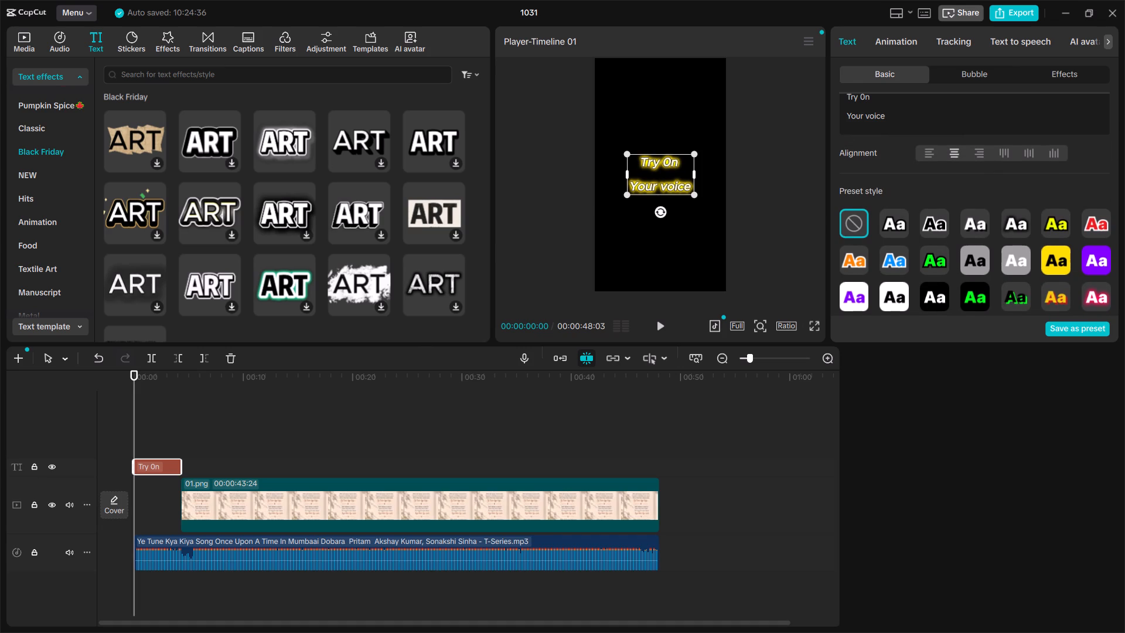
pyautogui.click(945, 262)
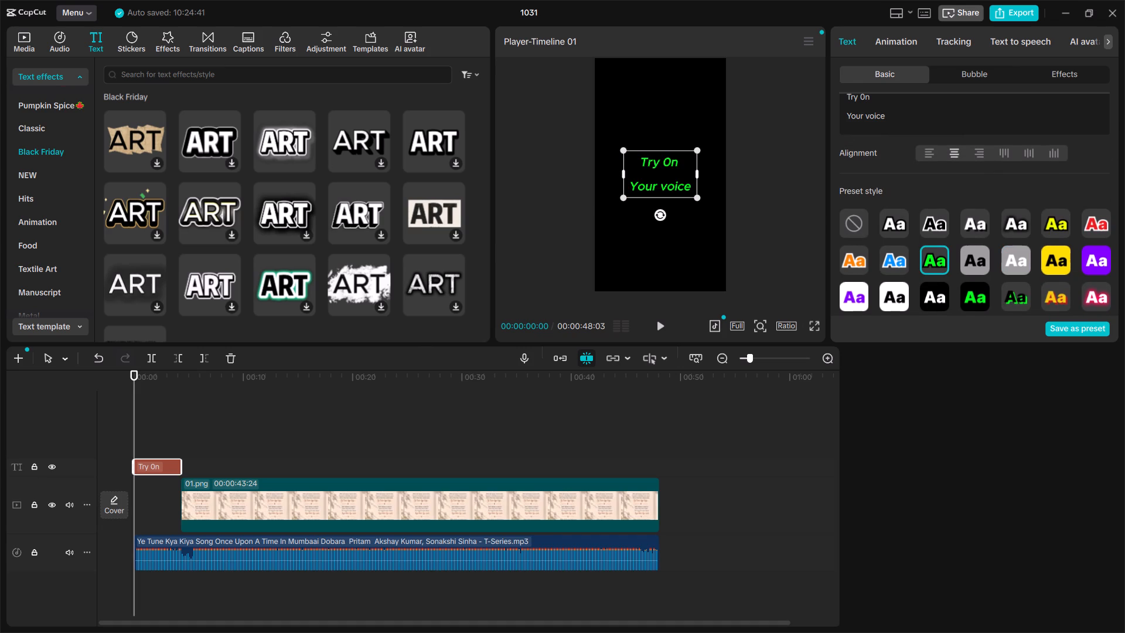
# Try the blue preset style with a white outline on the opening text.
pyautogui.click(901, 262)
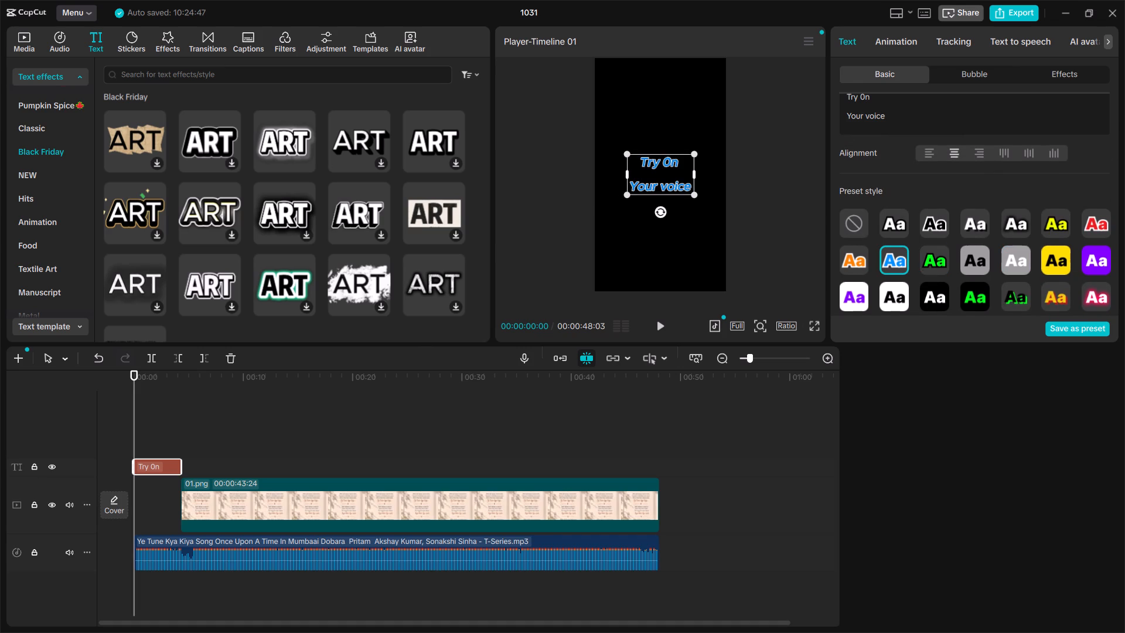
# Undo the preset style and curve trials on the opening text, back to its straight, yellow-glow look.
pyautogui.hotkey('ctrl', 'z')
pyautogui.hotkey('ctrl', 'z')
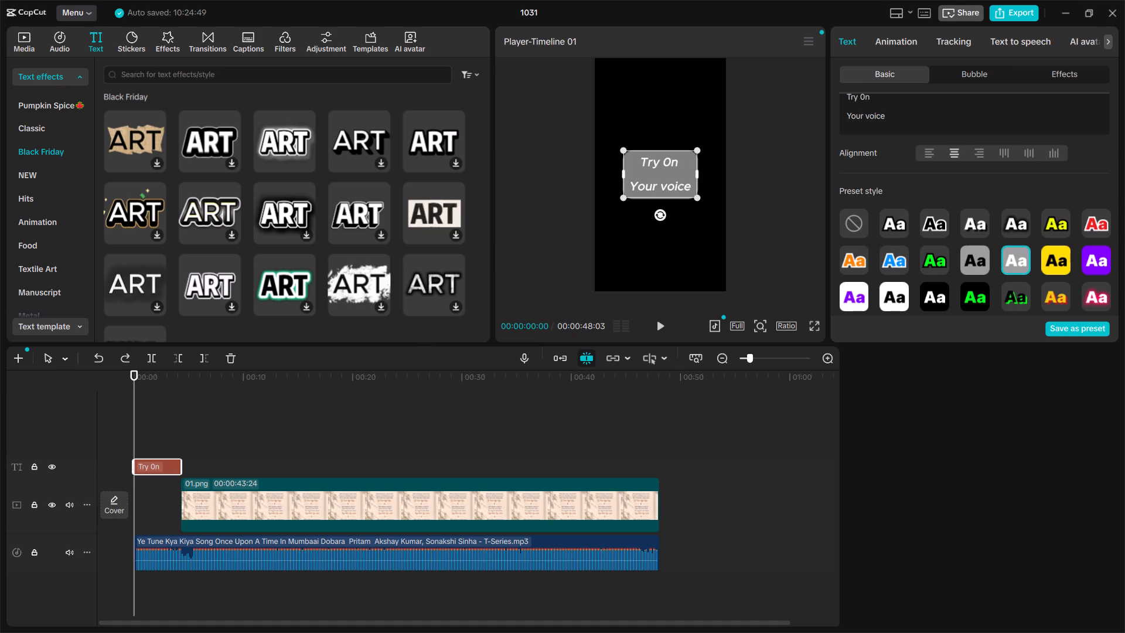
pyautogui.hotkey('ctrl', 'z')
pyautogui.hotkey('ctrl', 'z')
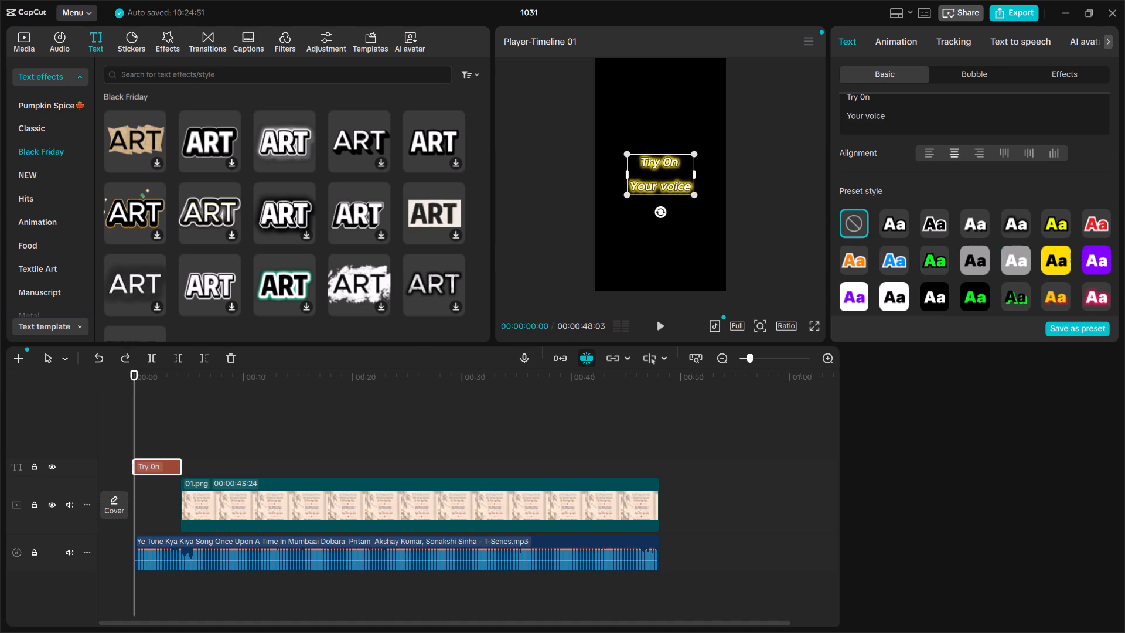
pyautogui.hotkey('ctrl', 'z')
pyautogui.hotkey('ctrl', 'z')
pyautogui.hotkey('ctrl', 'z')
pyautogui.hotkey('ctrl', 'z')
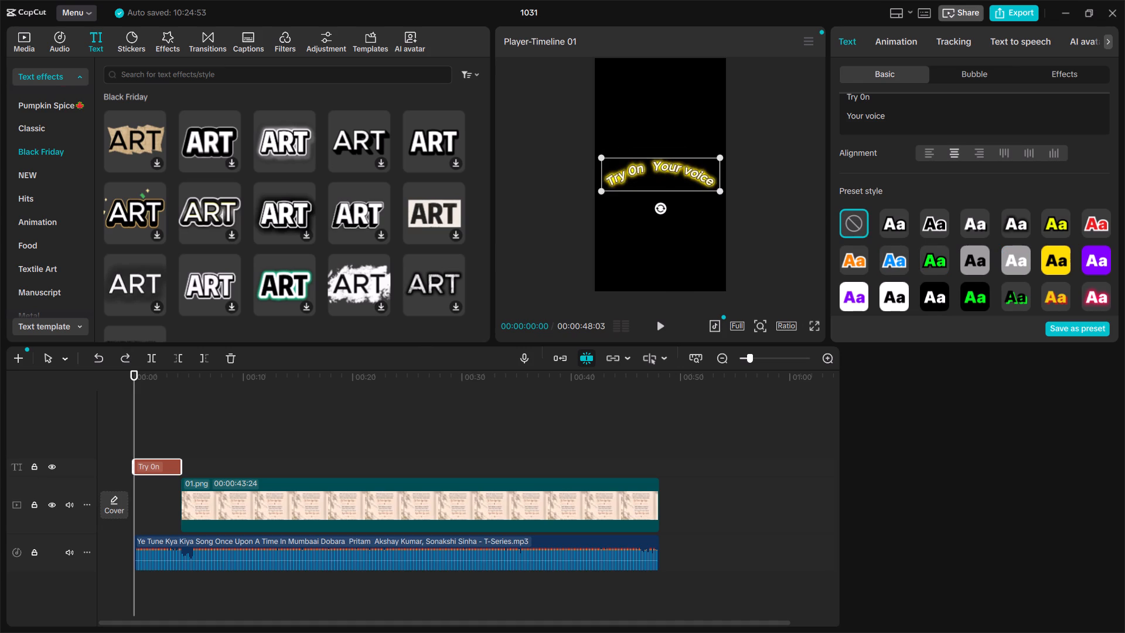
pyautogui.hotkey('ctrl', 'z')
pyautogui.hotkey('ctrl', 'z')
pyautogui.hotkey('ctrl', 'z')
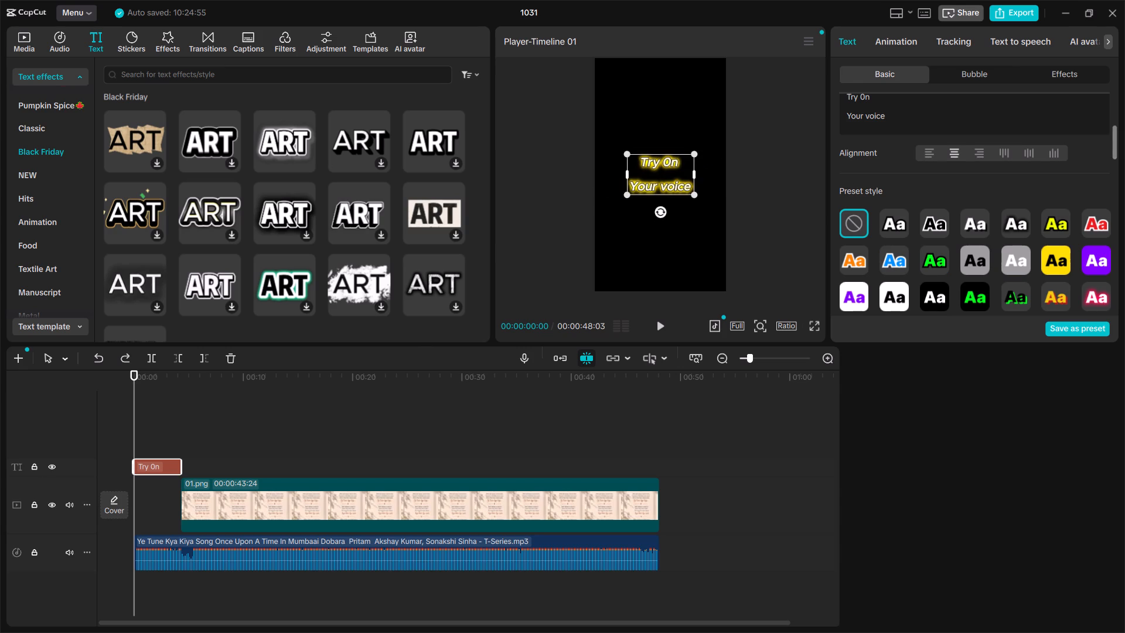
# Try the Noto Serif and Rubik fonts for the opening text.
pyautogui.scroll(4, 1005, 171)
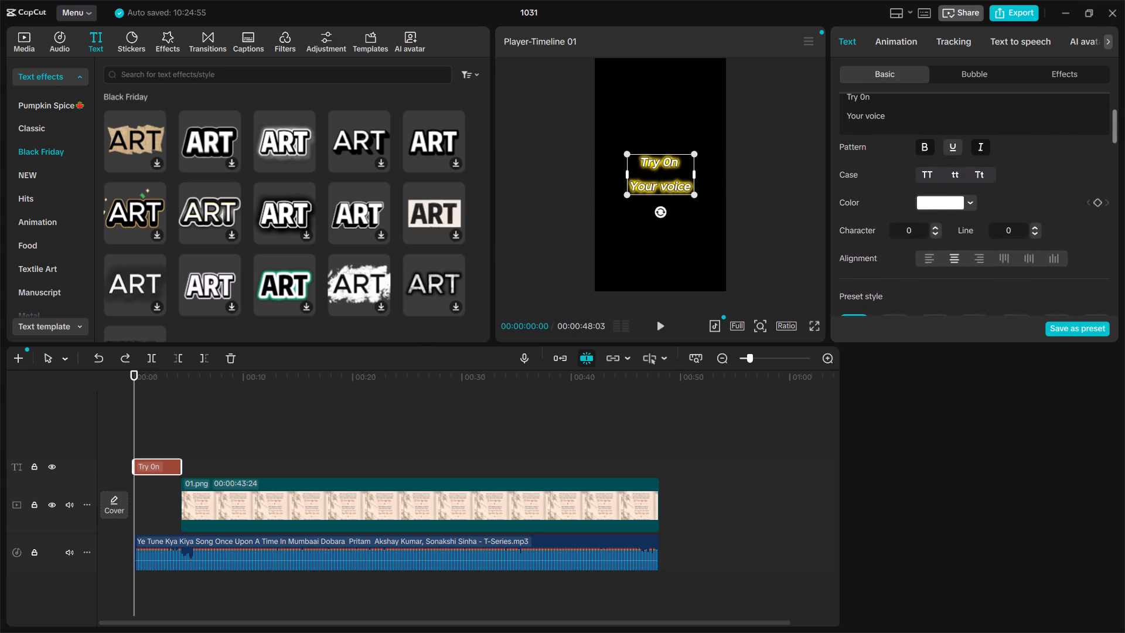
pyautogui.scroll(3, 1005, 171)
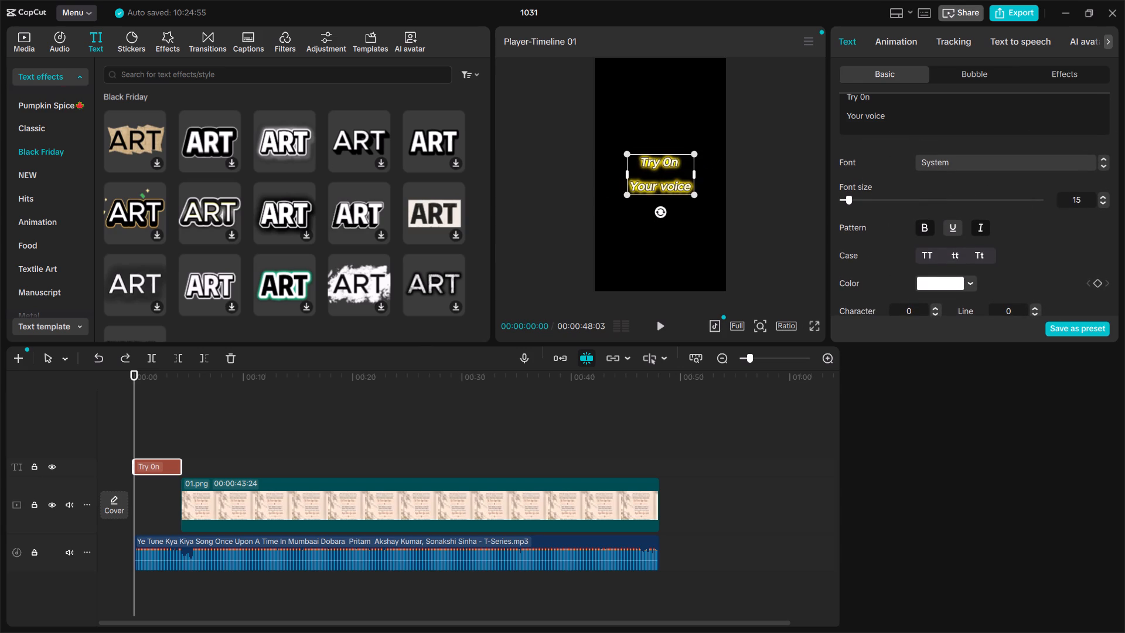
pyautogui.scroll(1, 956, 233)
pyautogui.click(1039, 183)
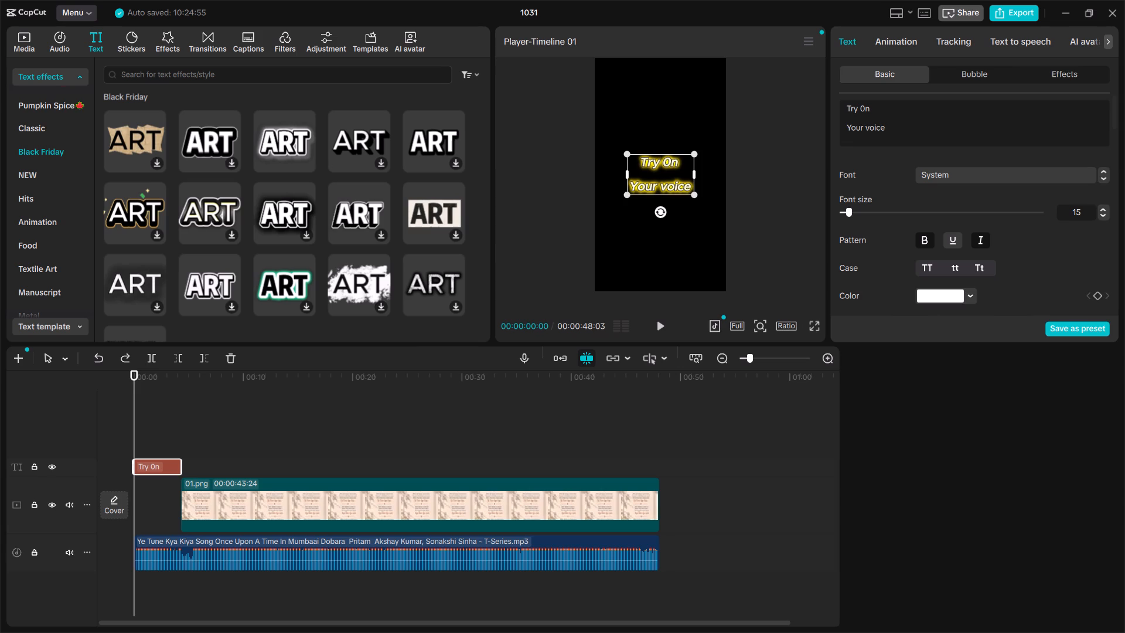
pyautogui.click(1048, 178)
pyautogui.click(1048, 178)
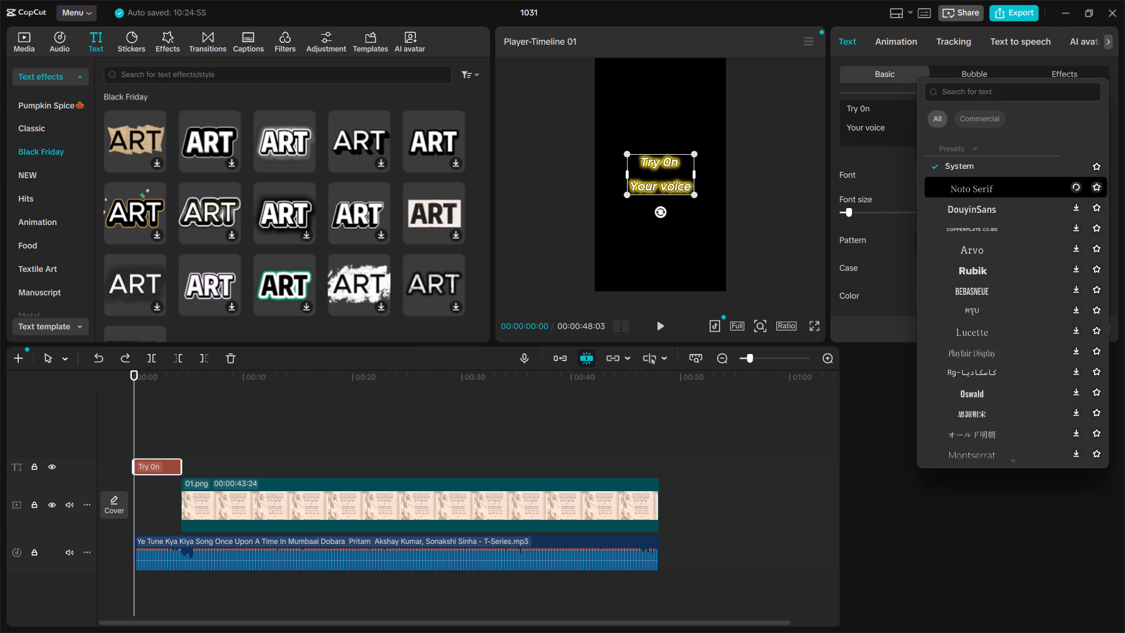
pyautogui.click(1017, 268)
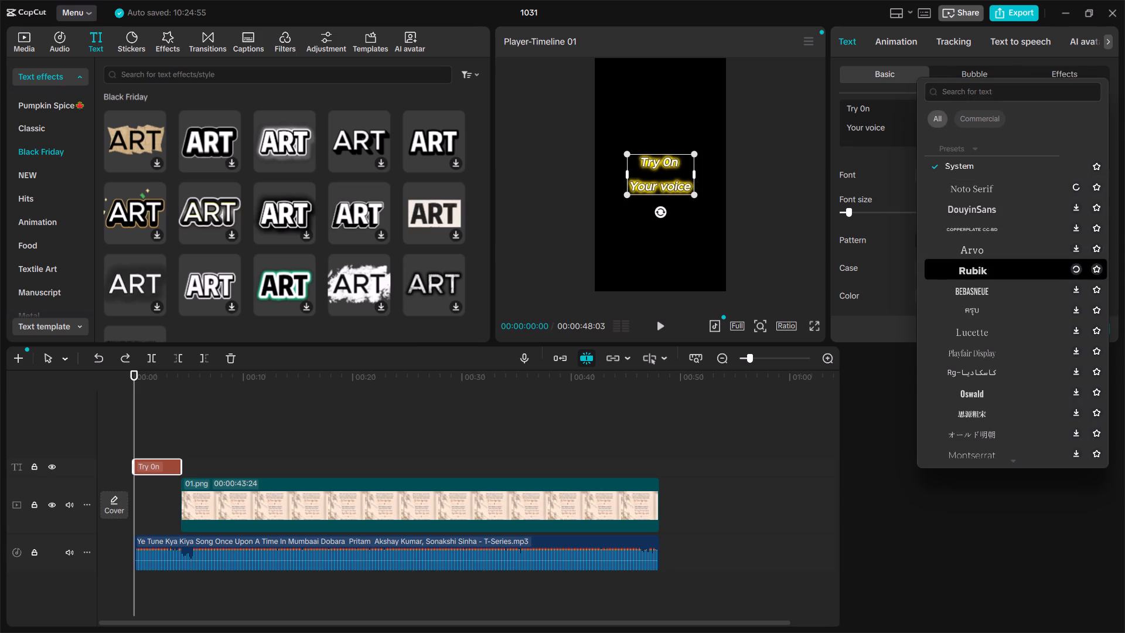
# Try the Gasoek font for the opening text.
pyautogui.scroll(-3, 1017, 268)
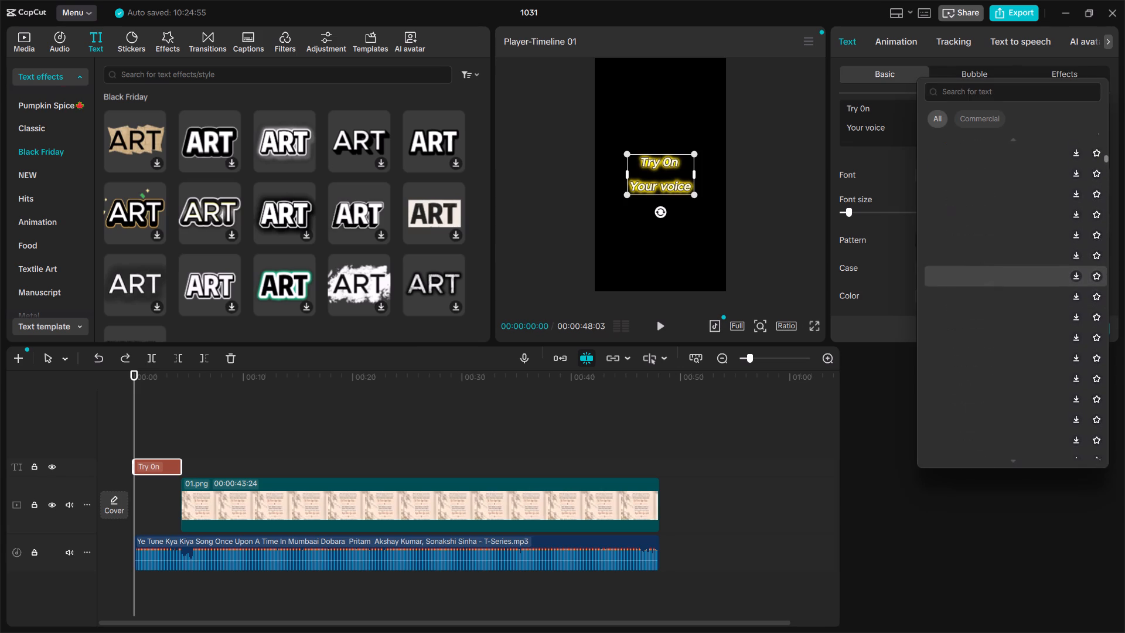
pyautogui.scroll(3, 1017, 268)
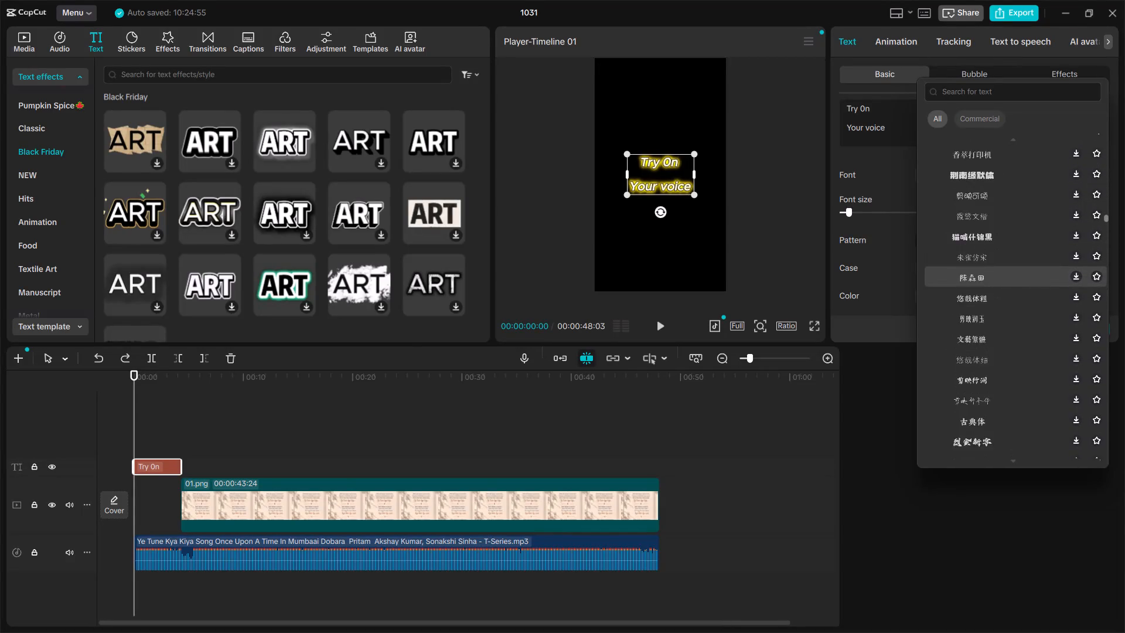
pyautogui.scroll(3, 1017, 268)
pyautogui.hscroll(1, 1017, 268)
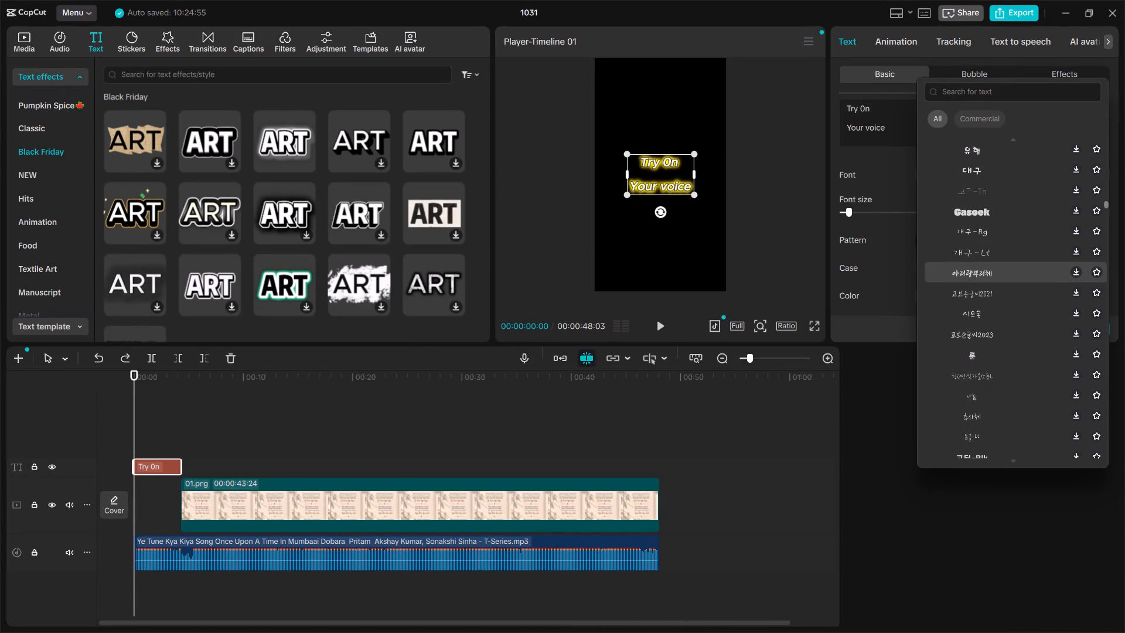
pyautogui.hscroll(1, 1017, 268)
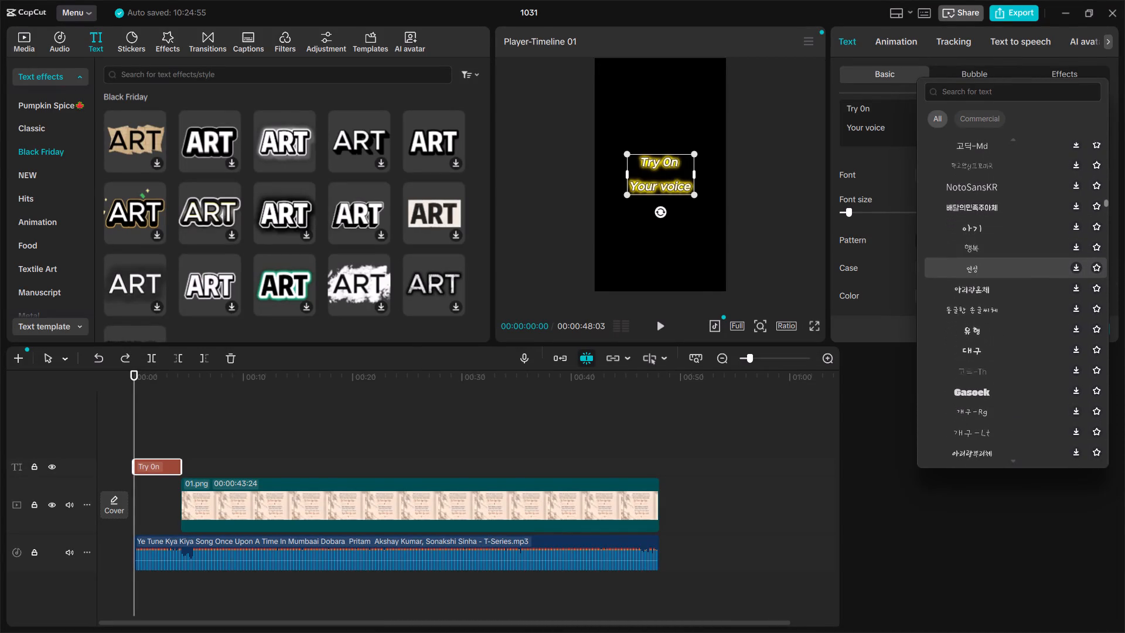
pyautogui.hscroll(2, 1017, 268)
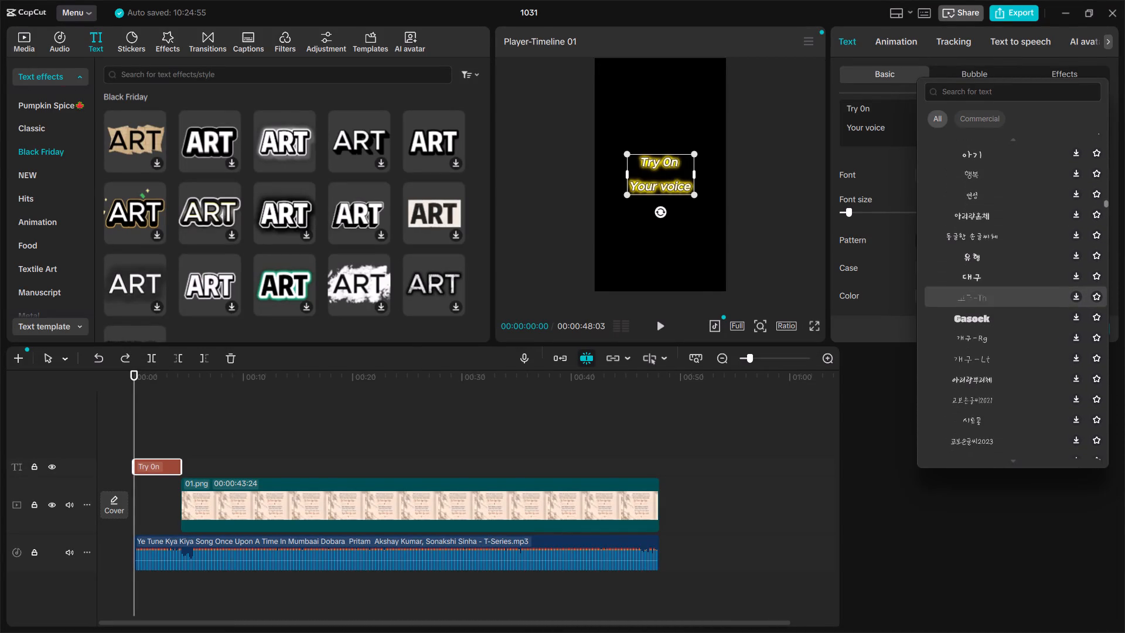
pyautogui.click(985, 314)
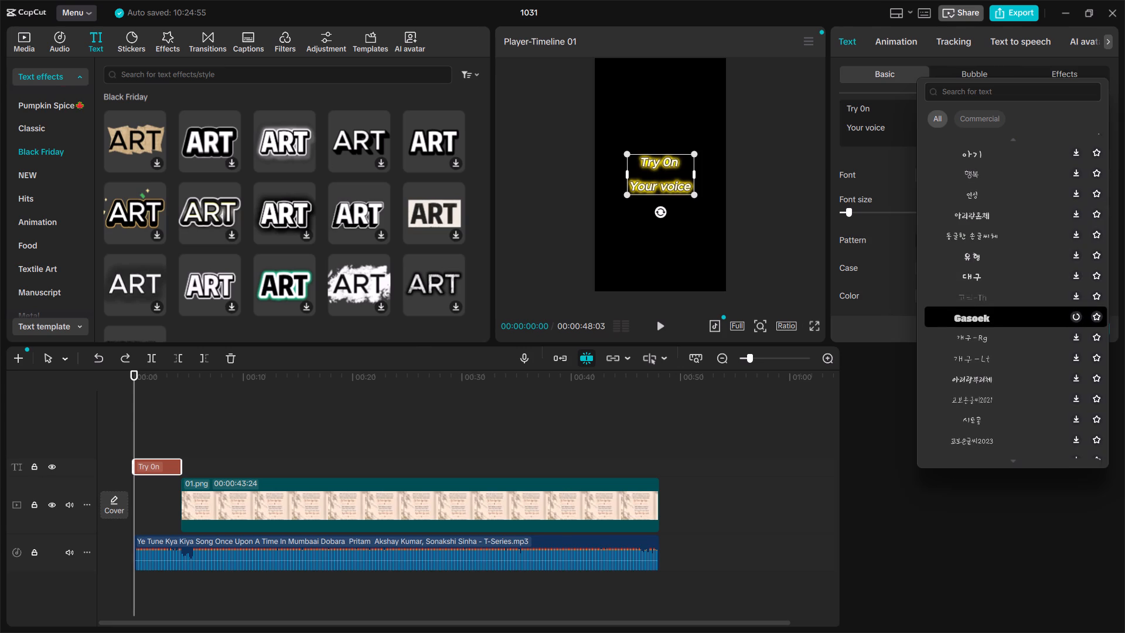
# Set the opening text's font to Fulbo.
pyautogui.scroll(1, 985, 314)
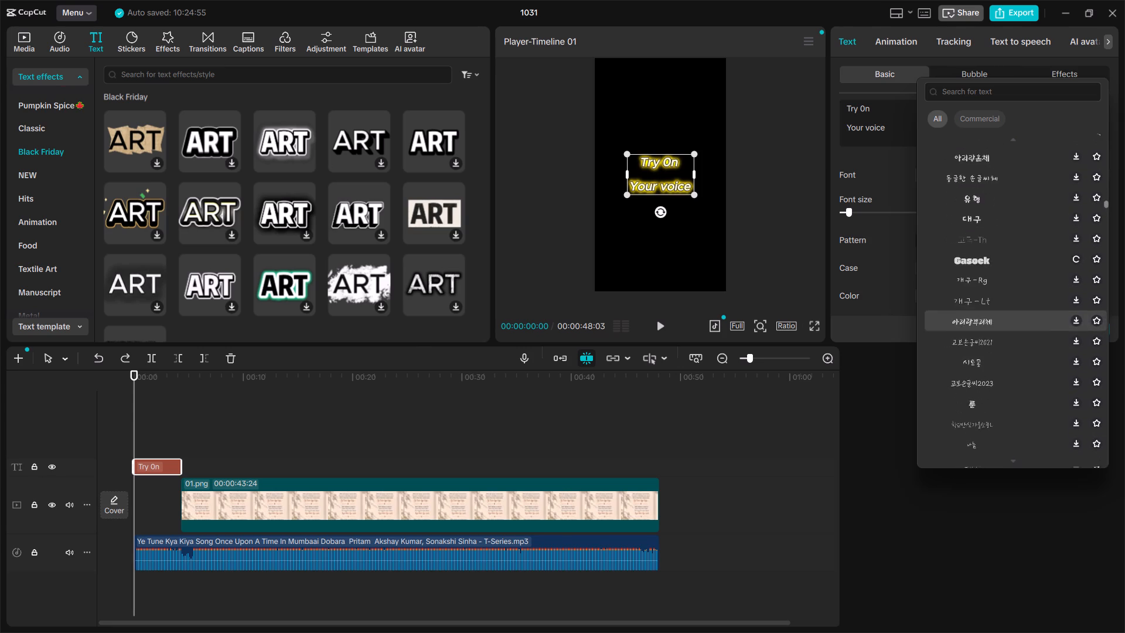
pyautogui.scroll(1, 985, 314)
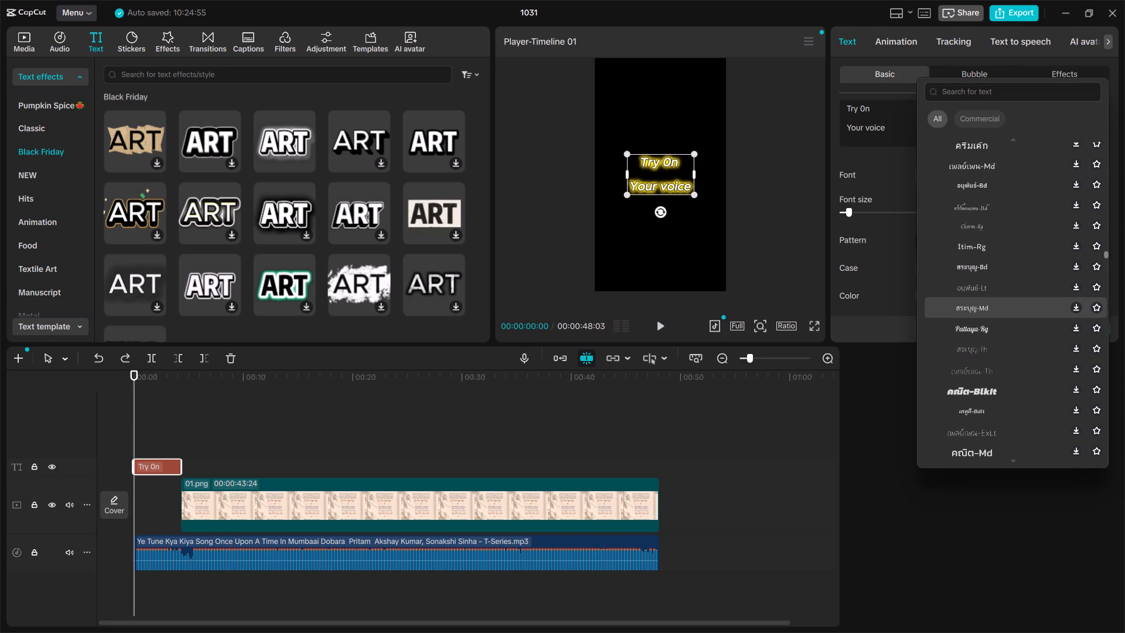
pyautogui.scroll(2, 985, 314)
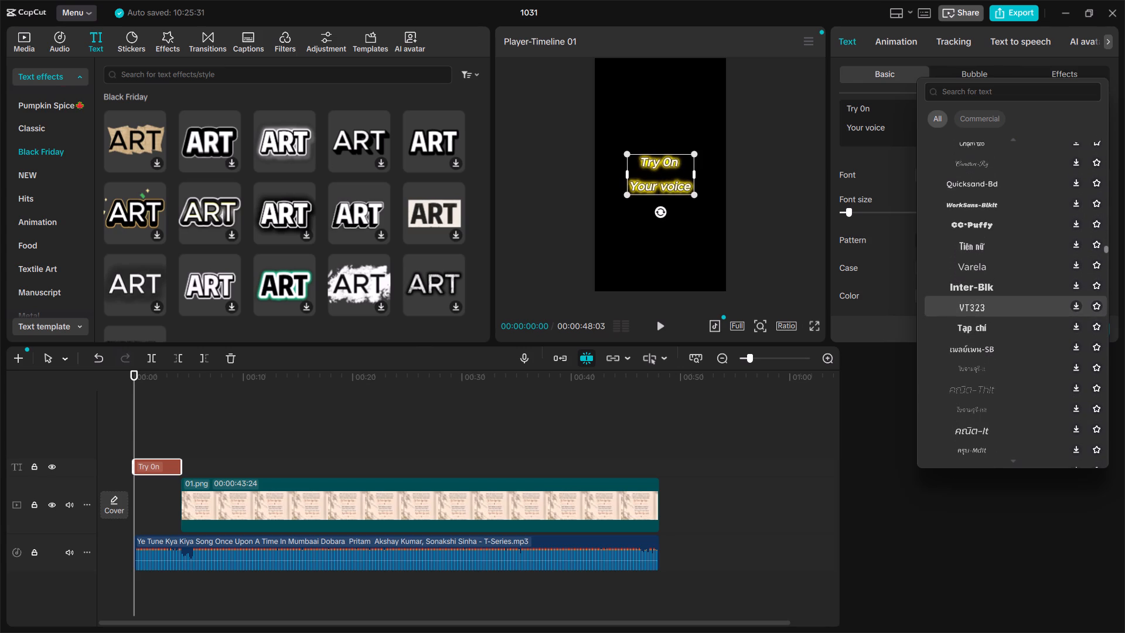
pyautogui.scroll(2, 985, 314)
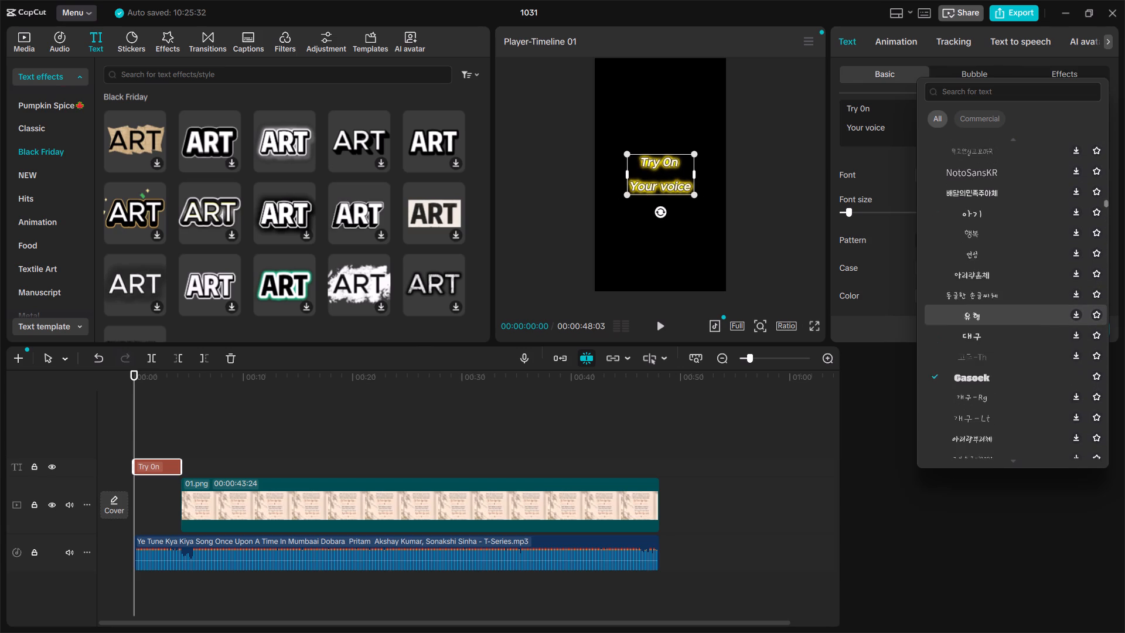
pyautogui.scroll(1, 985, 314)
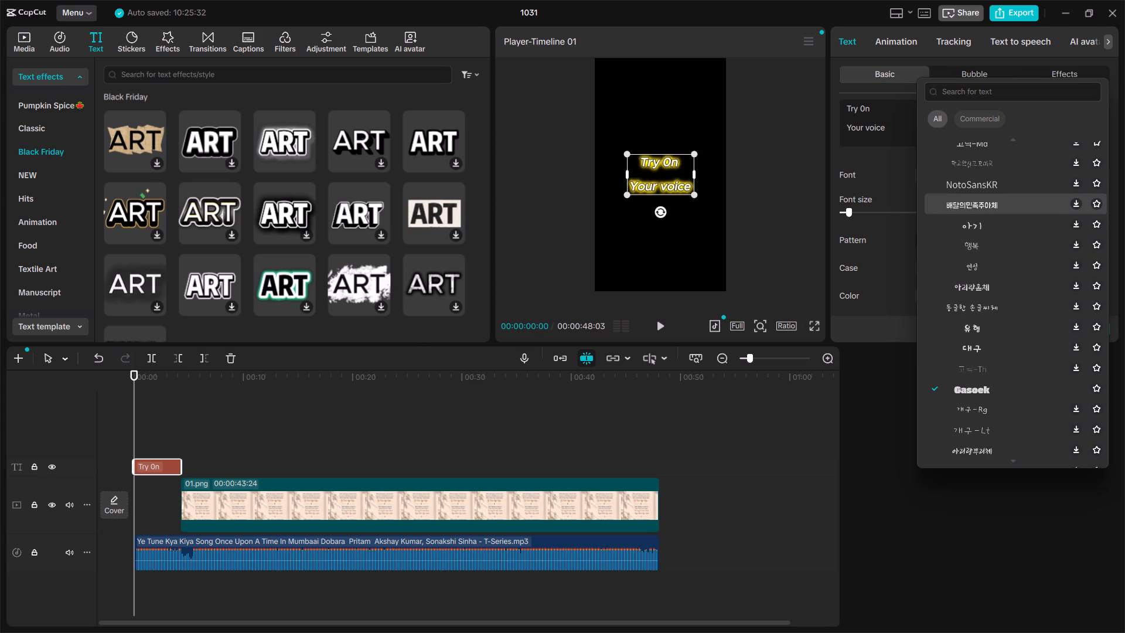
pyautogui.scroll(6, 1015, 189)
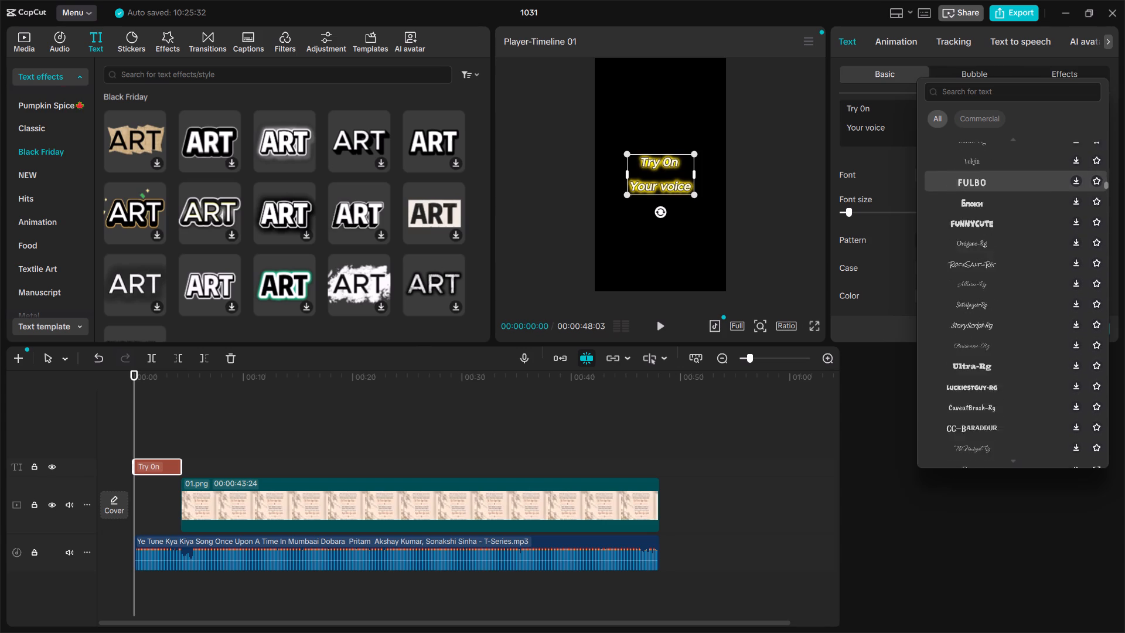
pyautogui.scroll(2, 1015, 189)
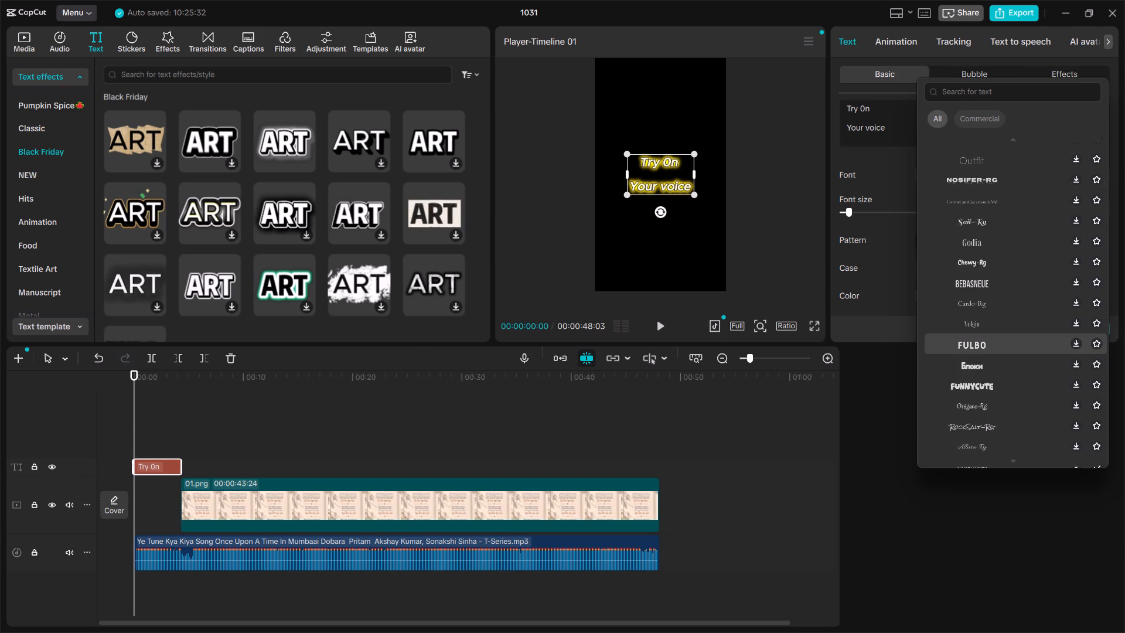
pyautogui.click(1024, 338)
pyautogui.scroll(1, 1042, 296)
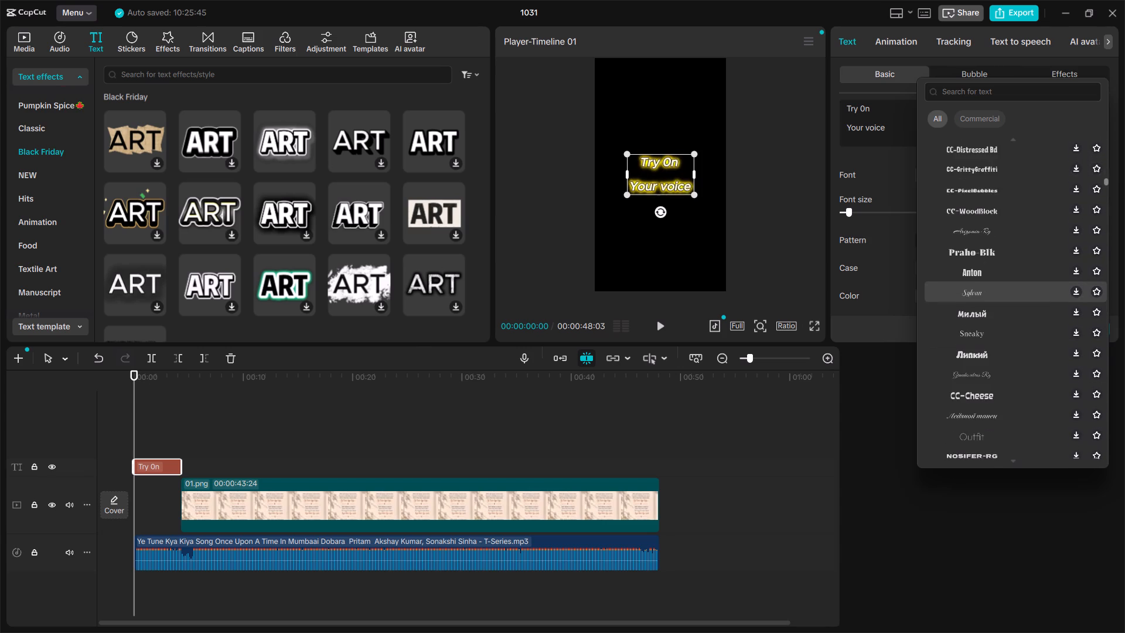
pyautogui.scroll(4, 1042, 296)
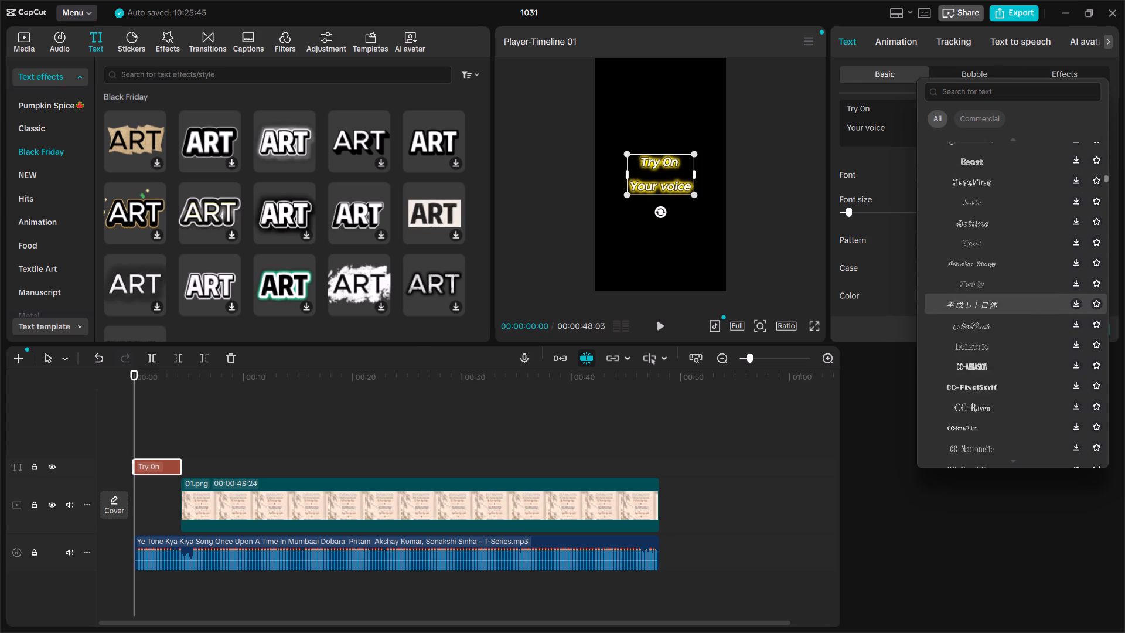
pyautogui.scroll(5, 1042, 296)
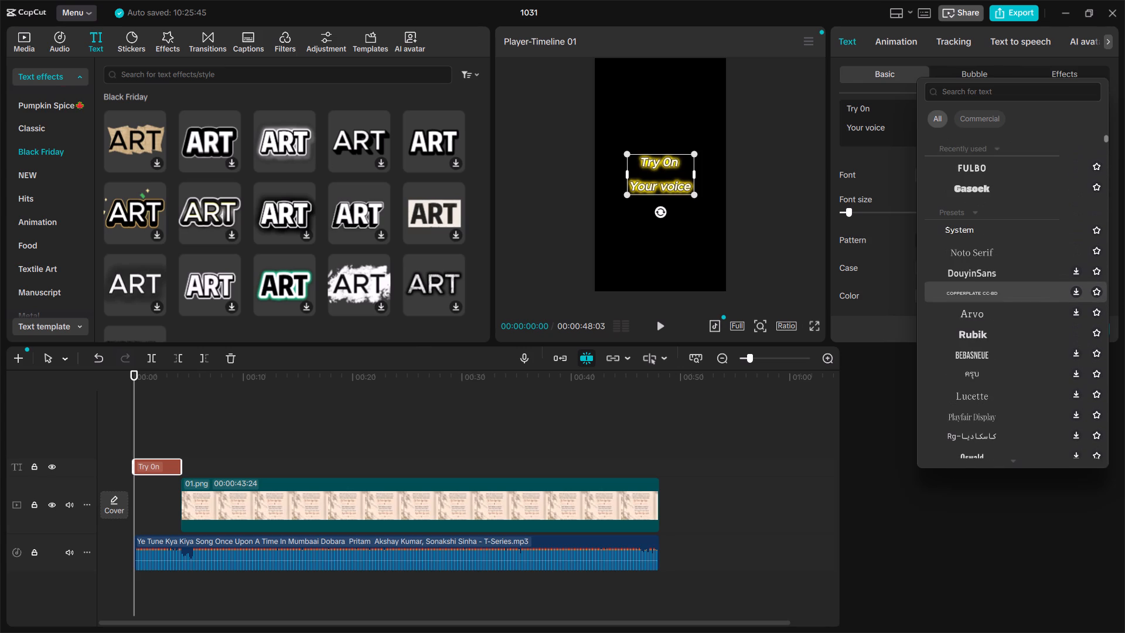
pyautogui.scroll(1, 1042, 296)
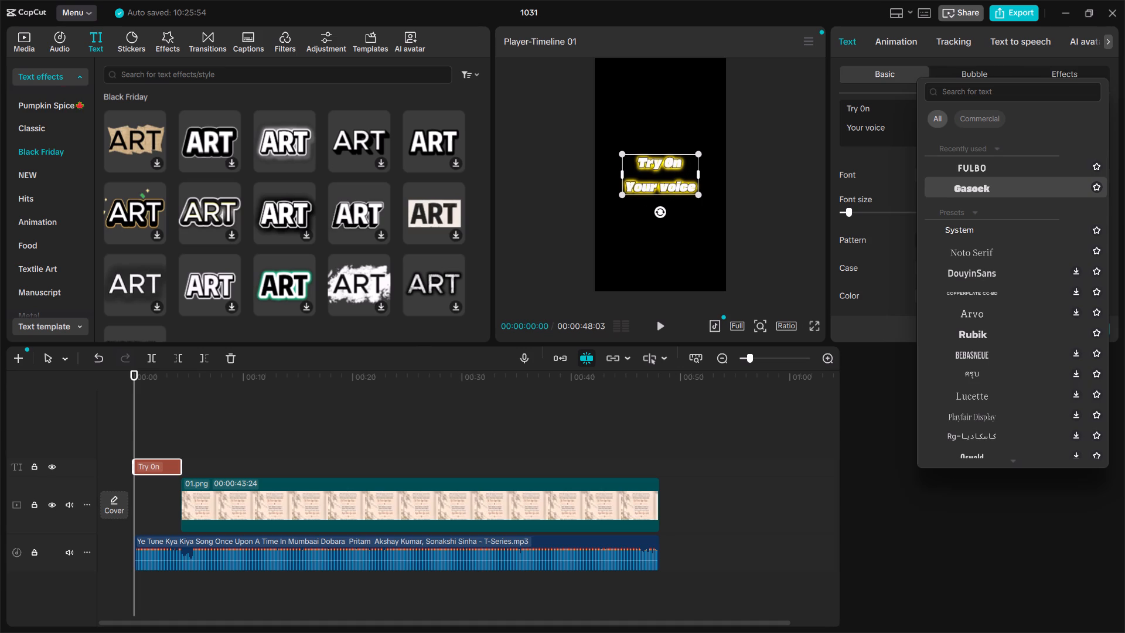
pyautogui.click(1057, 171)
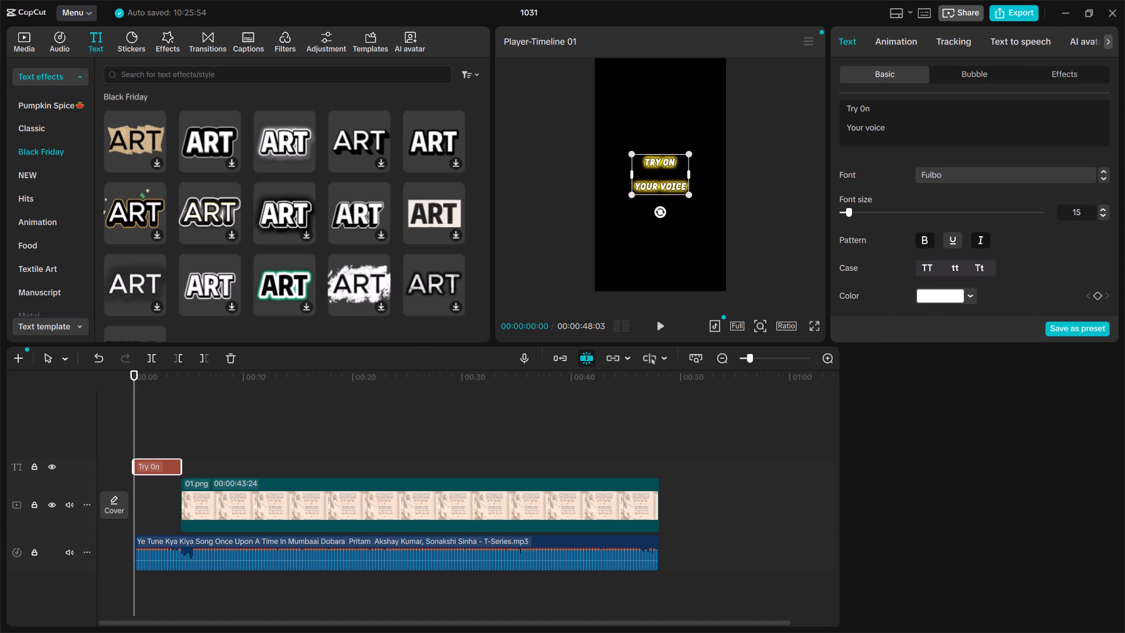
# Enlarge the opening text in the preview until it spans about 70% of the frame's width.
pyautogui.moveTo(688, 196); pyautogui.dragTo(698, 200)
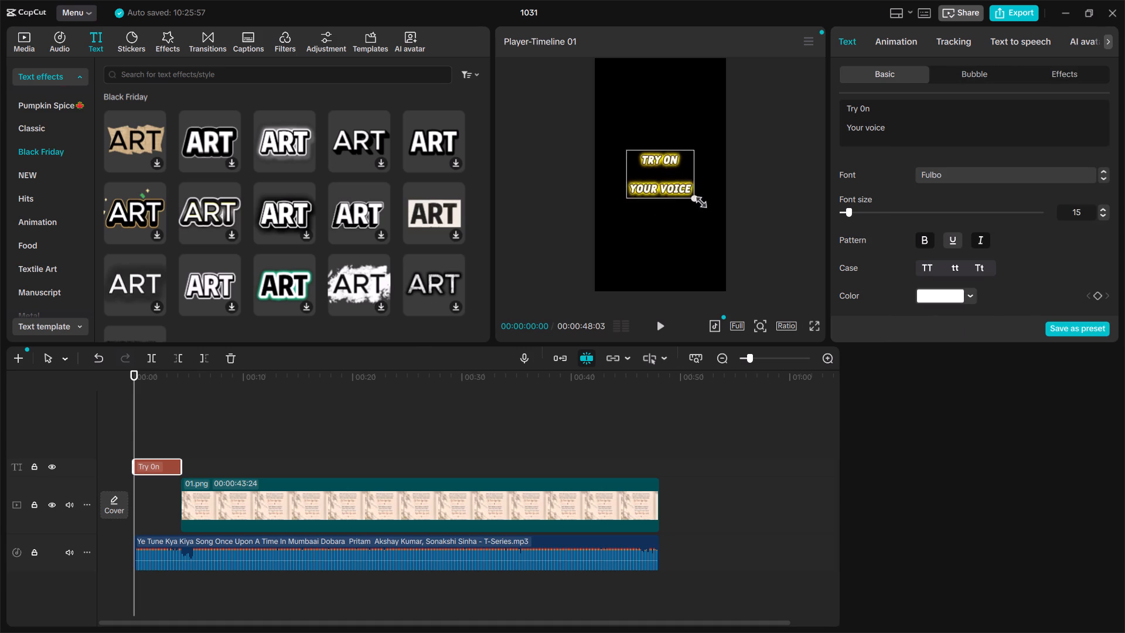
pyautogui.moveTo(698, 200); pyautogui.dragTo(719, 206)
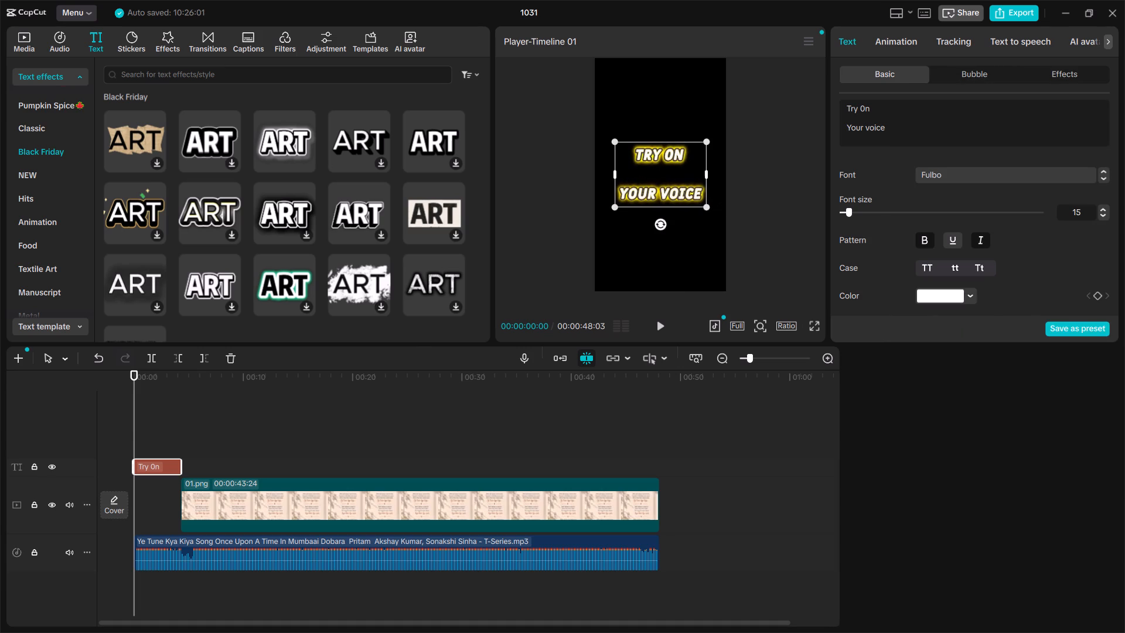
pyautogui.click(761, 212)
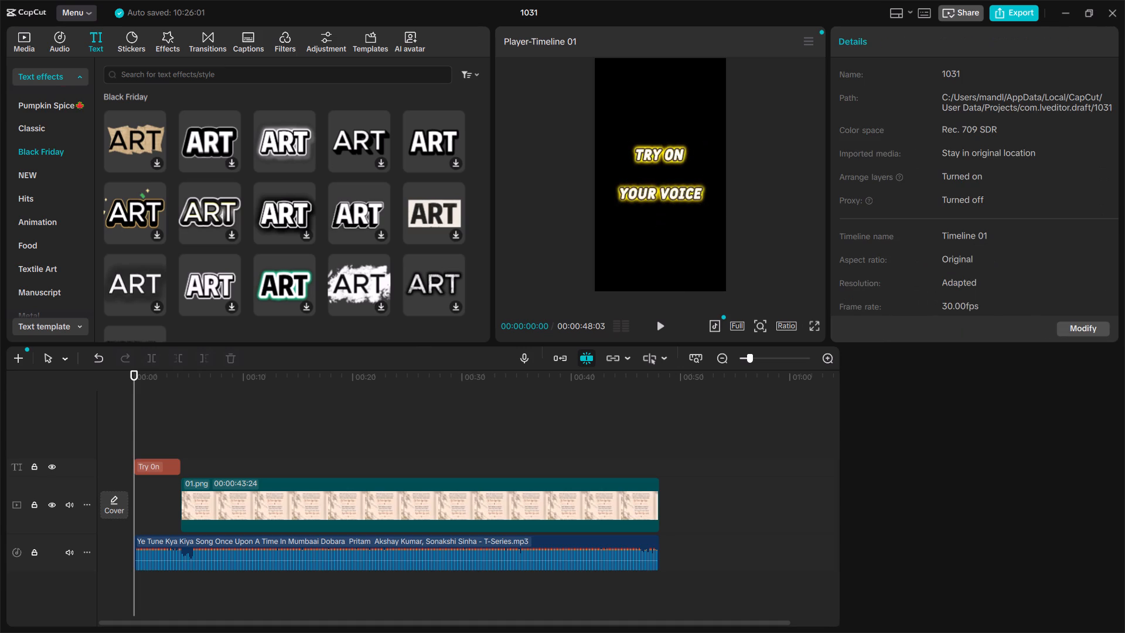
# Apply the Red Glow-In entrance animation to the opening text and preview it.
pyautogui.click(666, 161)
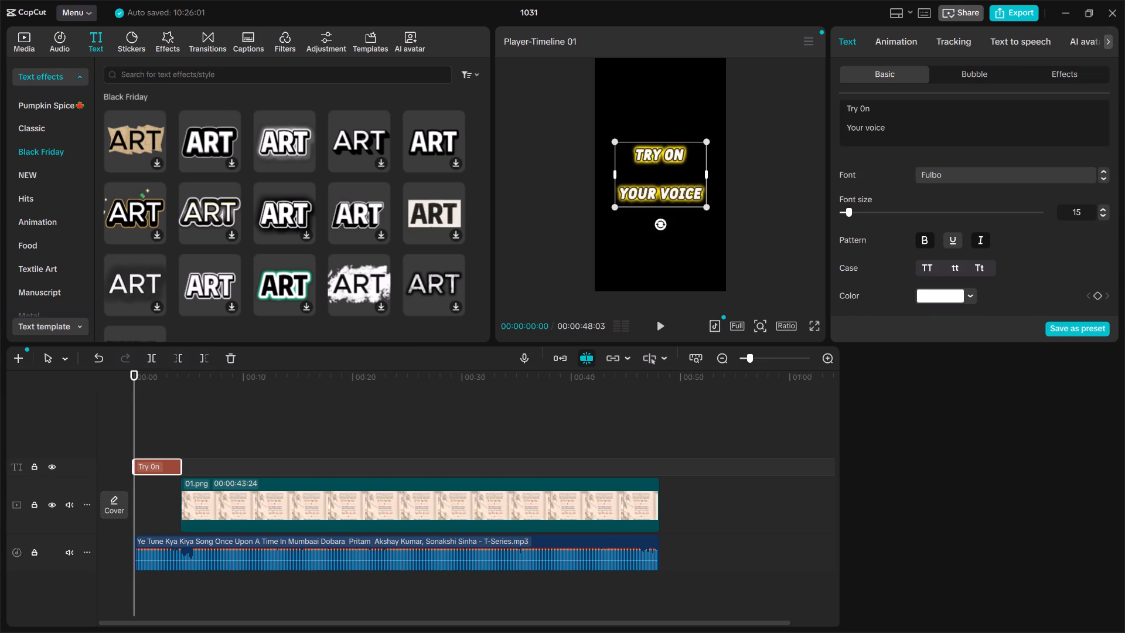
pyautogui.click(893, 43)
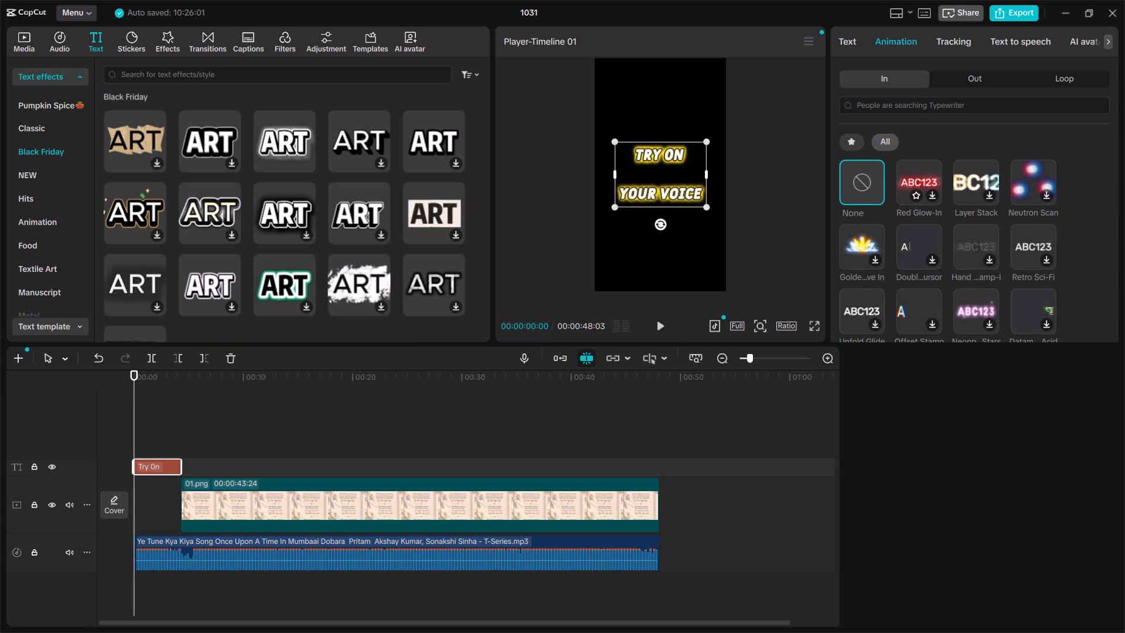
pyautogui.click(930, 201)
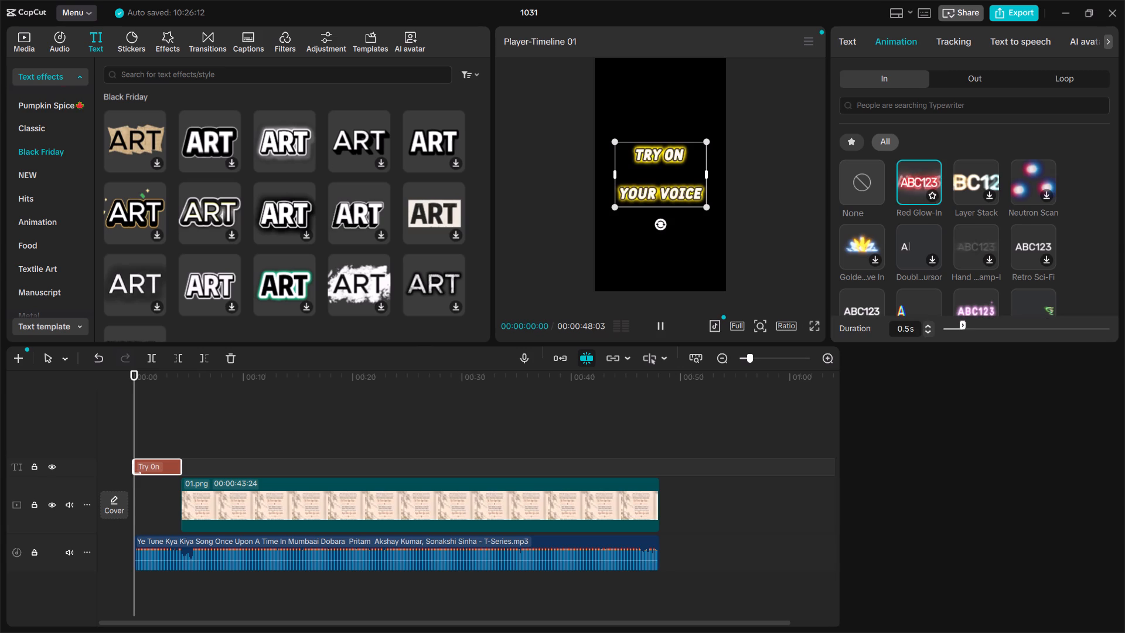
pyautogui.click(930, 201)
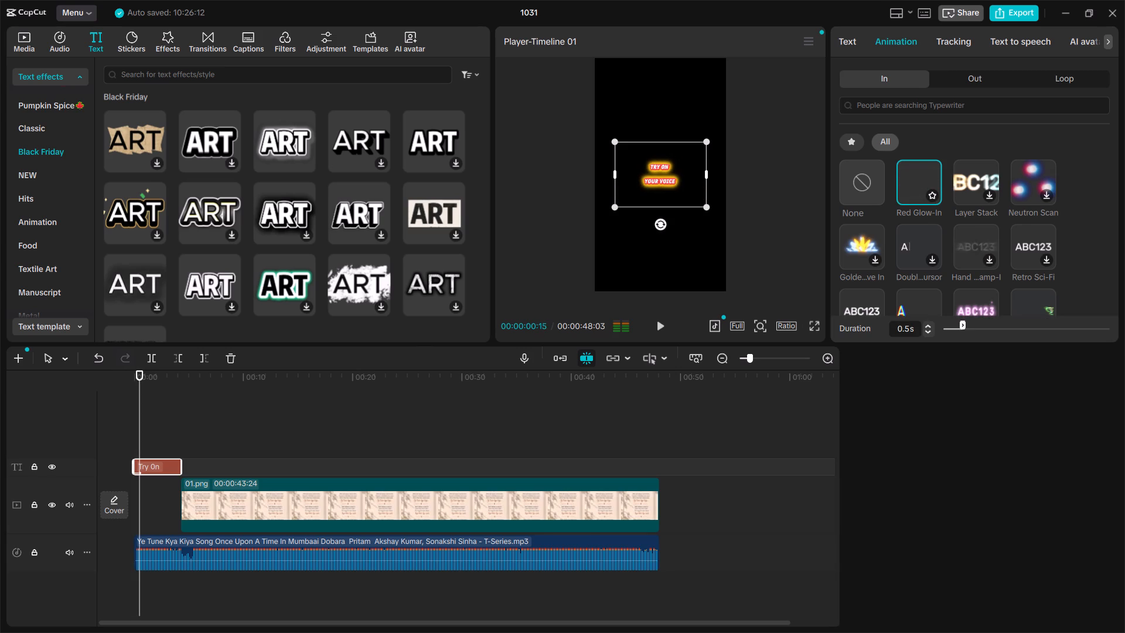
# Play the opening text from the start of the timeline to check its Red Glow-In entrance animation.
pyautogui.click(808, 190)
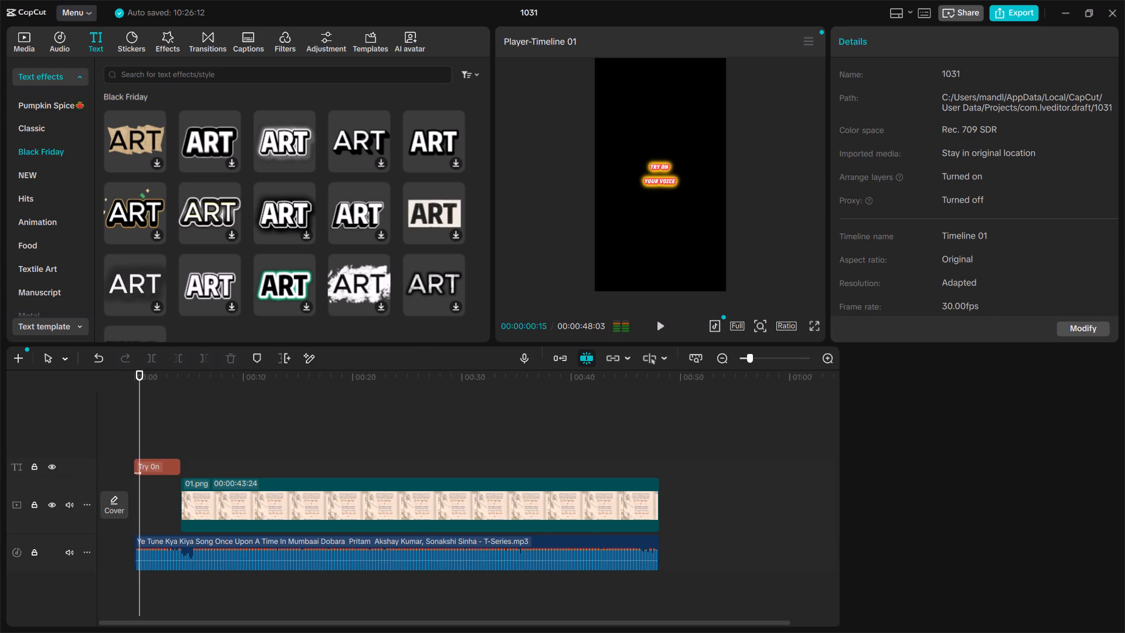
pyautogui.press('space')
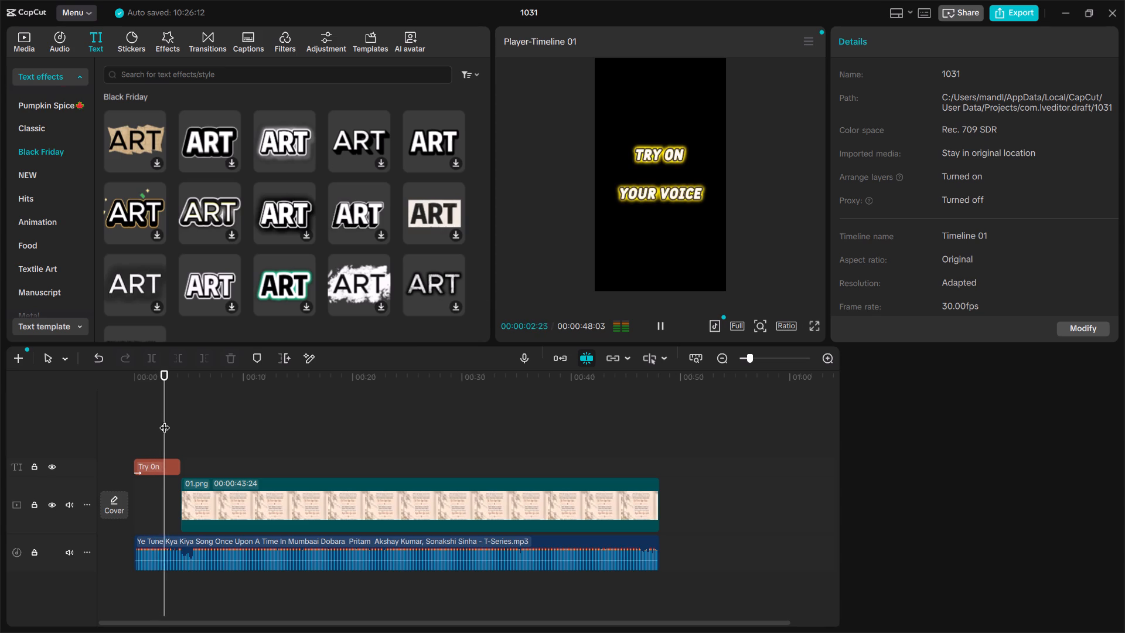
pyautogui.moveTo(170, 423); pyautogui.dragTo(128, 442)
pyautogui.press('space')
pyautogui.press('space')
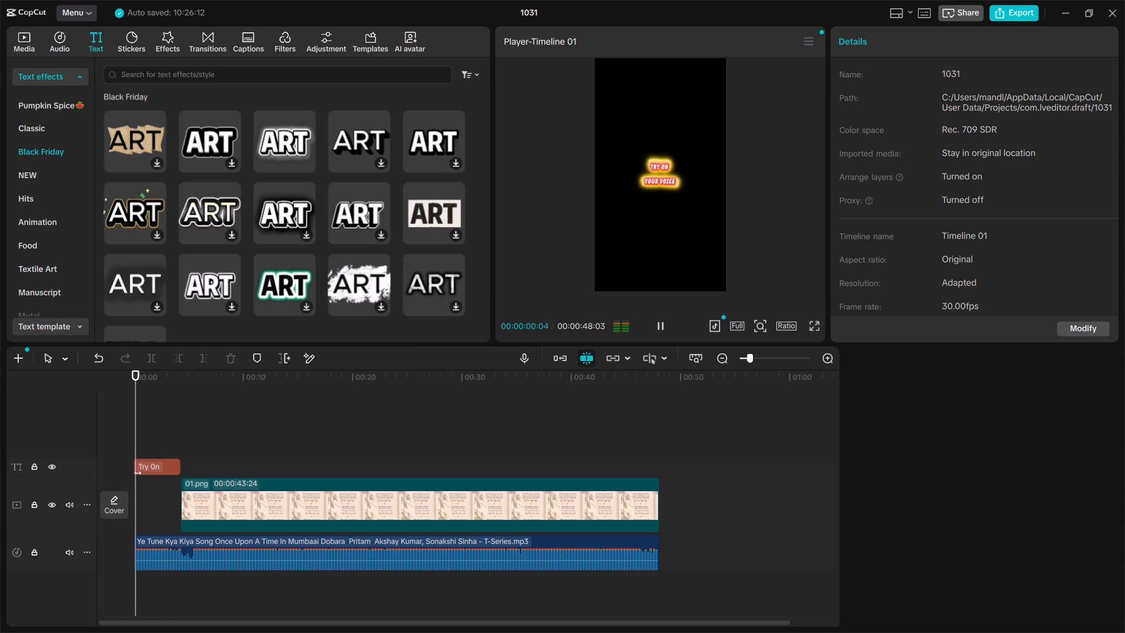
pyautogui.press('space')
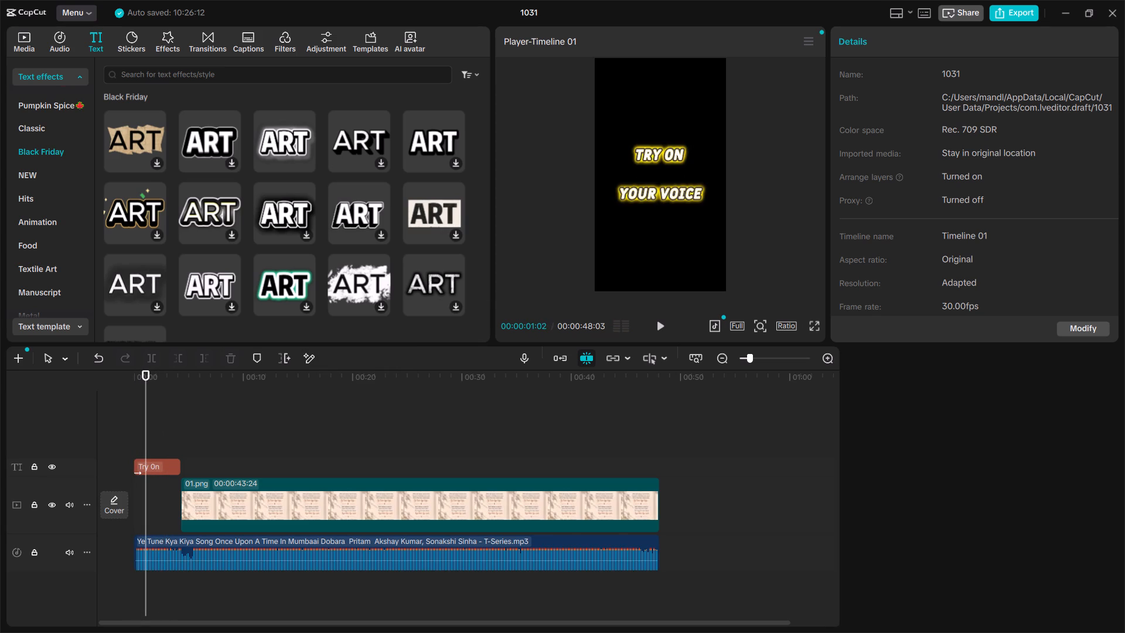
# Keep the opening text clip at the timeline start and replace its entrance animation with Unfold Glide.
pyautogui.moveTo(141, 471); pyautogui.dragTo(146, 473)
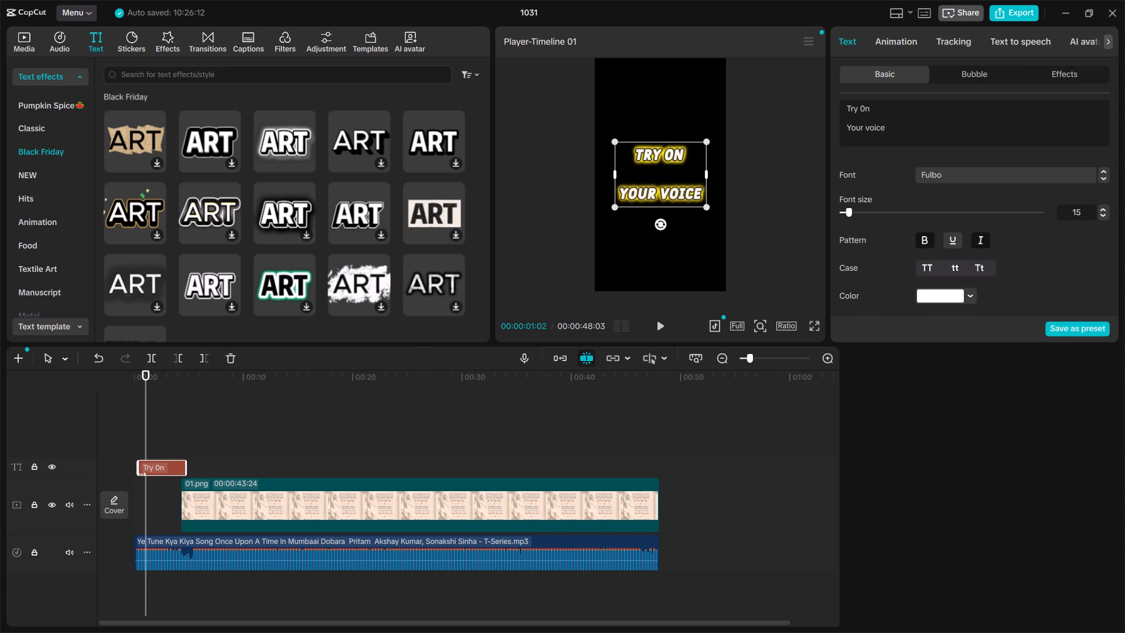
pyautogui.moveTo(146, 473); pyautogui.dragTo(135, 472)
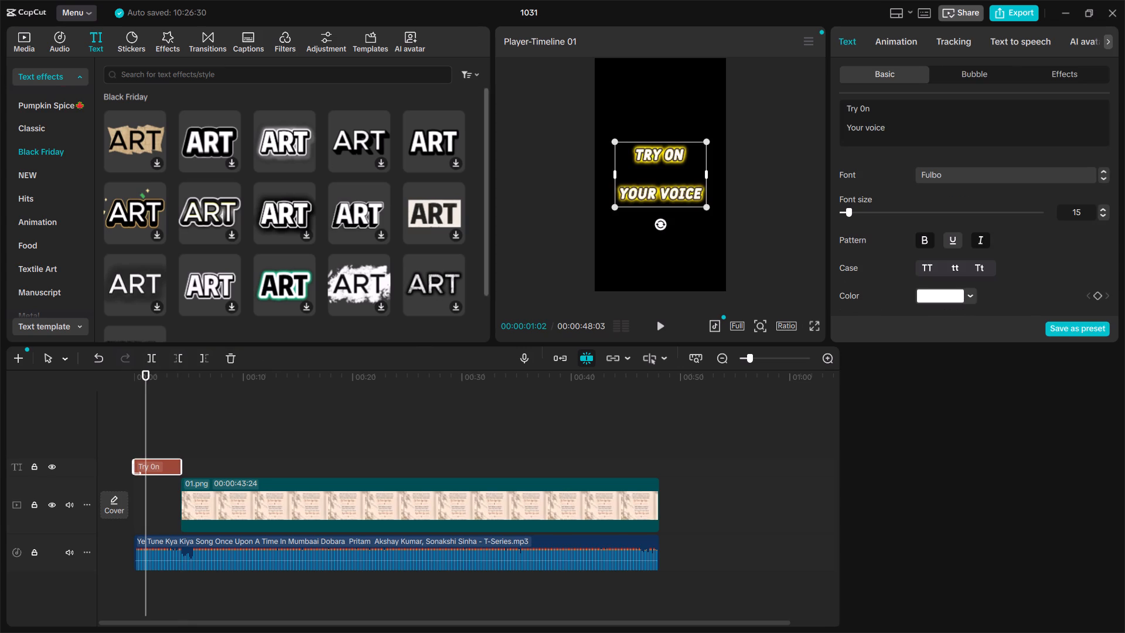
pyautogui.click(896, 39)
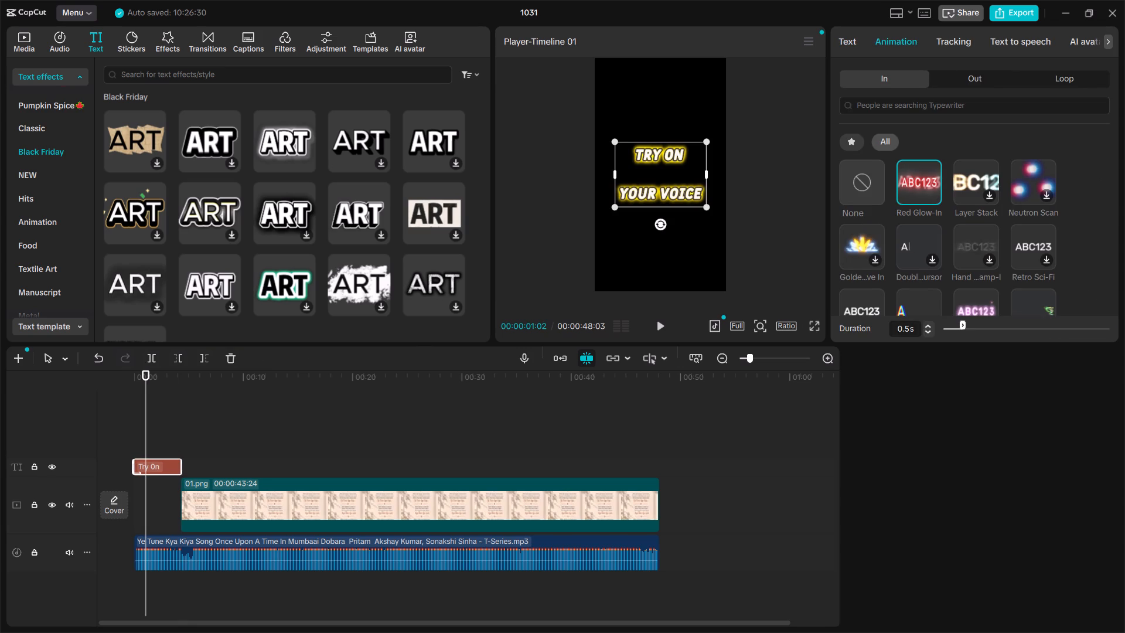
pyautogui.scroll(-1, 950, 236)
pyautogui.scroll(1, 950, 236)
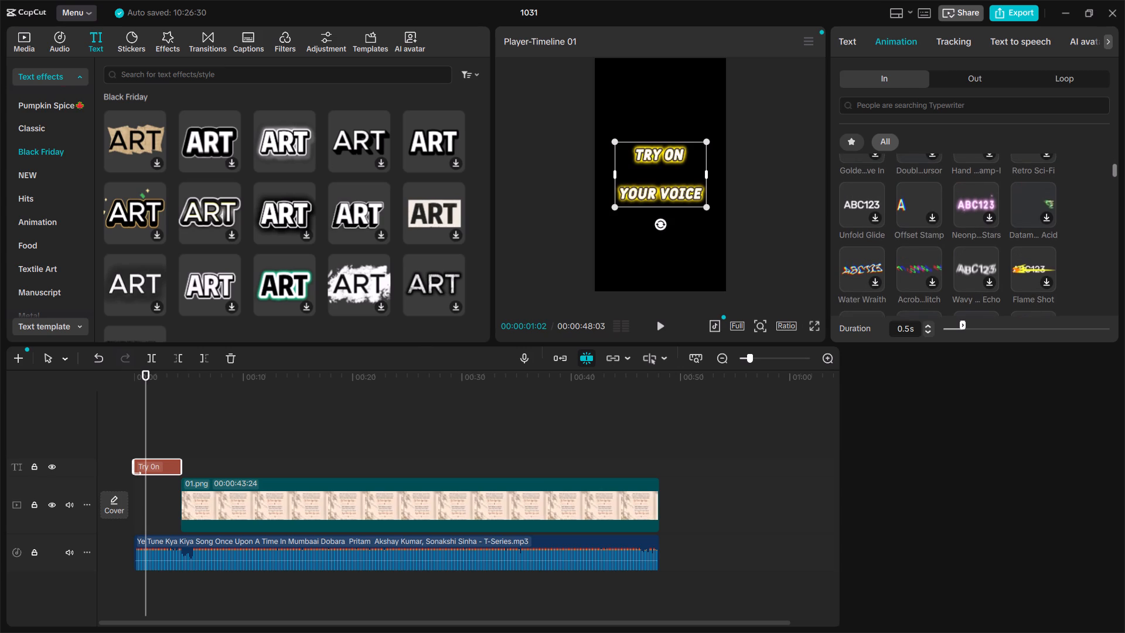
pyautogui.click(848, 205)
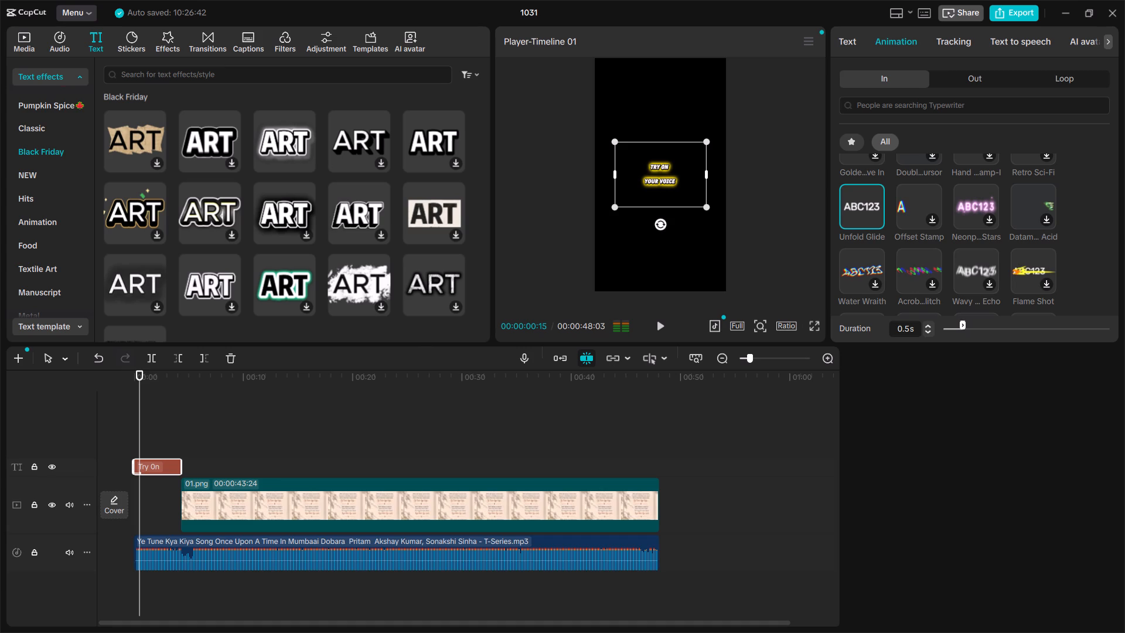
# Set the duration of the opening text's Unfold Glide entrance animation to 1.0 s.
pyautogui.moveTo(963, 324); pyautogui.dragTo(964, 325)
pyautogui.moveTo(964, 325); pyautogui.dragTo(981, 324)
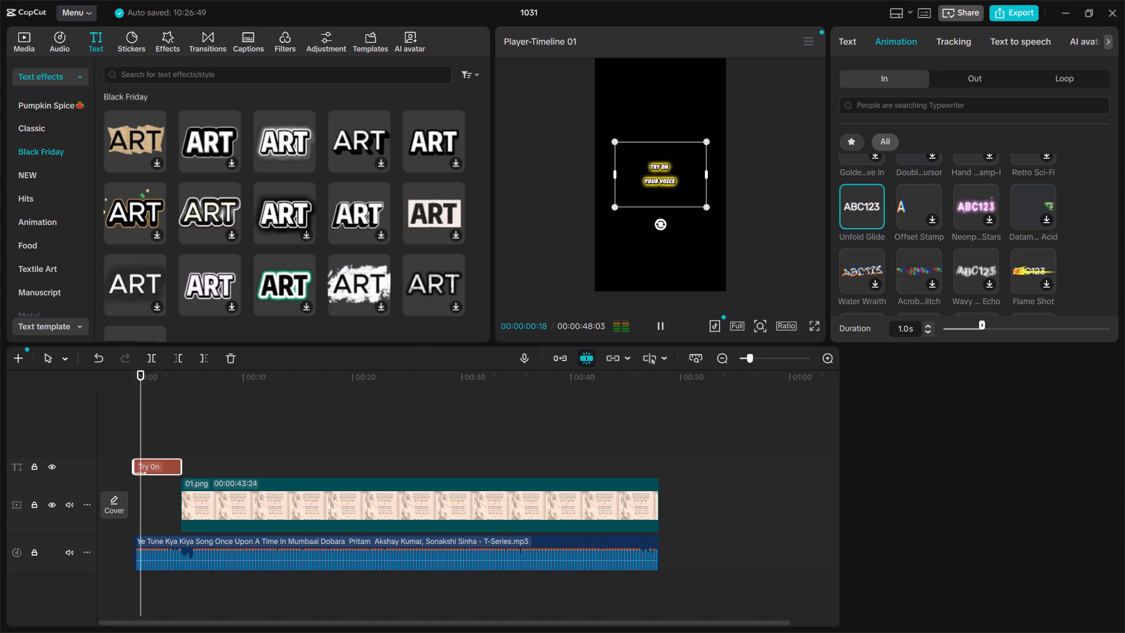
# Play the timeline from the start to check the opening text's Unfold Glide animation.
pyautogui.click(702, 382)
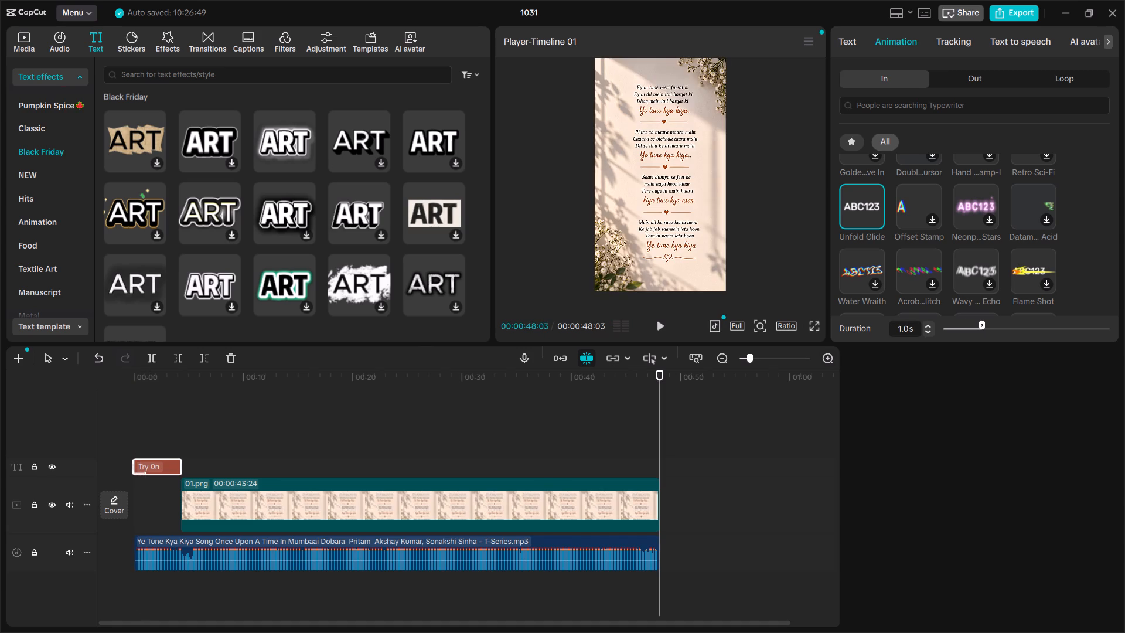
pyautogui.moveTo(156, 424); pyautogui.dragTo(115, 434)
pyautogui.click(115, 434)
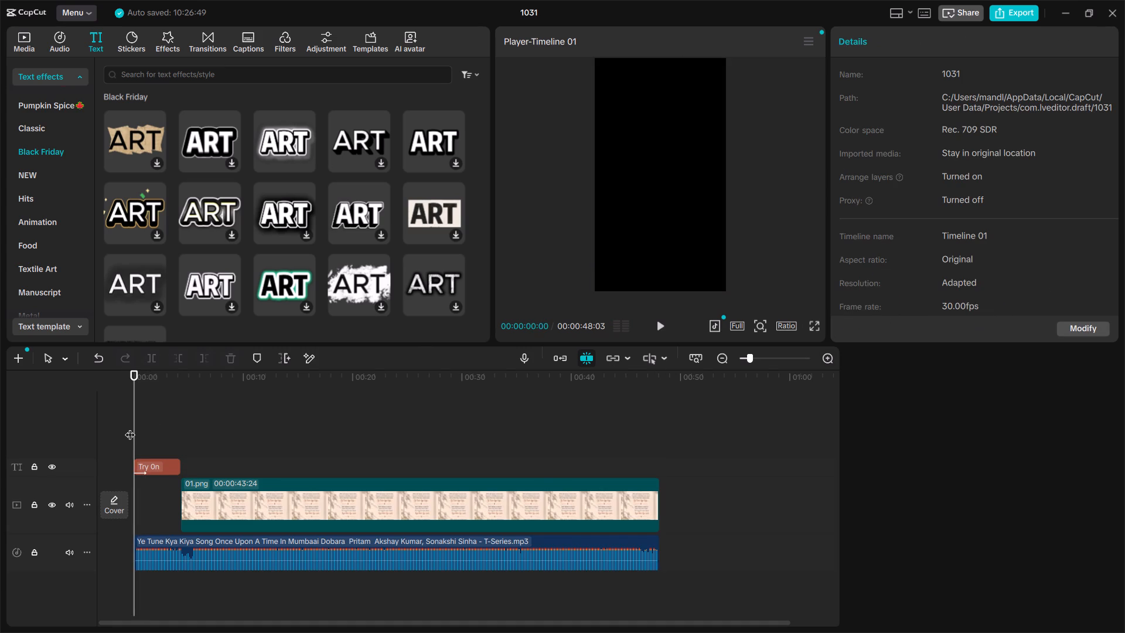
pyautogui.press('space')
pyautogui.press('space')
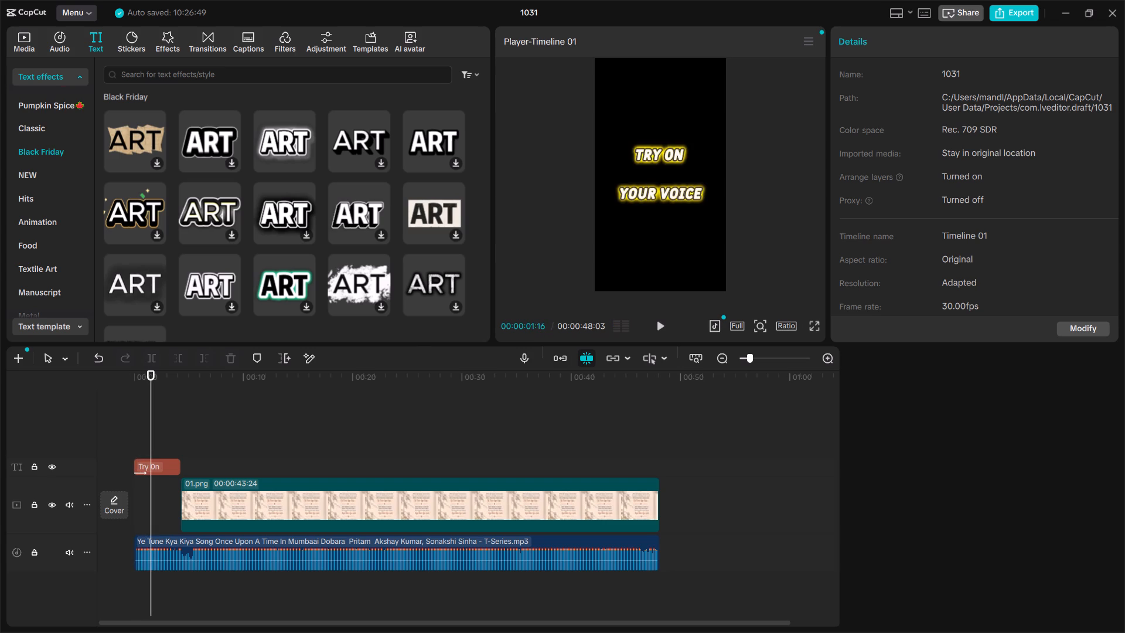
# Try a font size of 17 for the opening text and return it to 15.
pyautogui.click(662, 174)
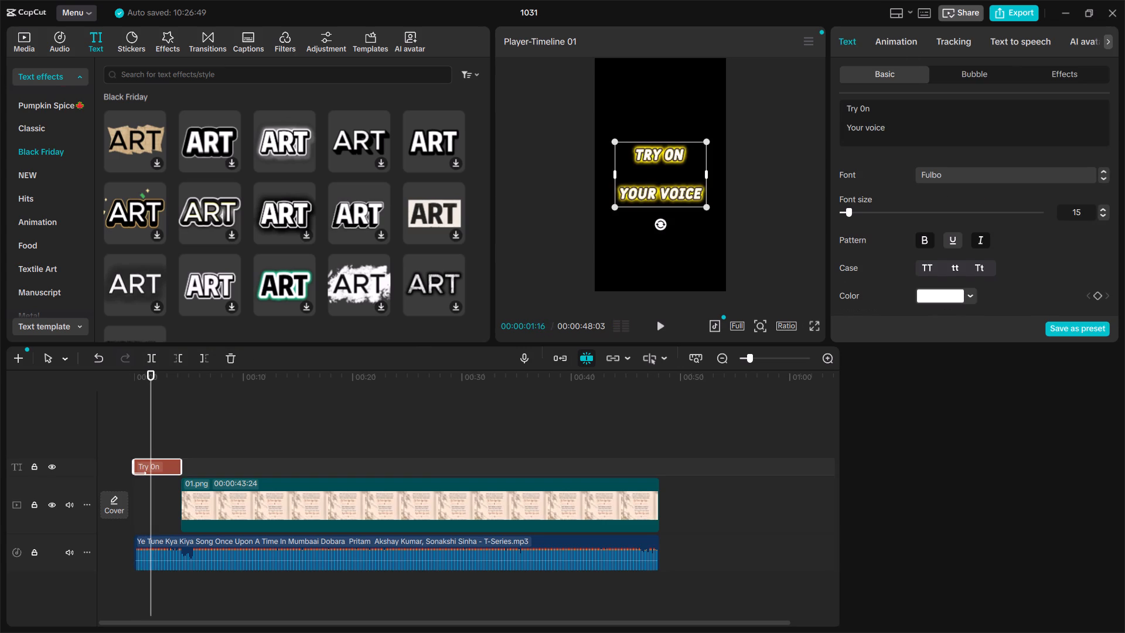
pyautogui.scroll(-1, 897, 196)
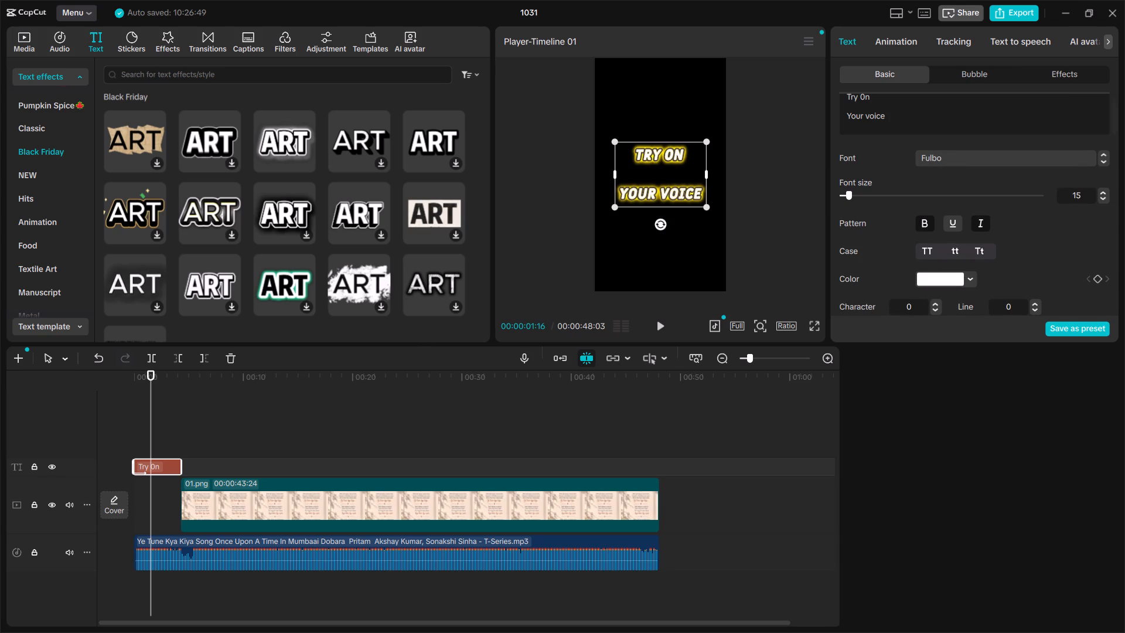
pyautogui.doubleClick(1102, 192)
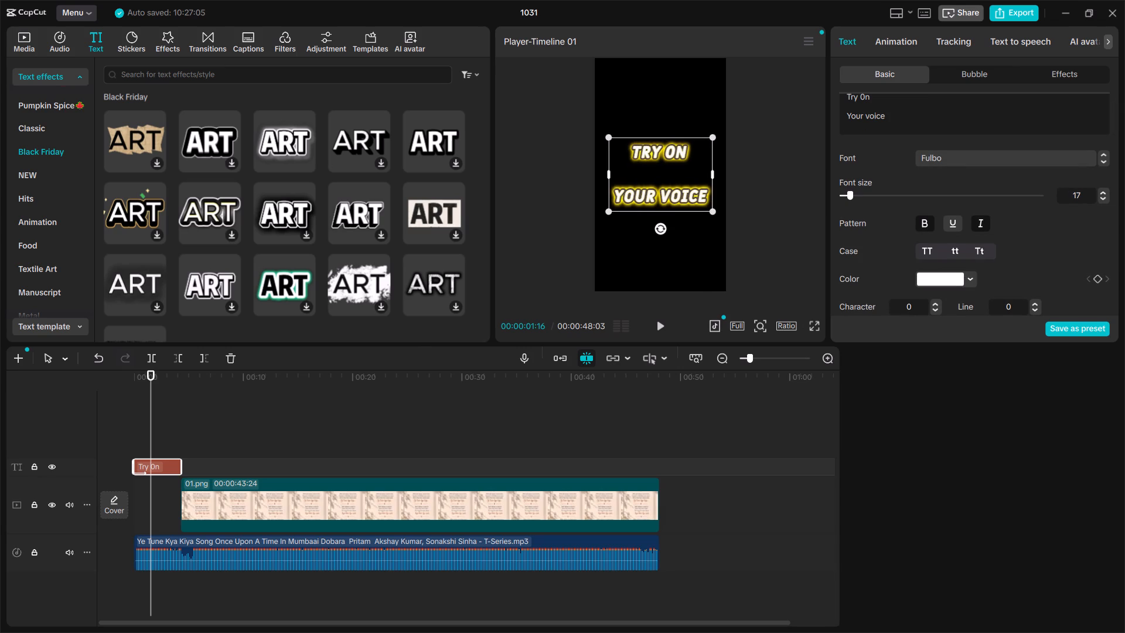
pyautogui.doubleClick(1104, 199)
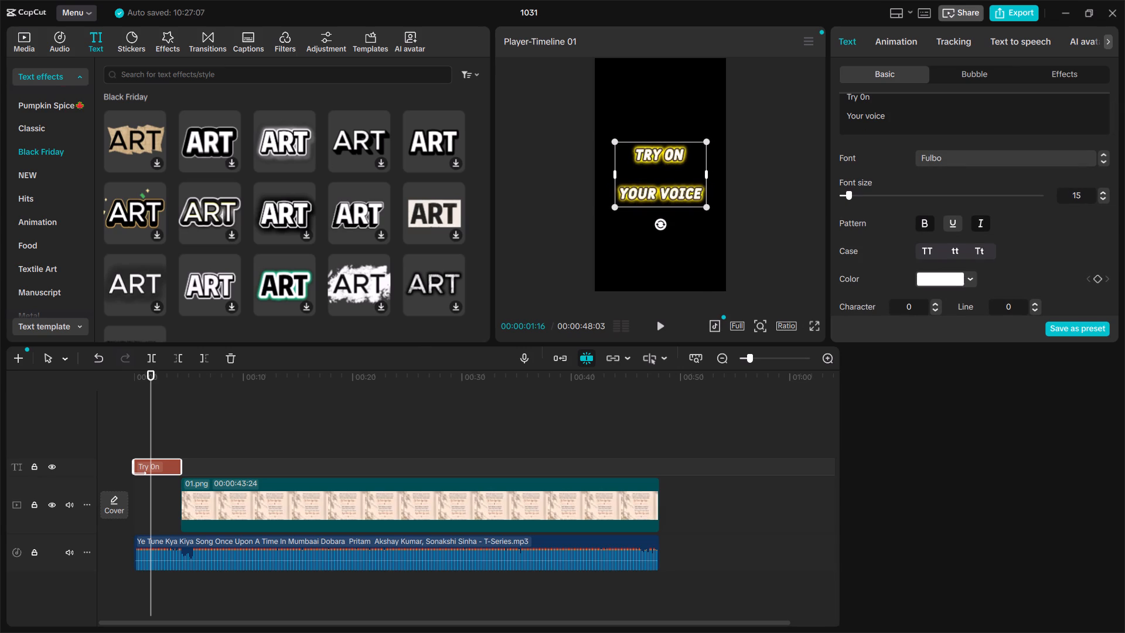
# Examine the opening text's basic style settings and browse the font list for an alternative to Fulbo.
pyautogui.scroll(-3, 1049, 239)
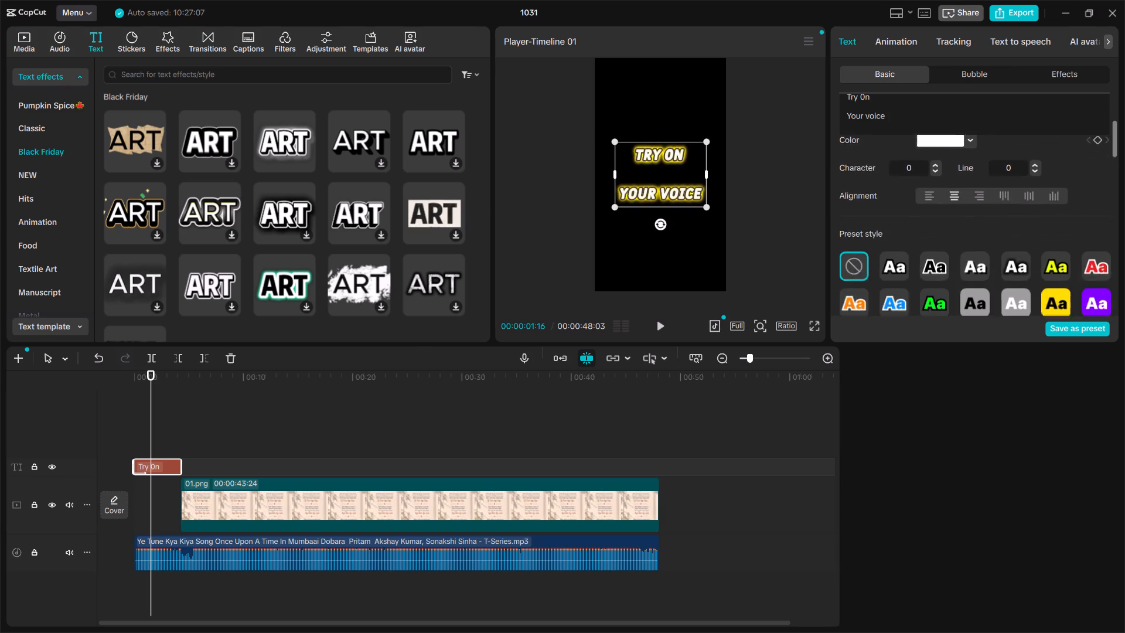
pyautogui.scroll(-1, 1049, 239)
pyautogui.scroll(3, 1049, 239)
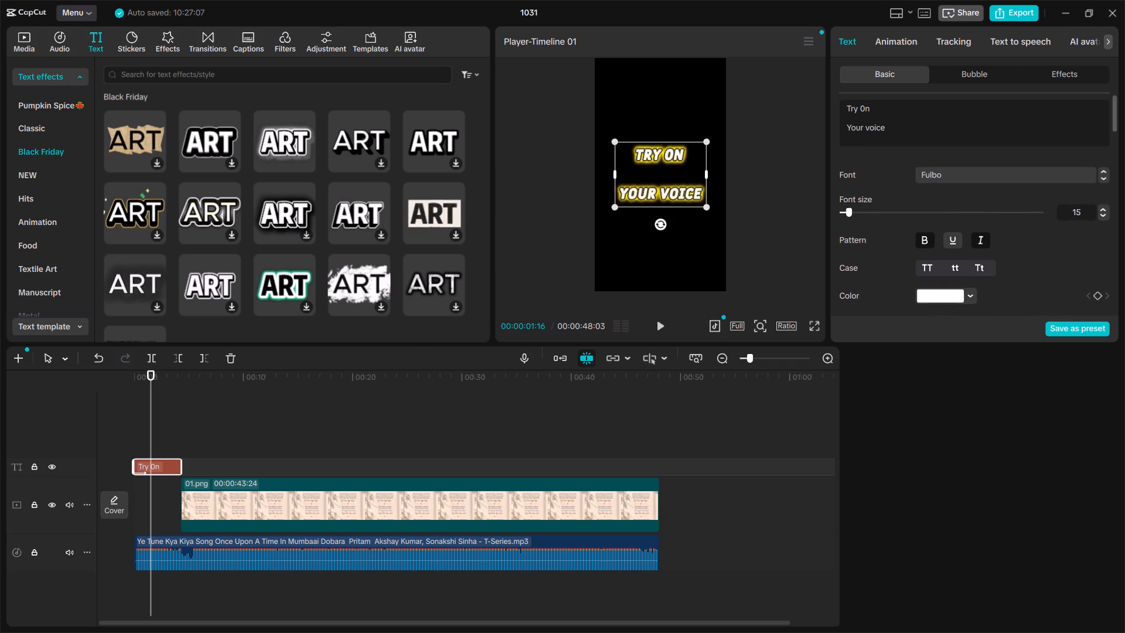
pyautogui.click(982, 167)
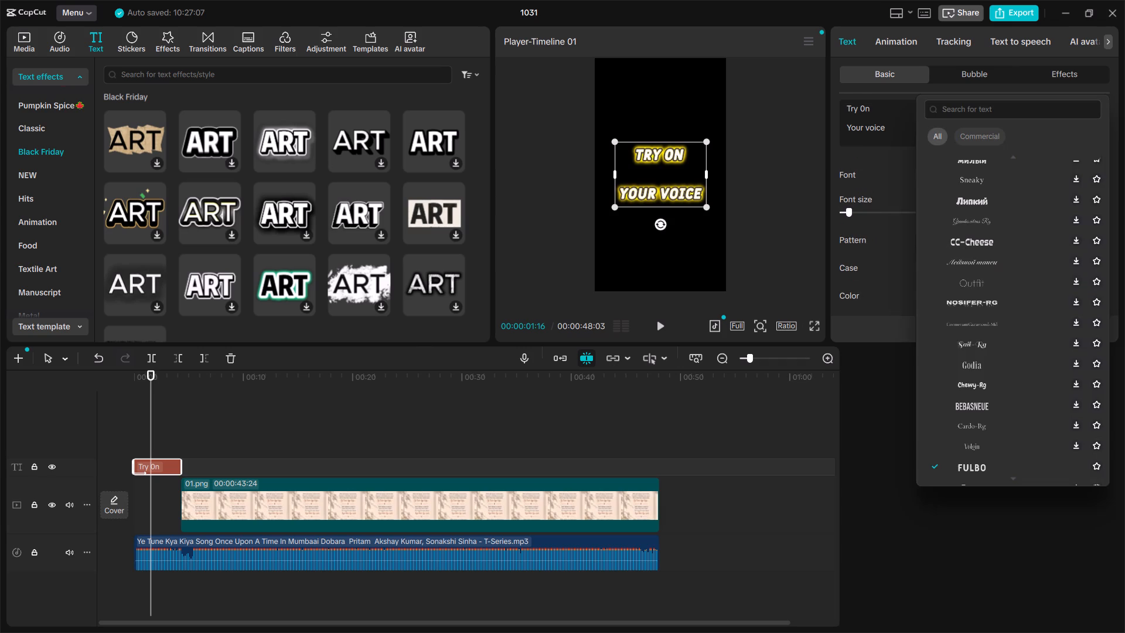
pyautogui.scroll(3, 979, 217)
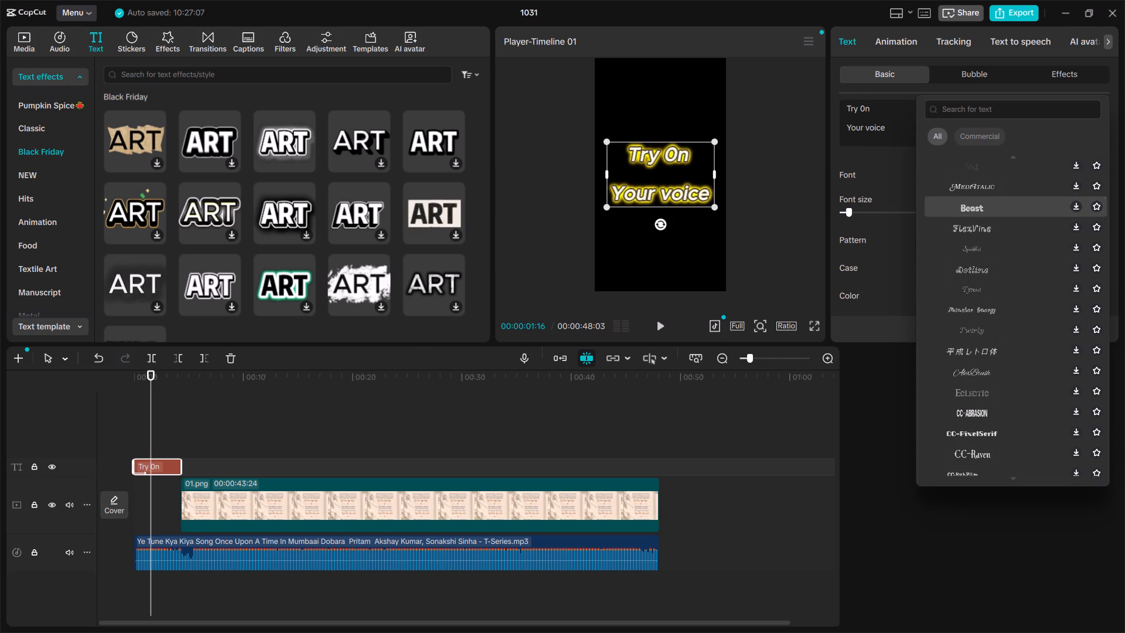
pyautogui.scroll(9, 991, 207)
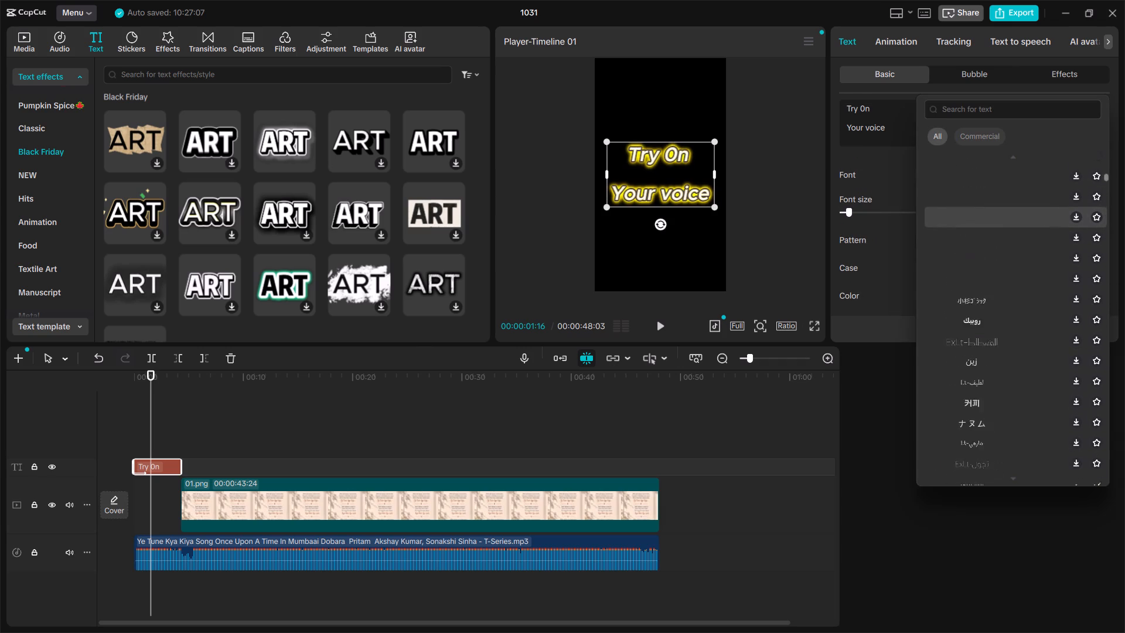
pyautogui.scroll(5, 991, 207)
pyautogui.click(998, 183)
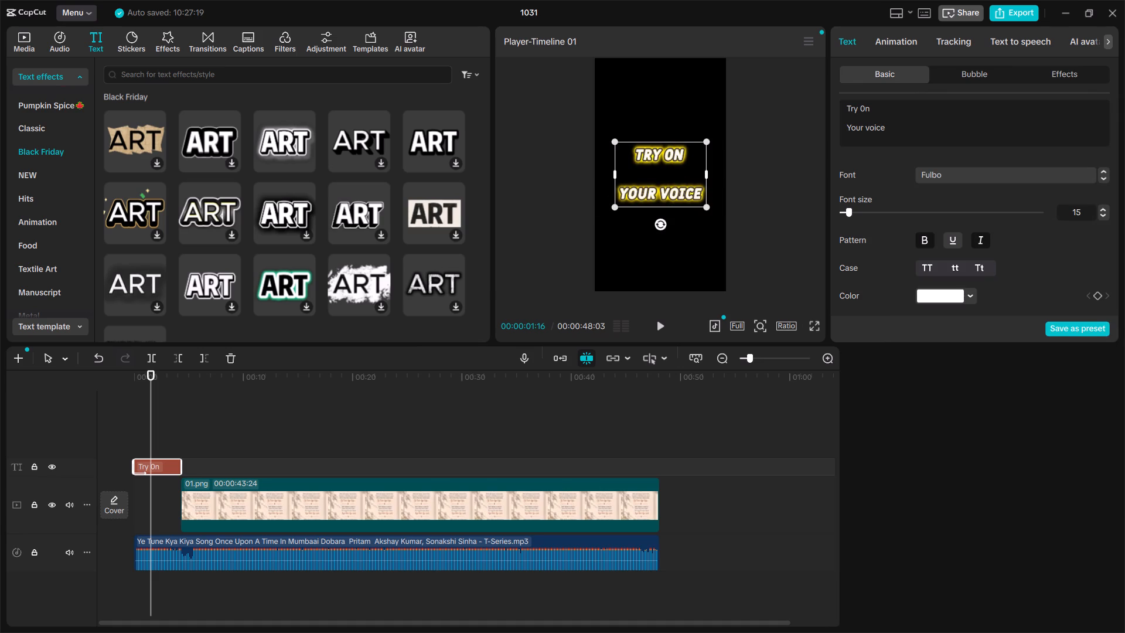
# Replay the opening text from the timeline start and preview its Unfold Glide entrance animation again.
pyautogui.moveTo(154, 413); pyautogui.dragTo(119, 428)
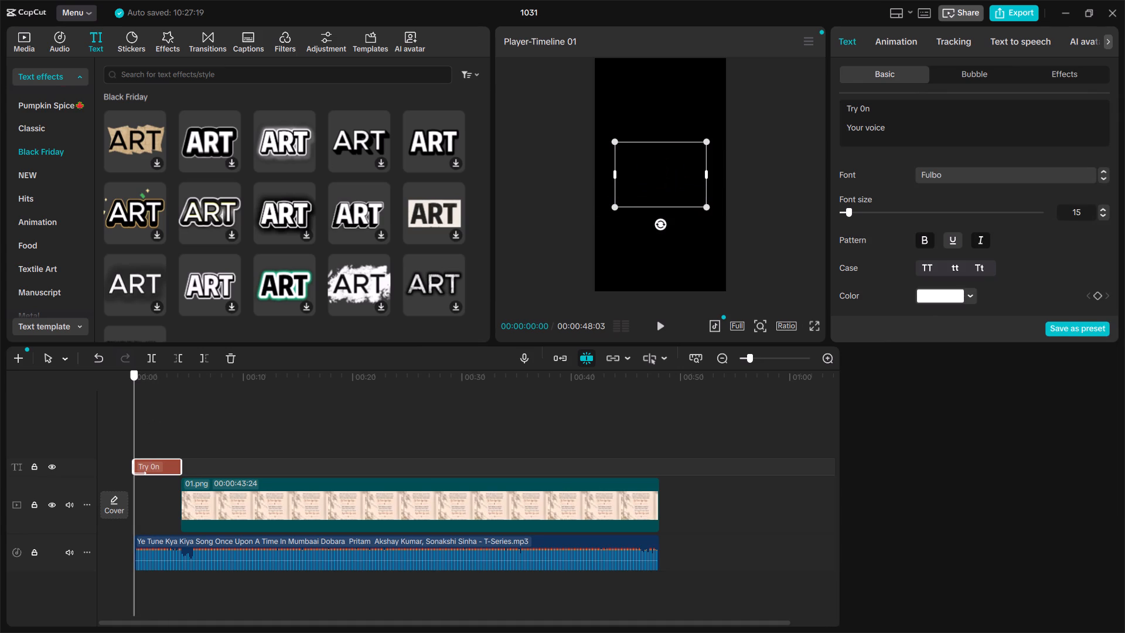
pyautogui.moveTo(119, 428); pyautogui.dragTo(118, 428)
pyautogui.press('space')
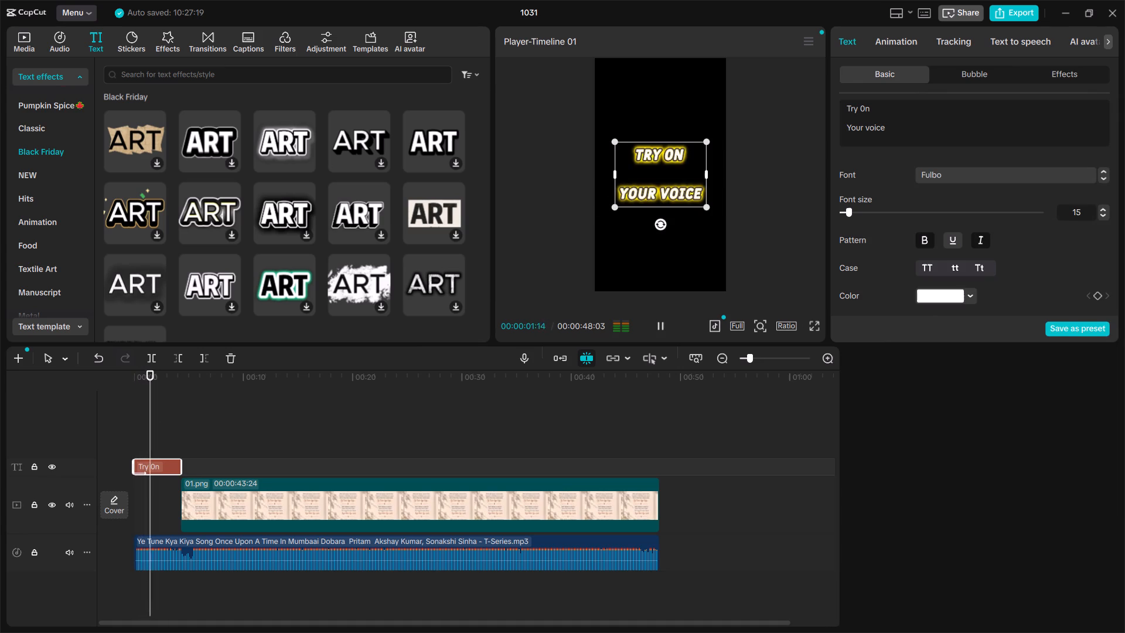
pyautogui.press('space')
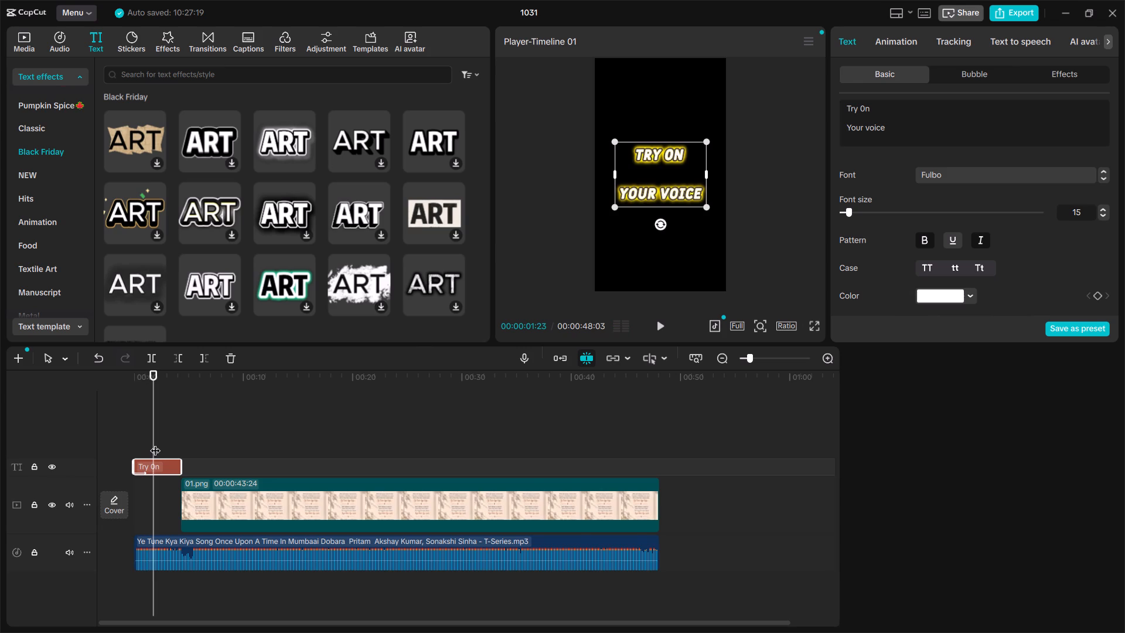
pyautogui.moveTo(155, 443); pyautogui.dragTo(123, 451)
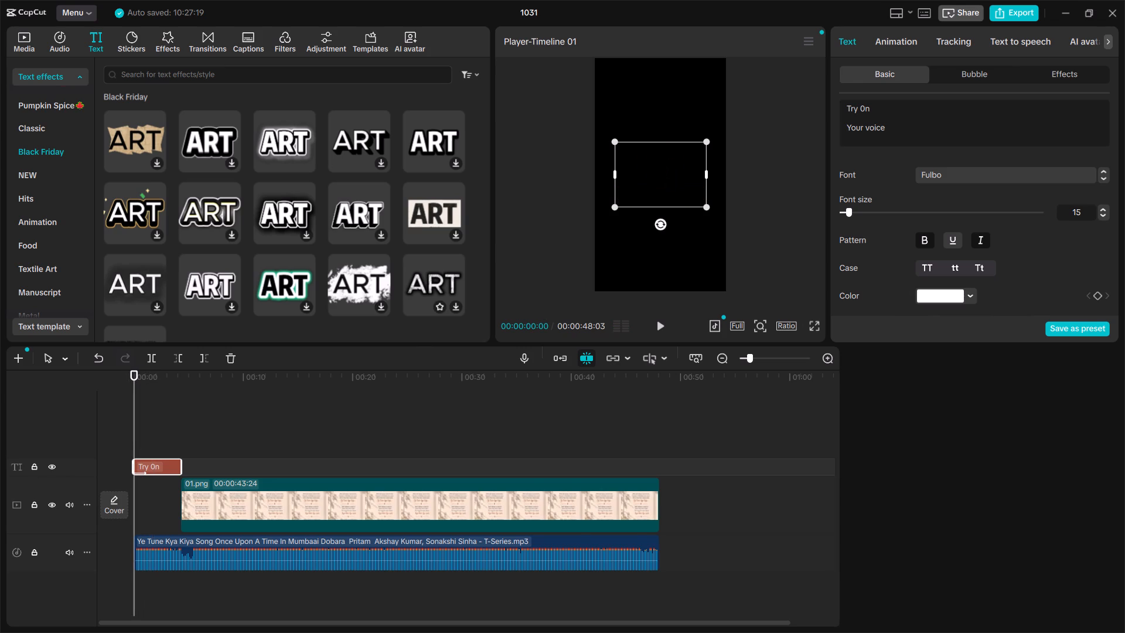
pyautogui.click(893, 49)
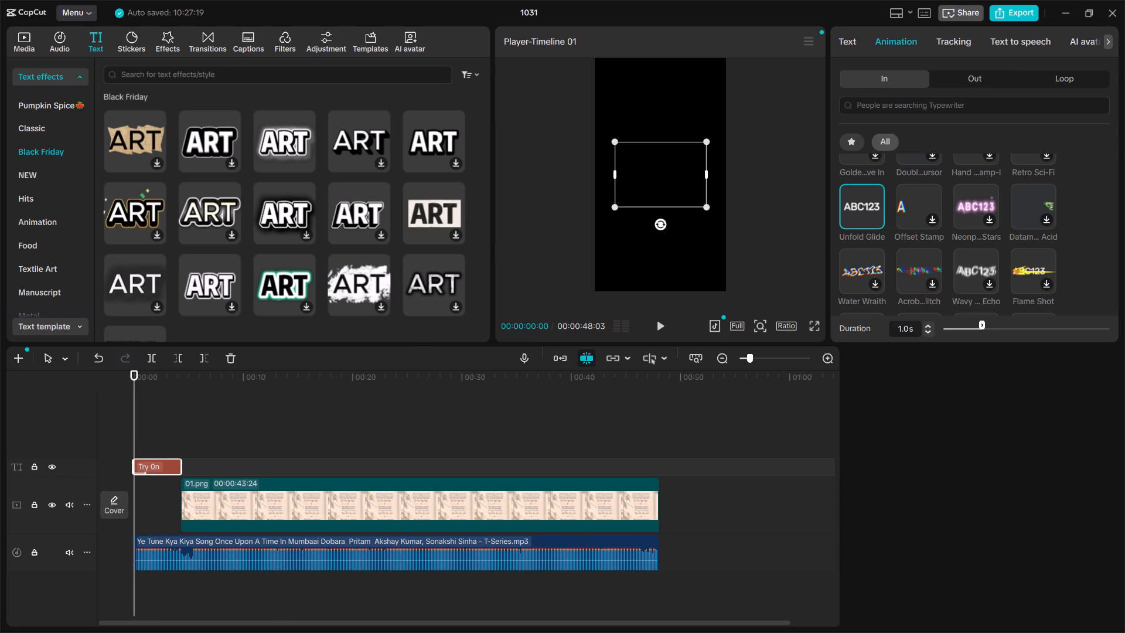
pyautogui.click(867, 208)
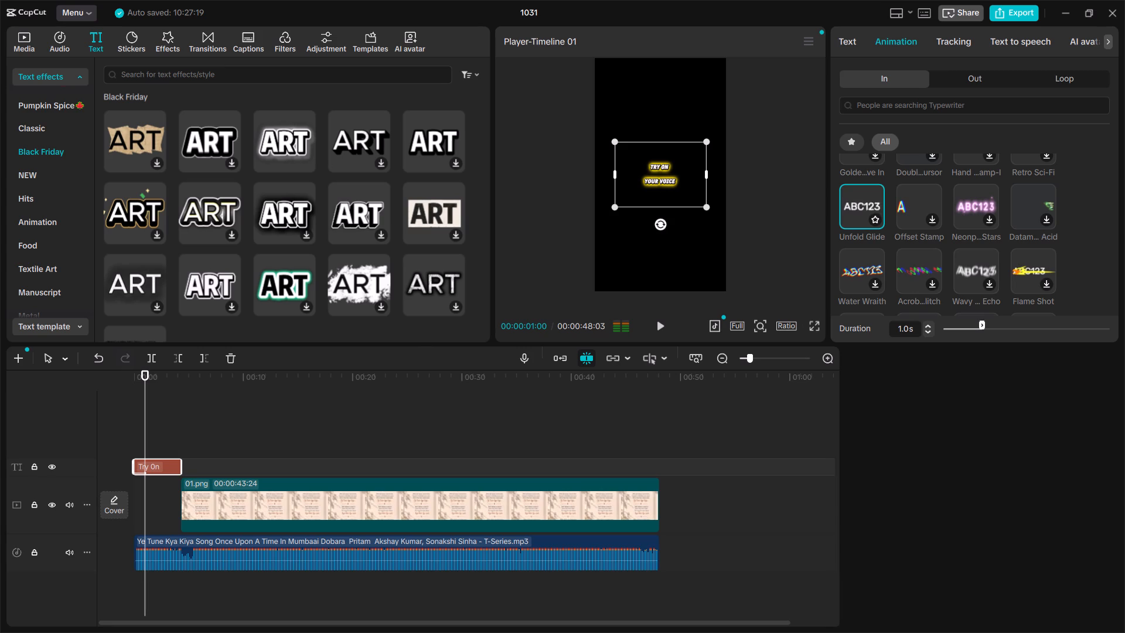
pyautogui.scroll(2, 868, 208)
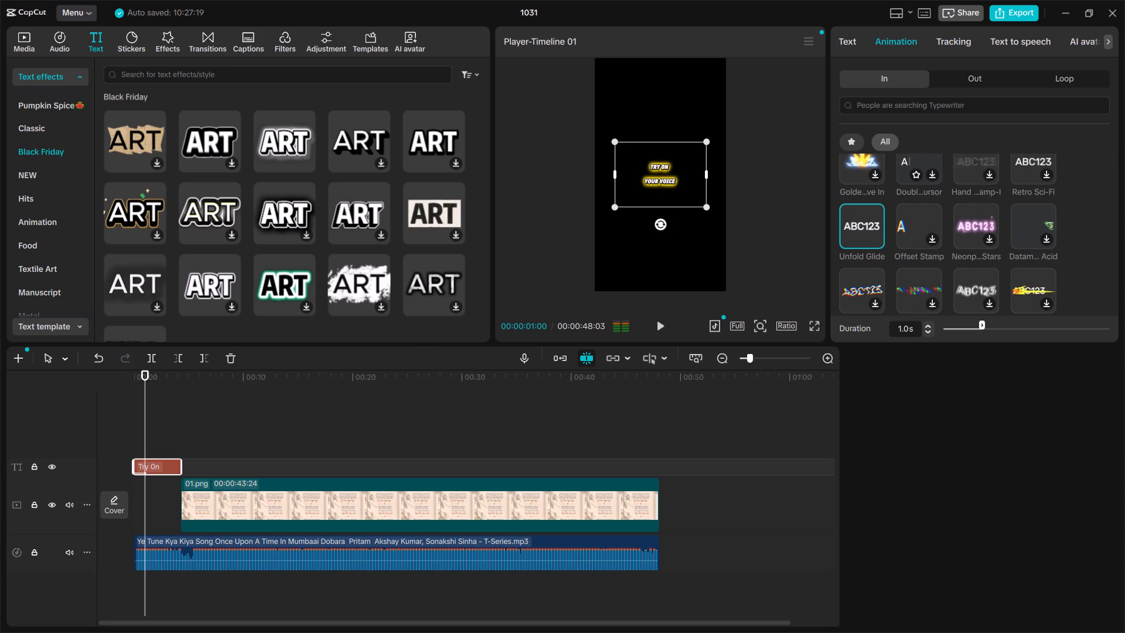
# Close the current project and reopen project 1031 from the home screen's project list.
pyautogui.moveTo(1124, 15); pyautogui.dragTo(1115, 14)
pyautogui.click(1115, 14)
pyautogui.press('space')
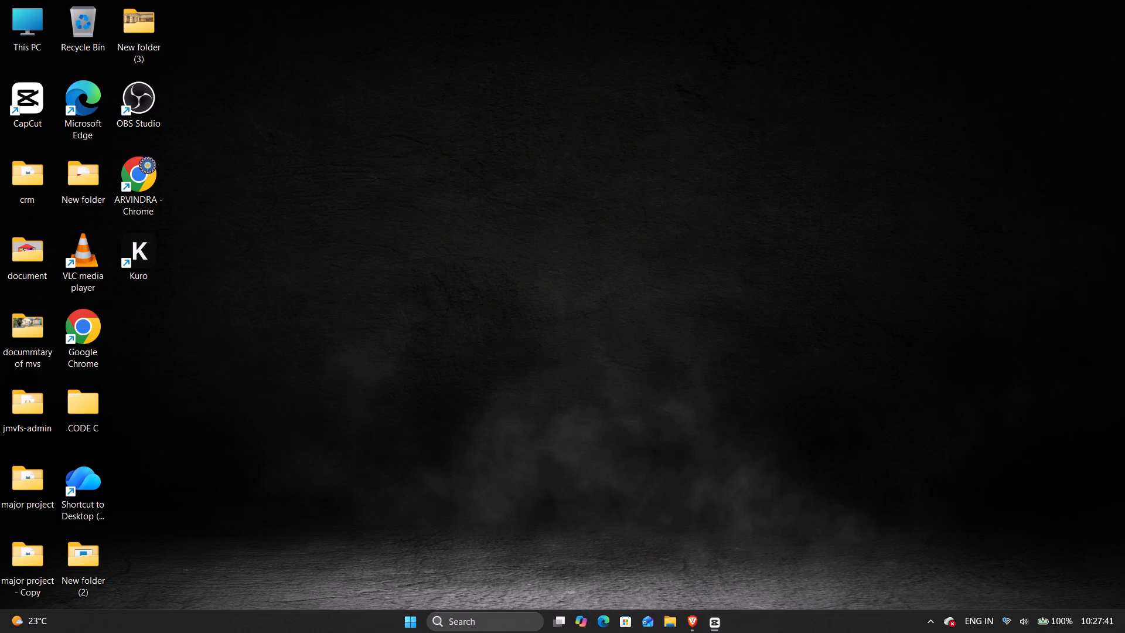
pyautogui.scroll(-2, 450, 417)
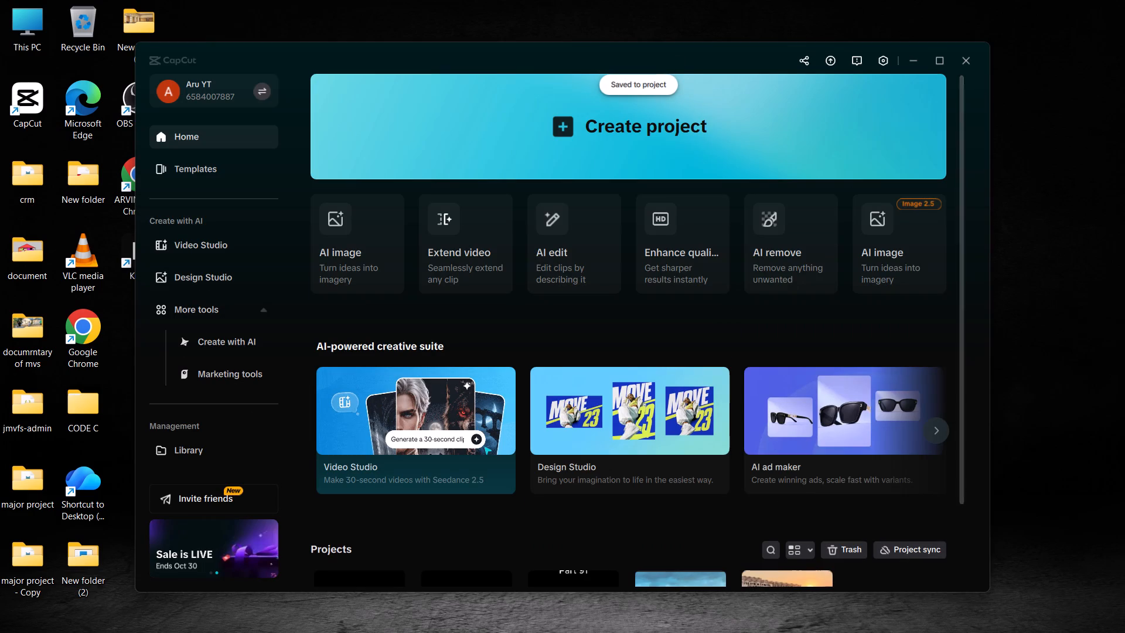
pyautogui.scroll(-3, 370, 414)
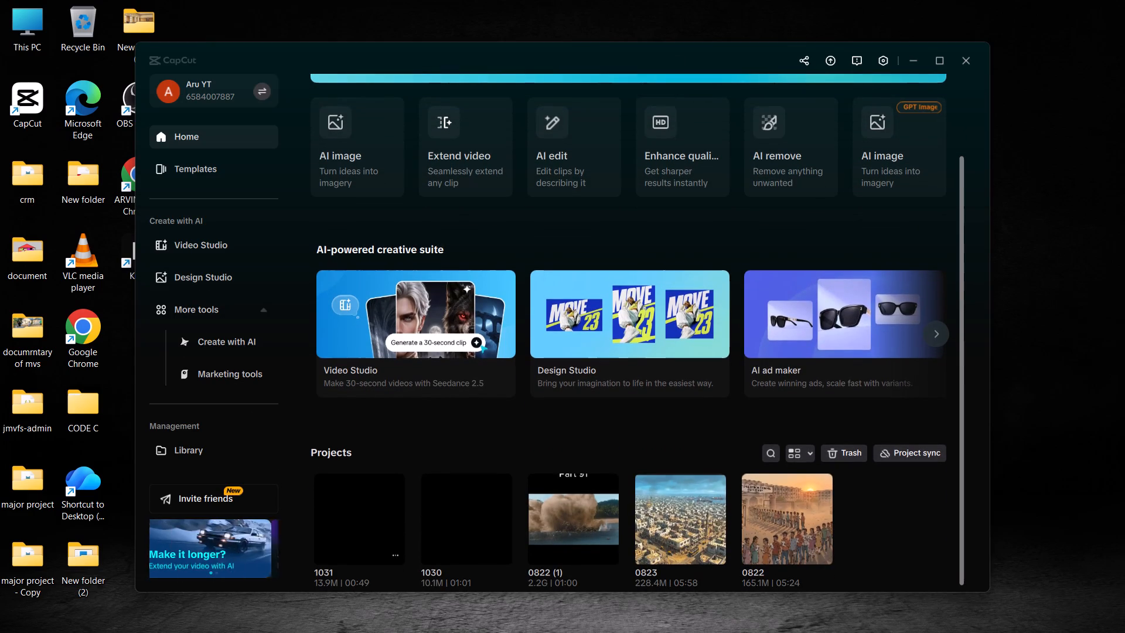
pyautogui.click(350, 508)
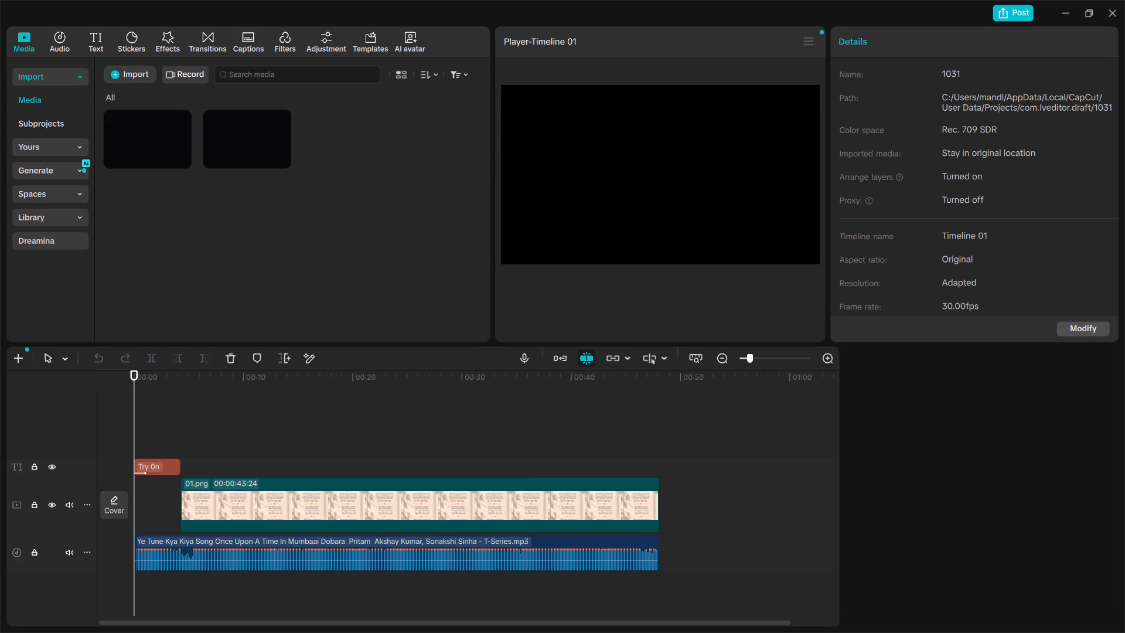
# Play the opening text in the reopened project and preview its Unfold Glide entrance animation.
pyautogui.press('space')
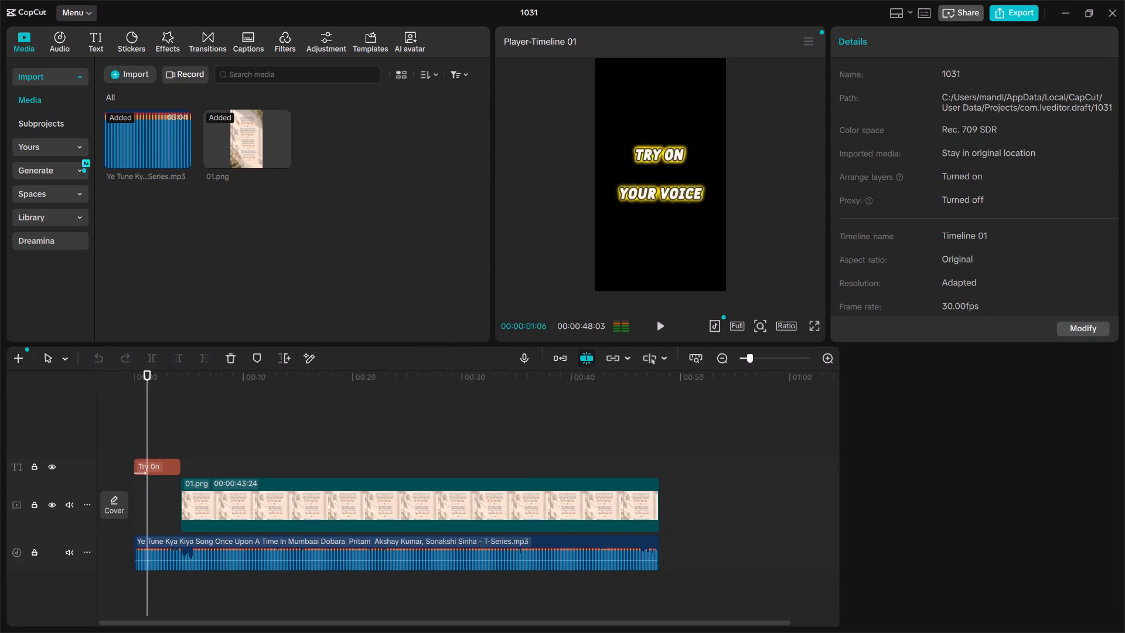
pyautogui.press('space')
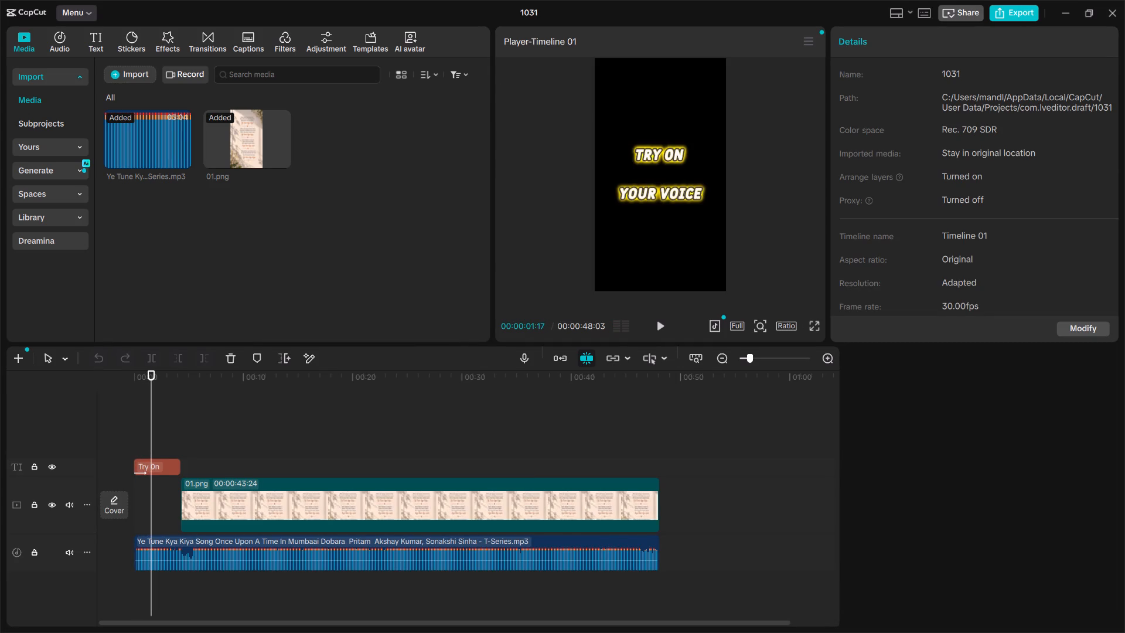
pyautogui.click(663, 192)
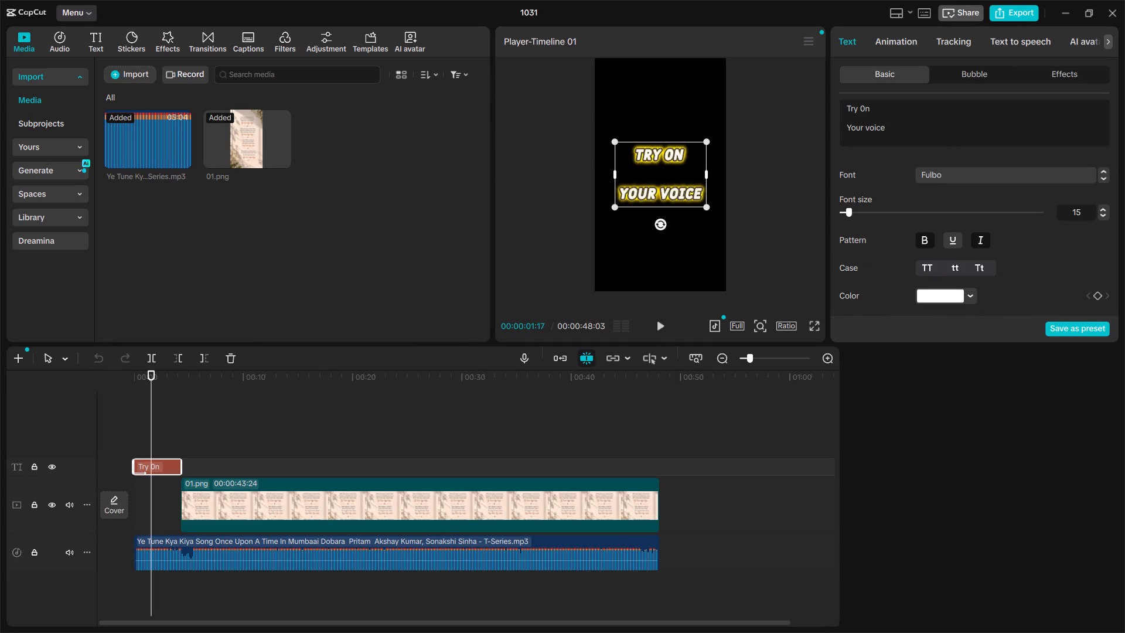
pyautogui.click(903, 47)
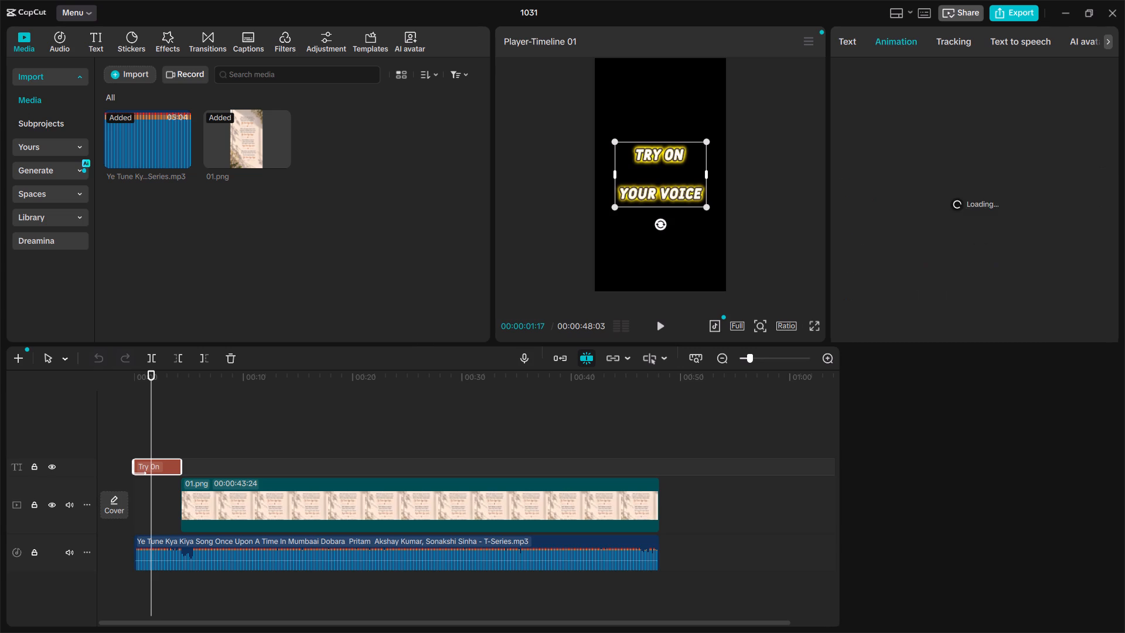
pyautogui.scroll(-2, 882, 232)
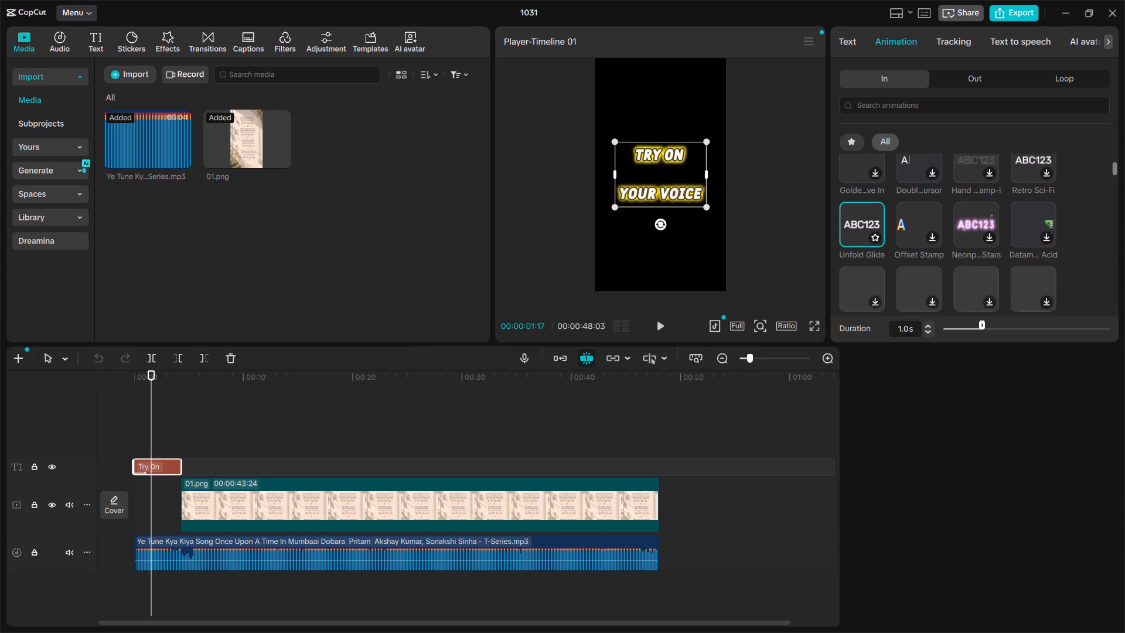
pyautogui.click(867, 205)
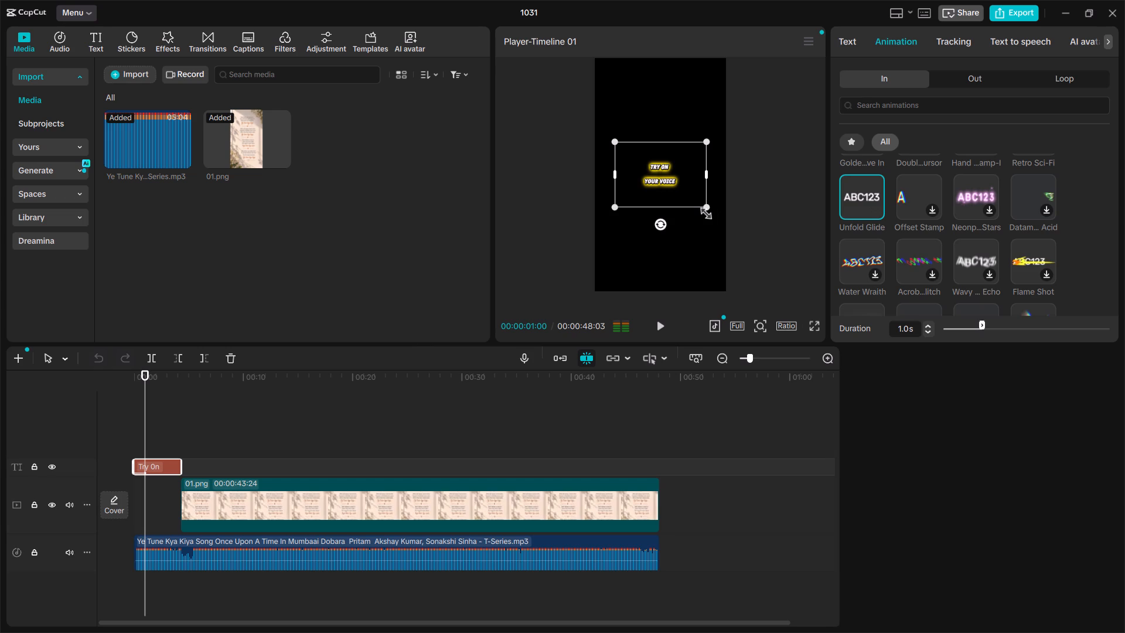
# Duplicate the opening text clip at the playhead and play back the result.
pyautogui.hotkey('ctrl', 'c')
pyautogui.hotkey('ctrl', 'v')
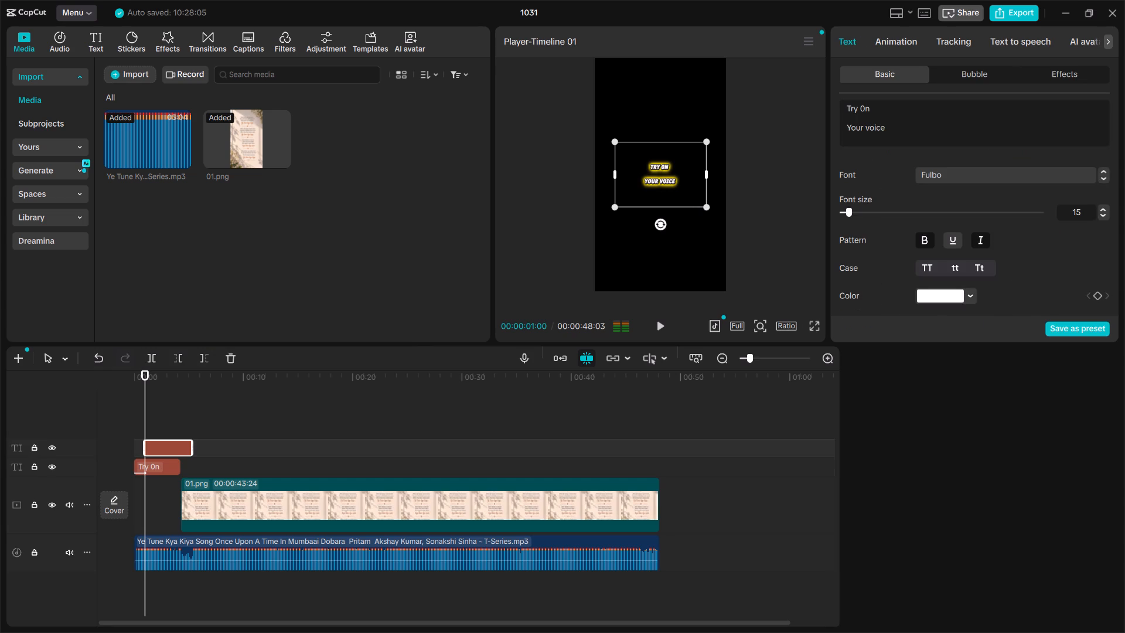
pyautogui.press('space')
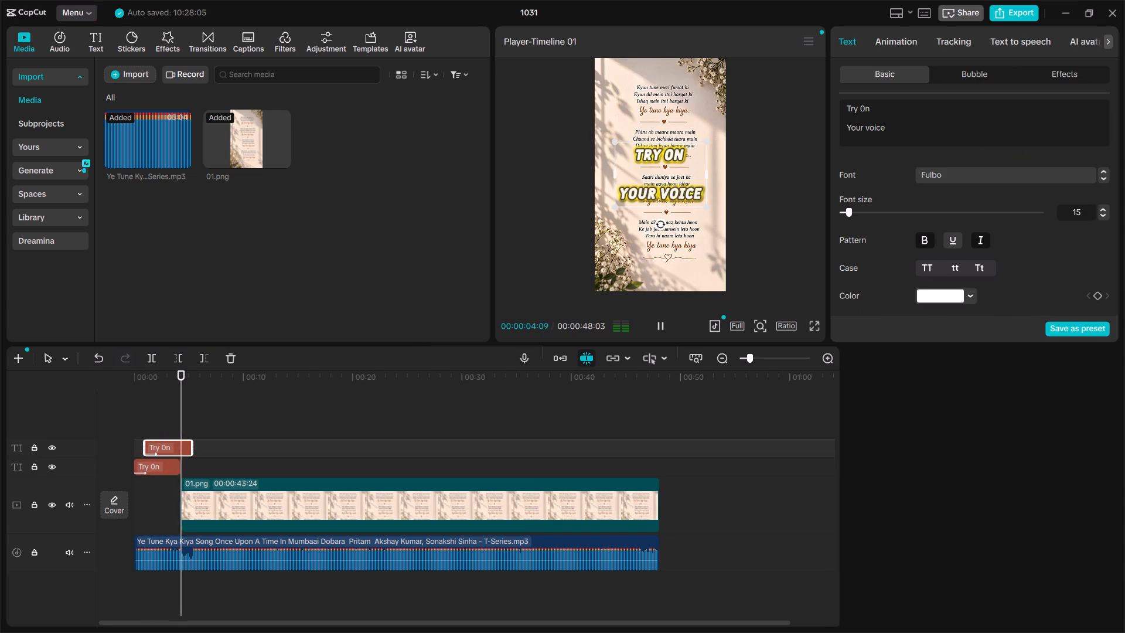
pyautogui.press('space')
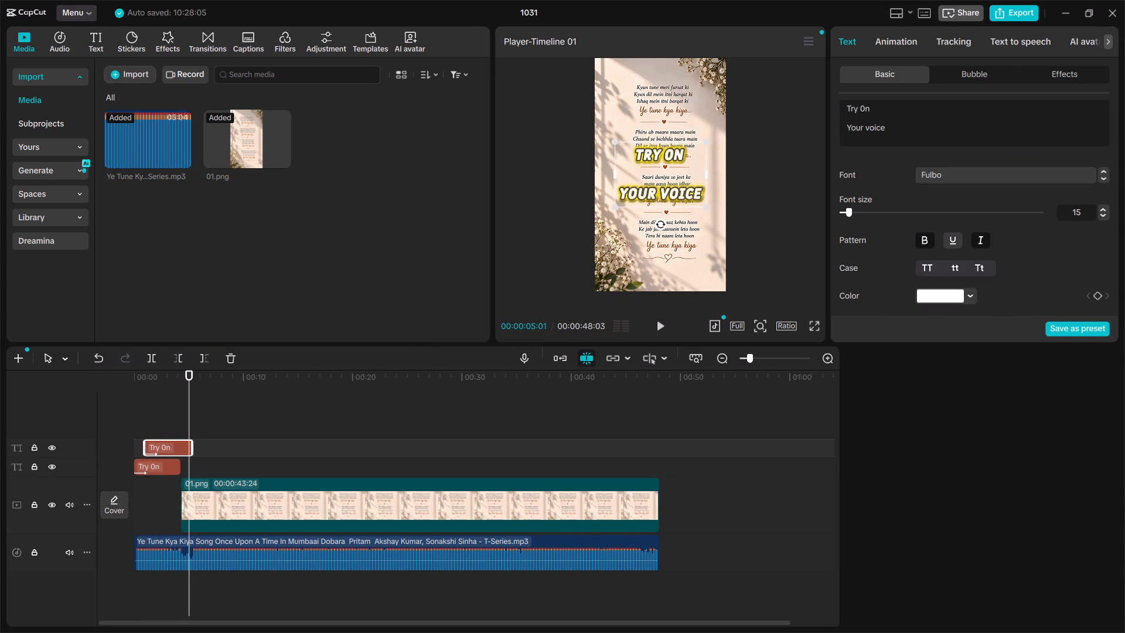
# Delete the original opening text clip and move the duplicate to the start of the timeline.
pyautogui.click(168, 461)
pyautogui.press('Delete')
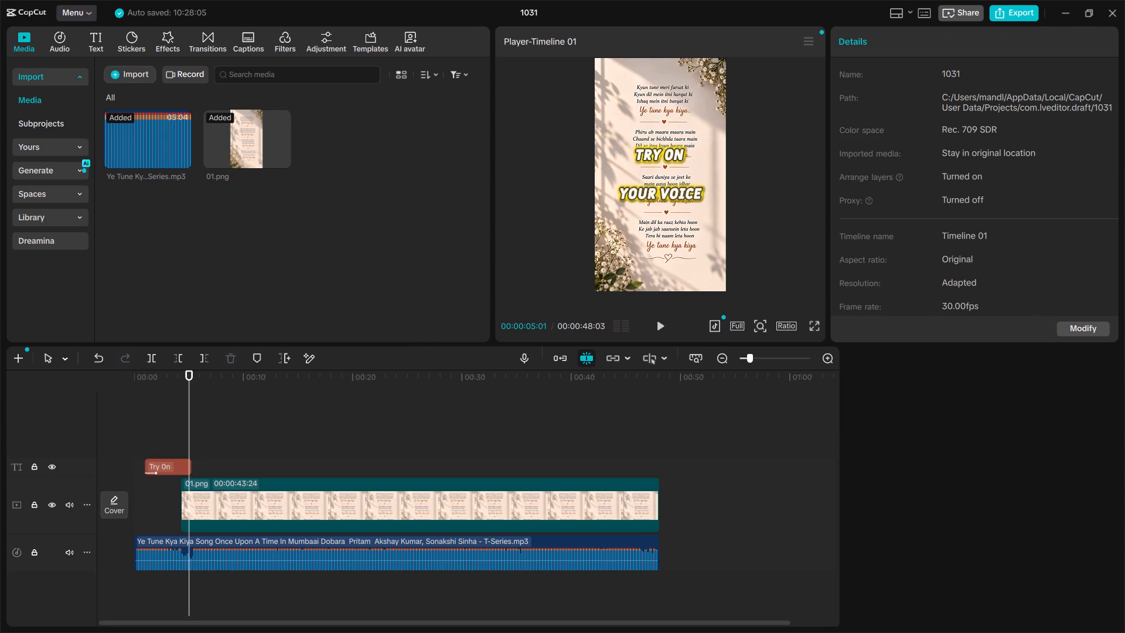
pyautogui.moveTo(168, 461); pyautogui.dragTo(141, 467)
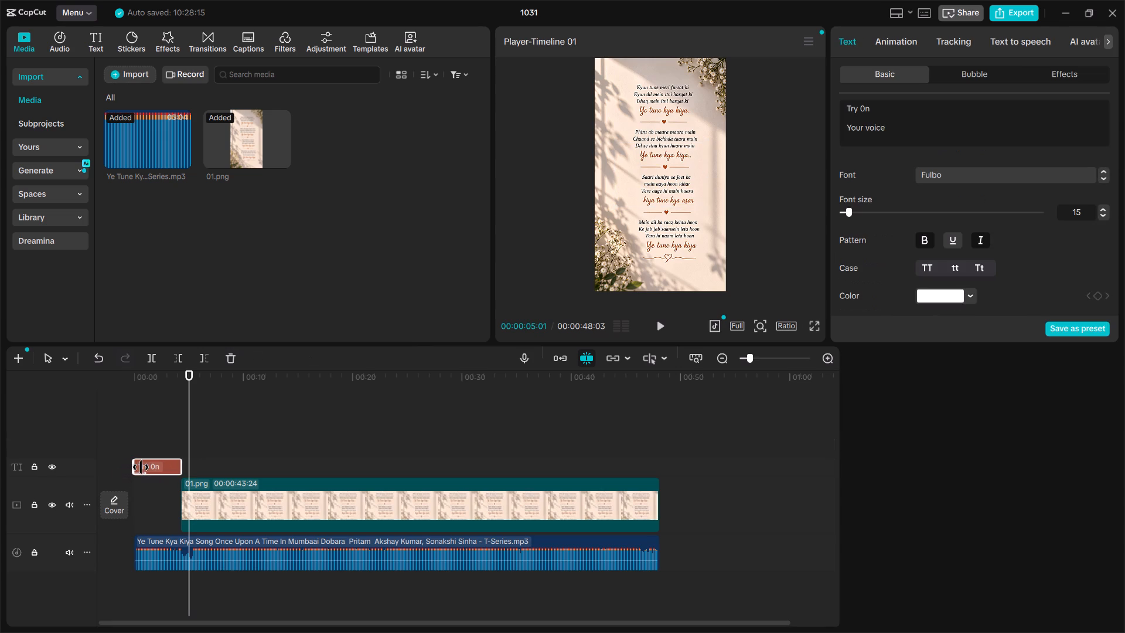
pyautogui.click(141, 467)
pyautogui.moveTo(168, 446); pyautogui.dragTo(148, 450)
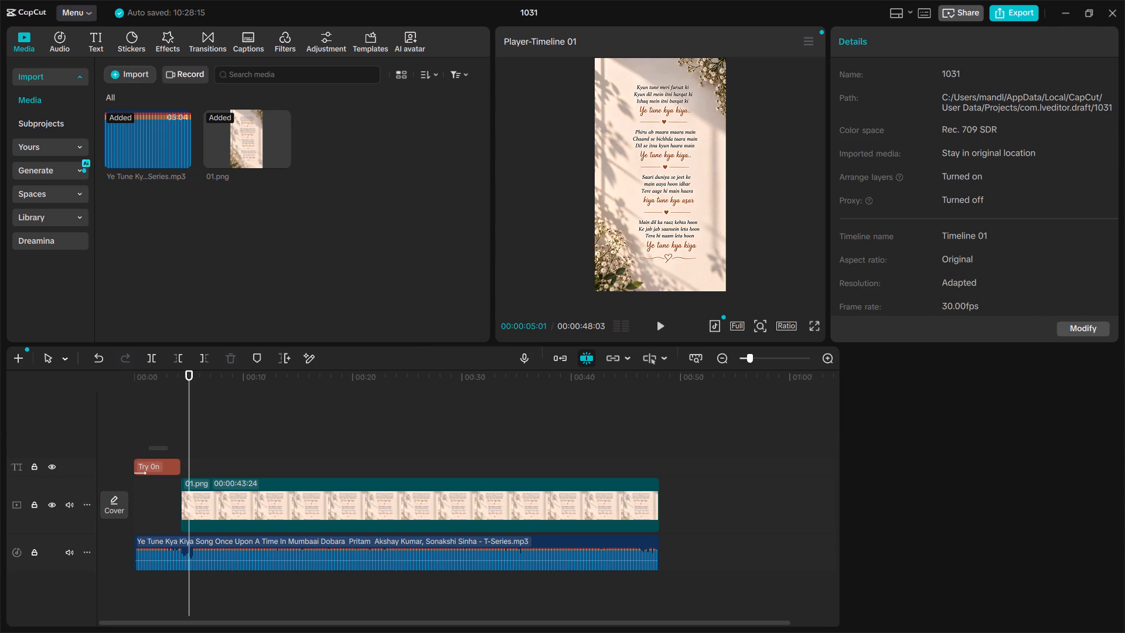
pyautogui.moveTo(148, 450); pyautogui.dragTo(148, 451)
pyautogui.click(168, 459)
# Try to load the animation options for the 01.png clip.
pyautogui.click(200, 485)
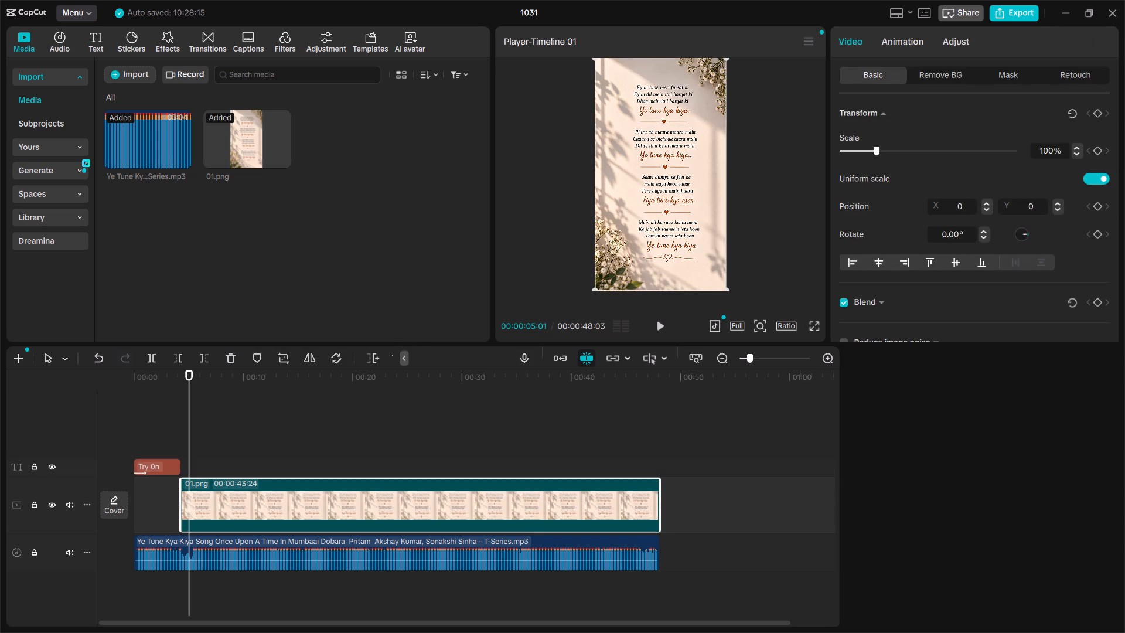
pyautogui.click(902, 48)
pyautogui.click(902, 48)
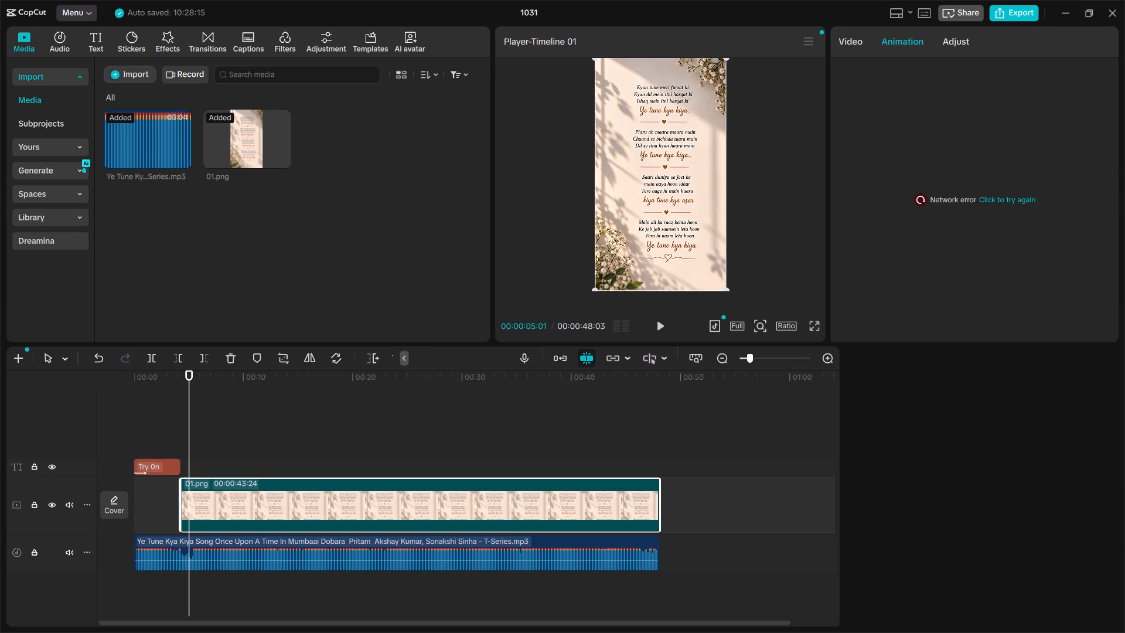
pyautogui.click(1013, 204)
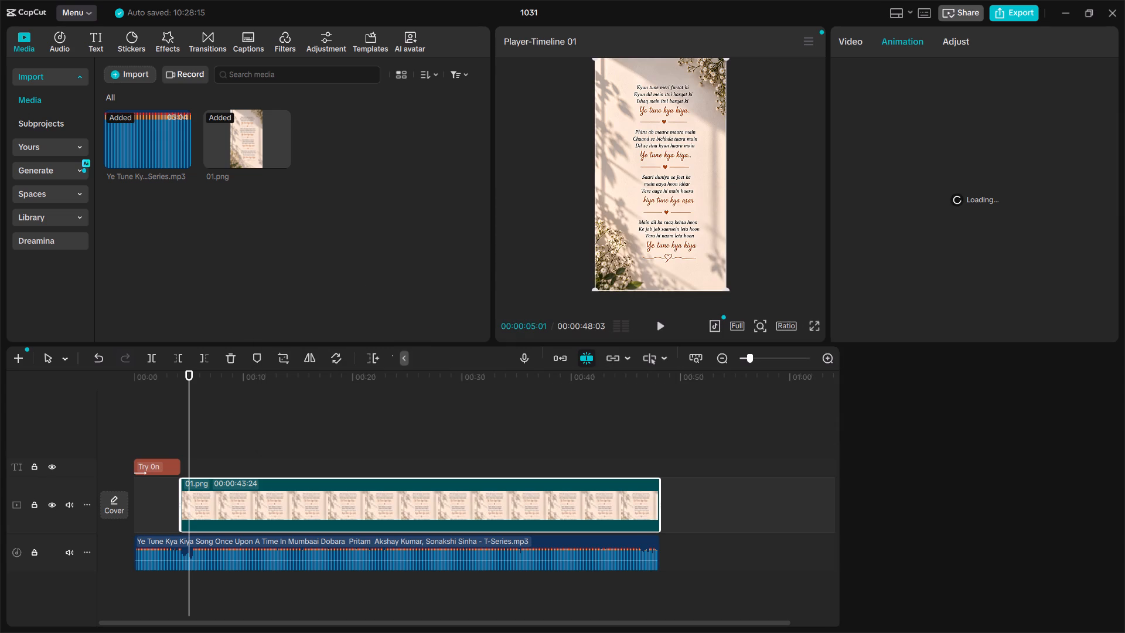
pyautogui.click(312, 35)
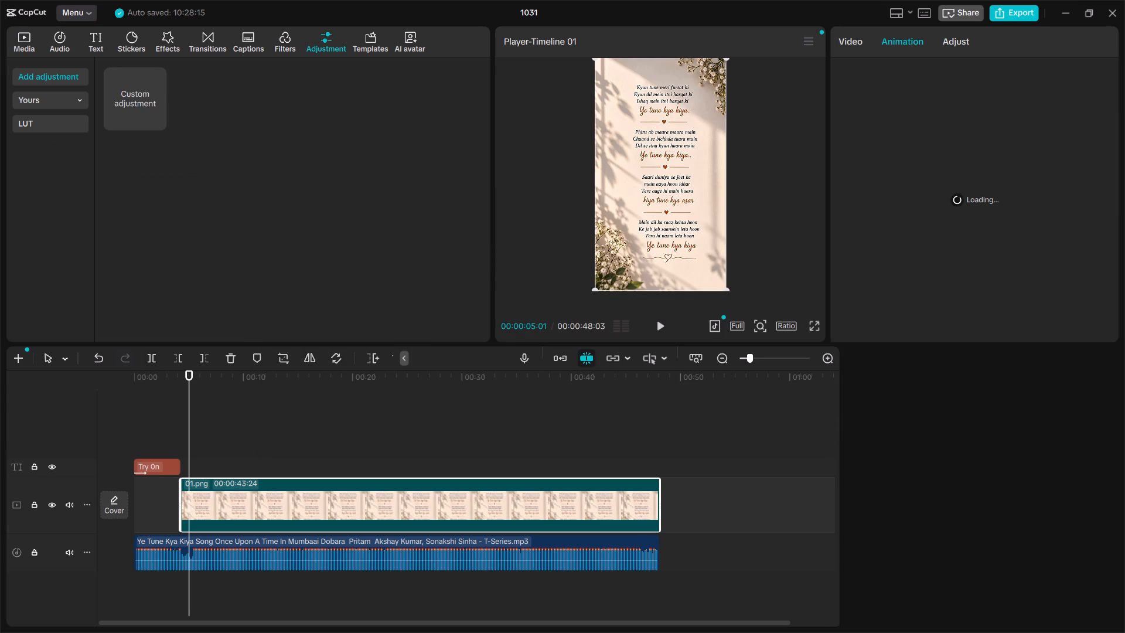
# Check the opening text's entrance animation settings and replay it from the start of the timeline.
pyautogui.click(154, 470)
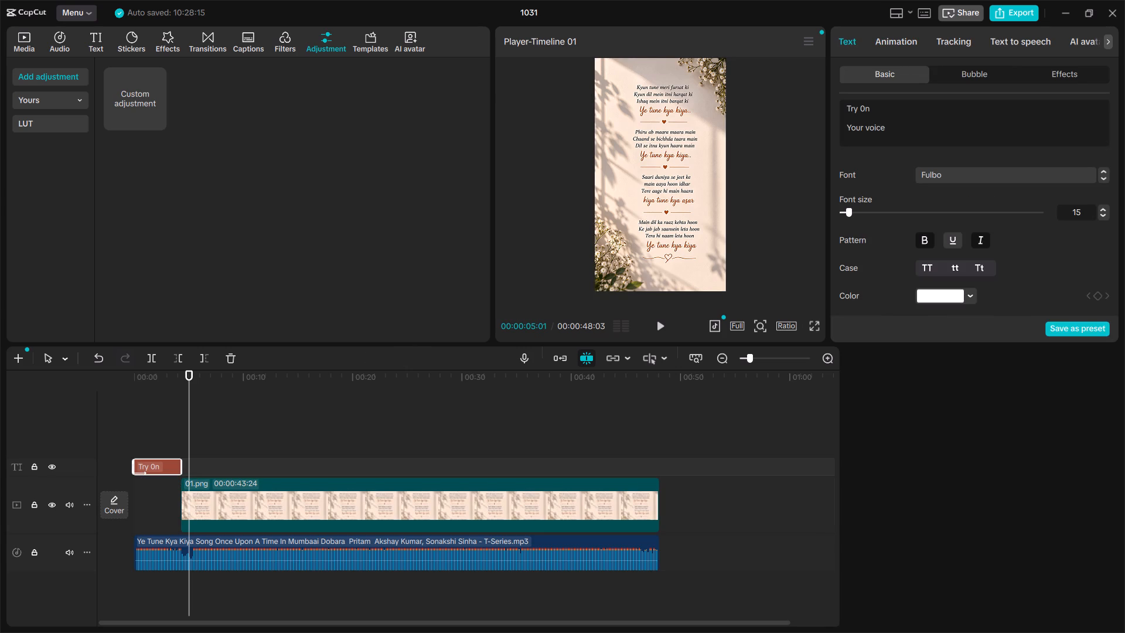
pyautogui.click(915, 43)
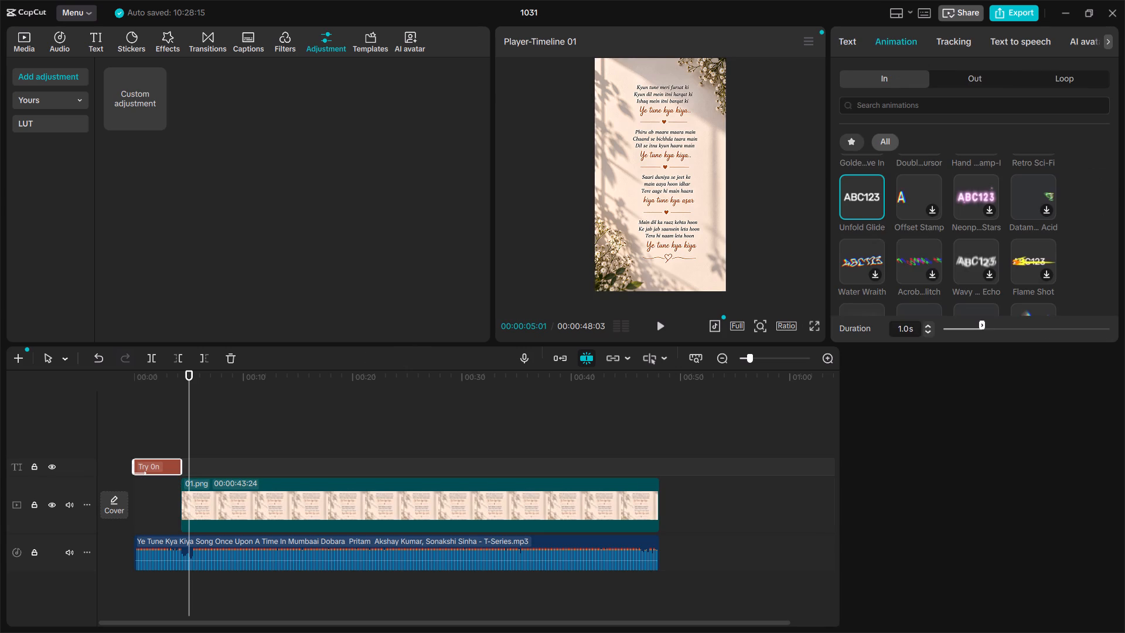
pyautogui.moveTo(190, 410); pyautogui.dragTo(74, 447)
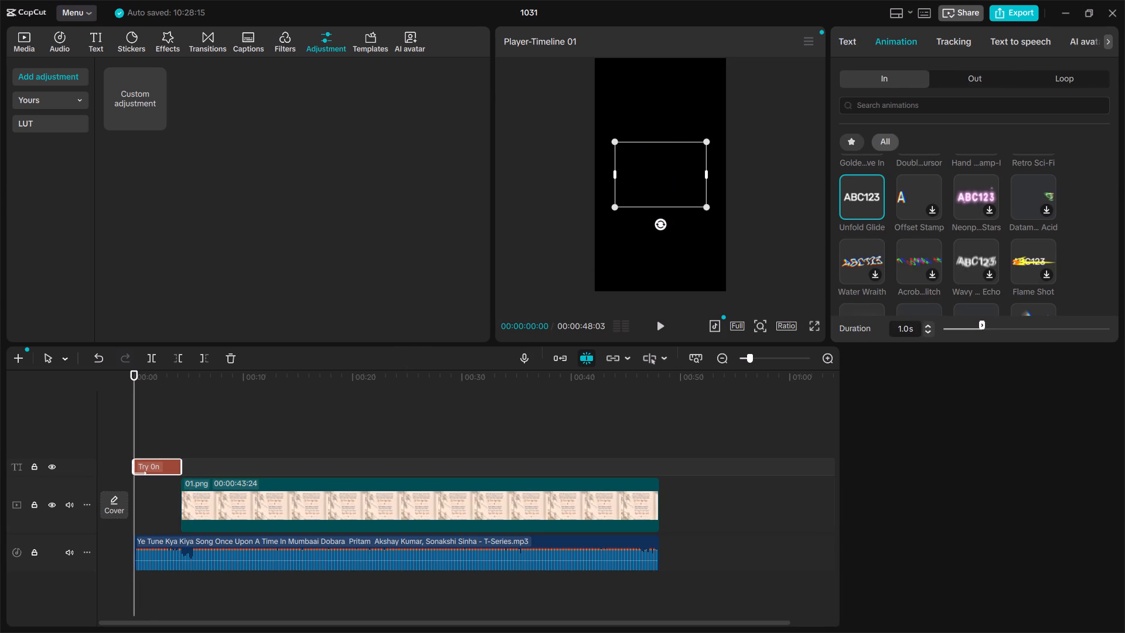
pyautogui.press('space')
pyautogui.press('space')
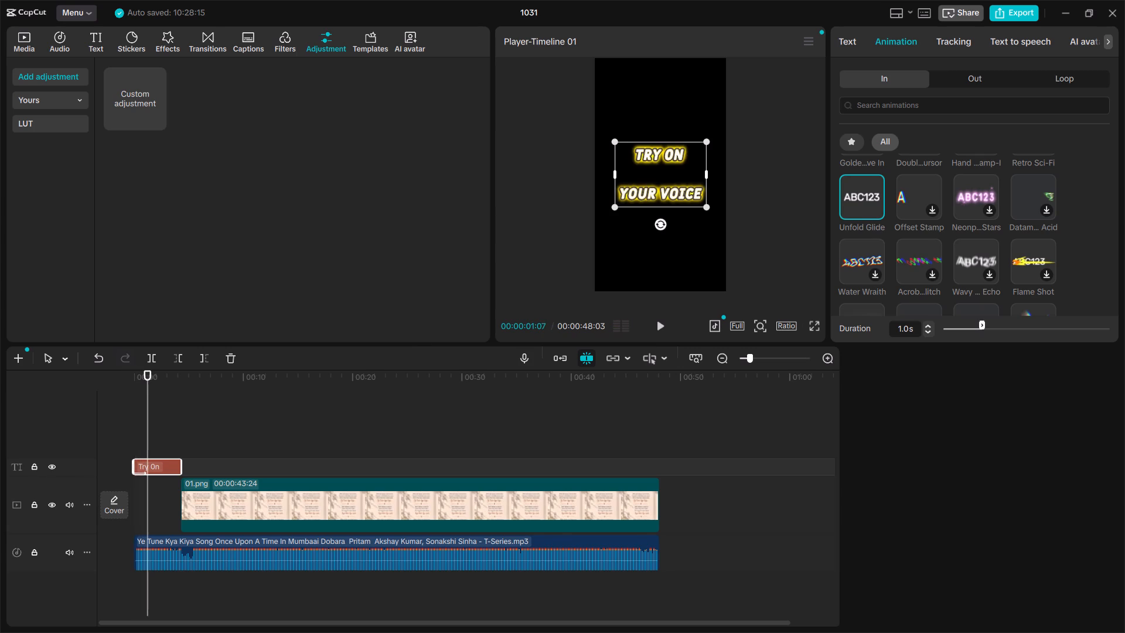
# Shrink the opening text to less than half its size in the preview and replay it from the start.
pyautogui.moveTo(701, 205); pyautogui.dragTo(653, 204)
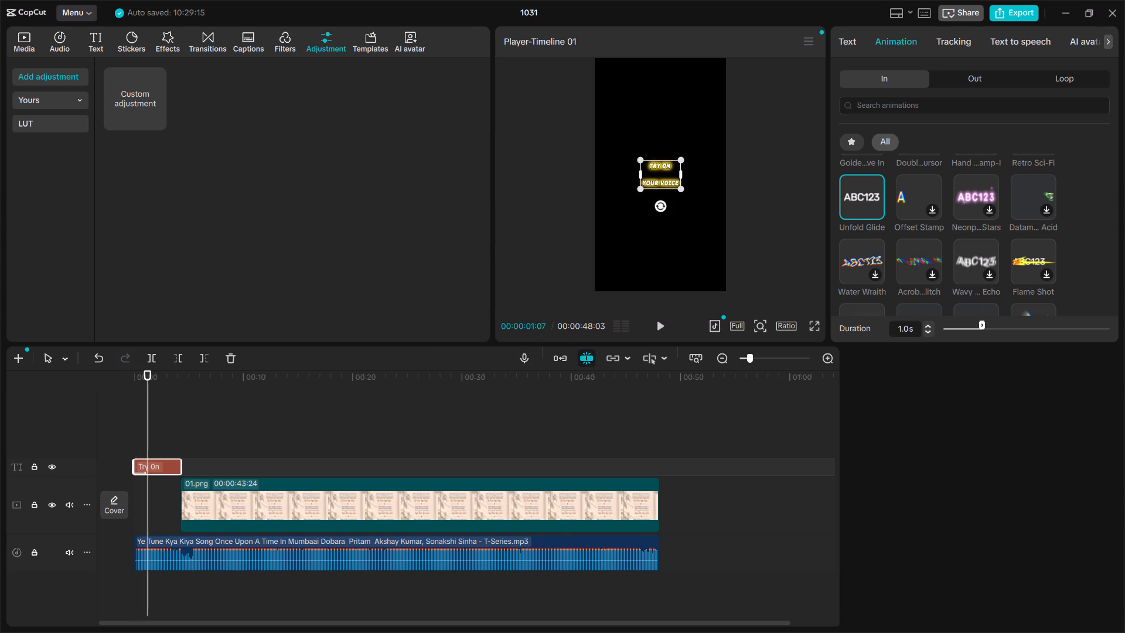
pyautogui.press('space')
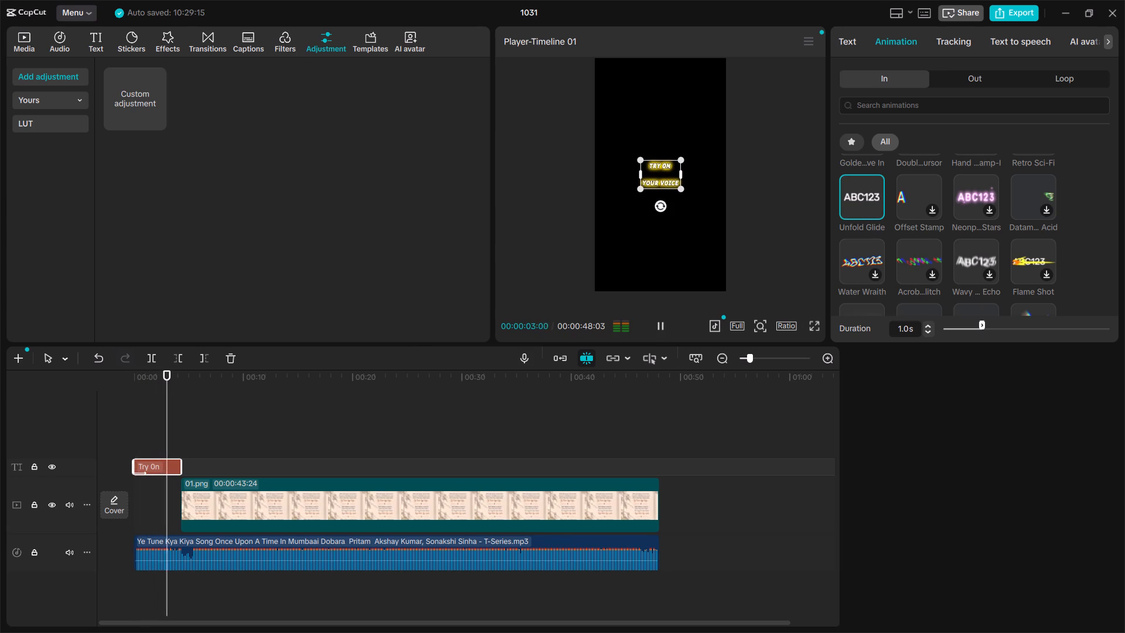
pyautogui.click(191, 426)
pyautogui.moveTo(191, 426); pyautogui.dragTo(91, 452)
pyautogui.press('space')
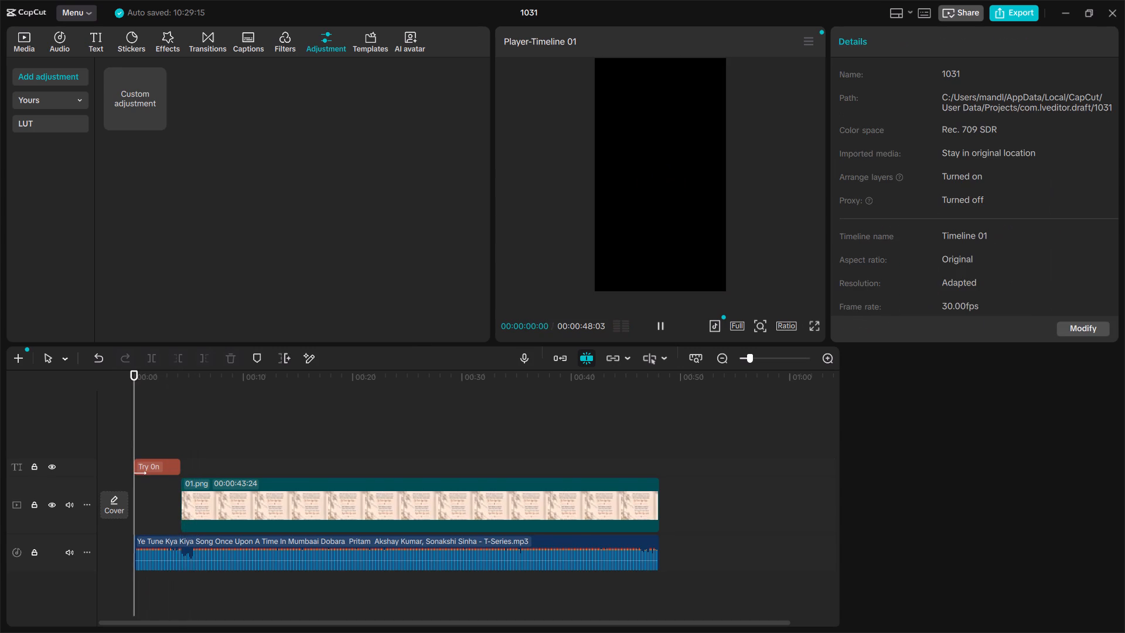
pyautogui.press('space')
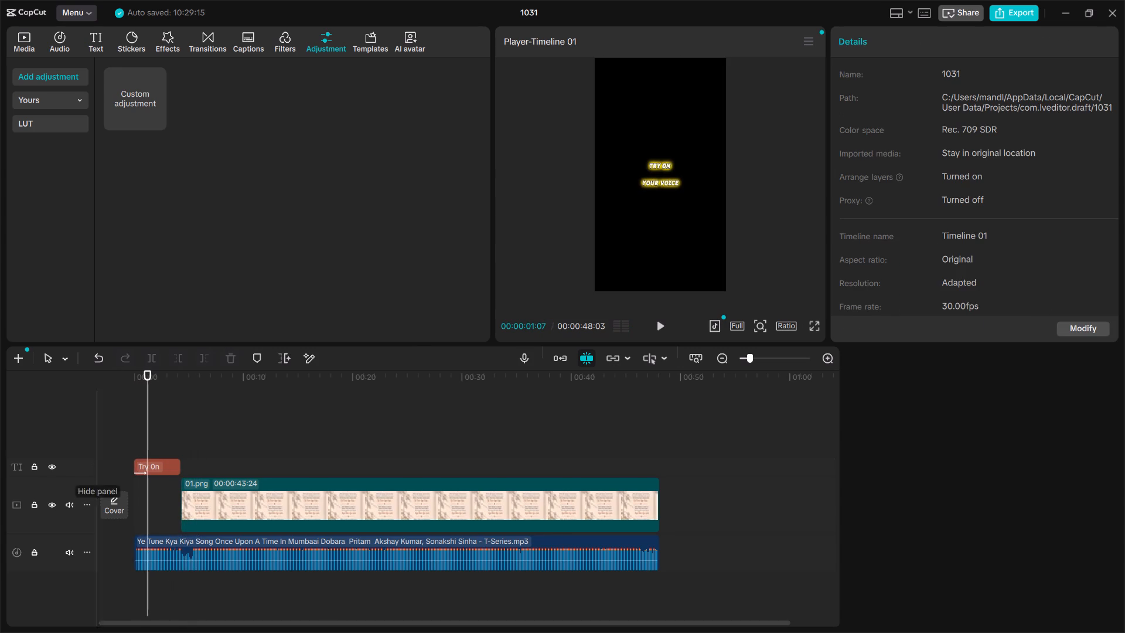
# Delete the opening text clip from the timeline.
pyautogui.click(150, 468)
pyautogui.press('Delete')
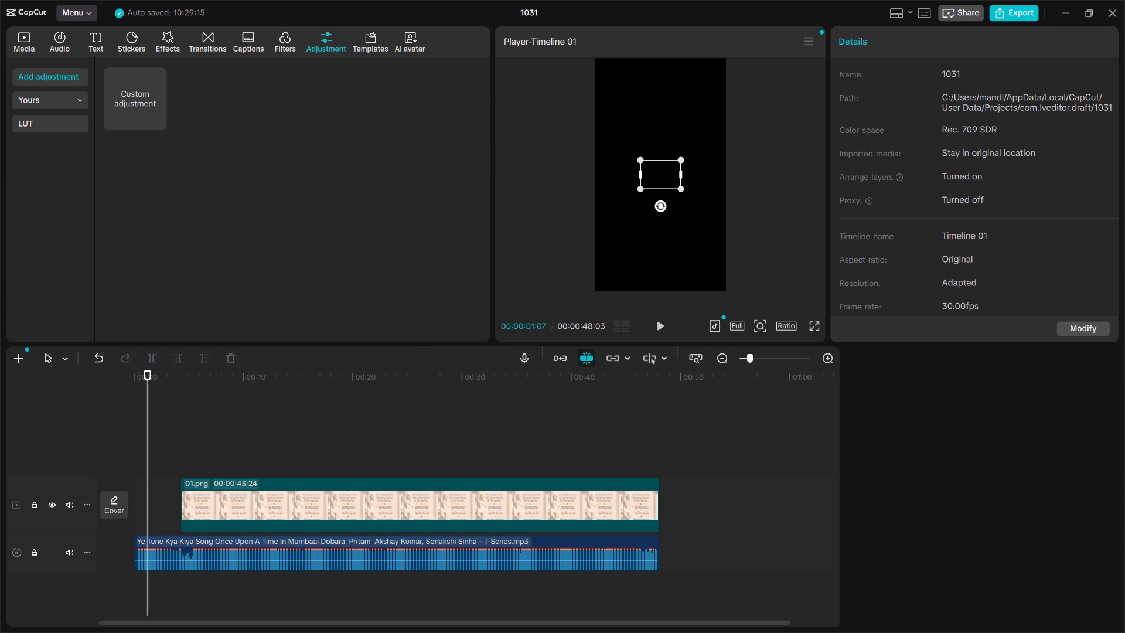
# Add a default text clip at the start of the timeline and extend it to where 01.png begins.
pyautogui.click(96, 45)
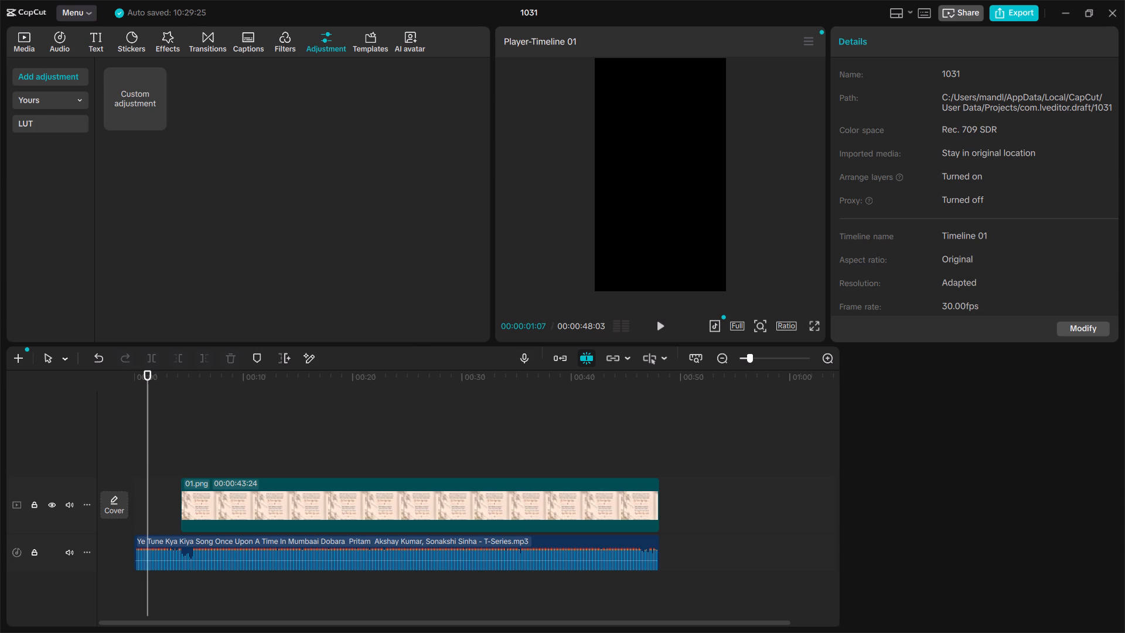
pyautogui.click(132, 116)
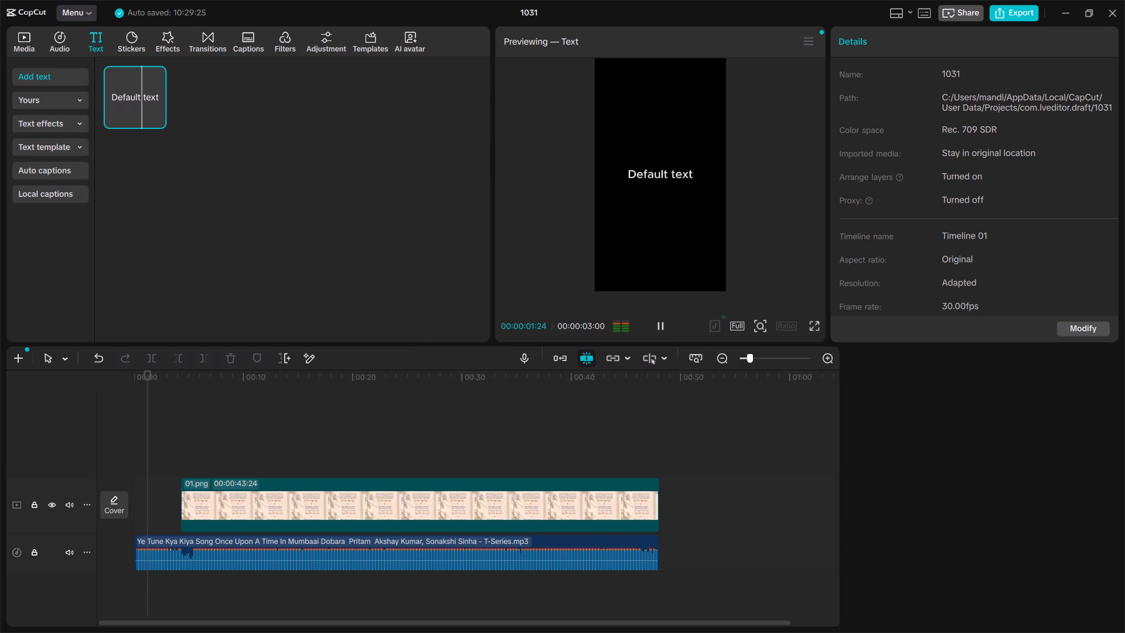
pyautogui.moveTo(108, 100); pyautogui.dragTo(112, 413)
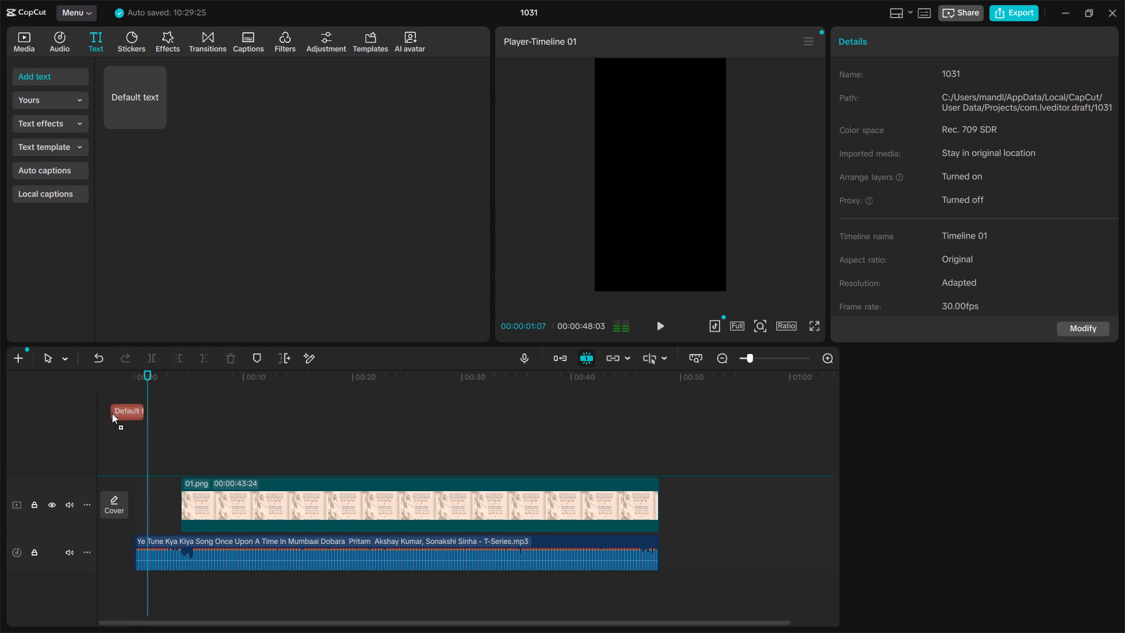
pyautogui.moveTo(112, 413); pyautogui.dragTo(134, 424)
pyautogui.moveTo(165, 468); pyautogui.dragTo(176, 468)
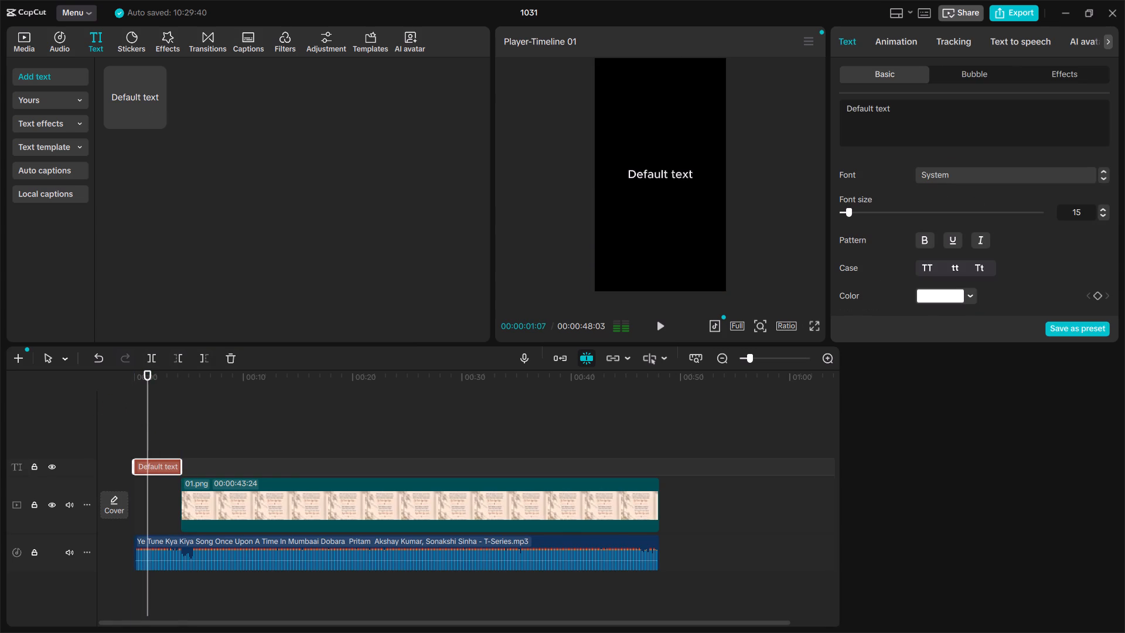
# Replace the default text with "Try On" on the first line and "Your Voice" on the second.
pyautogui.doubleClick(911, 119)
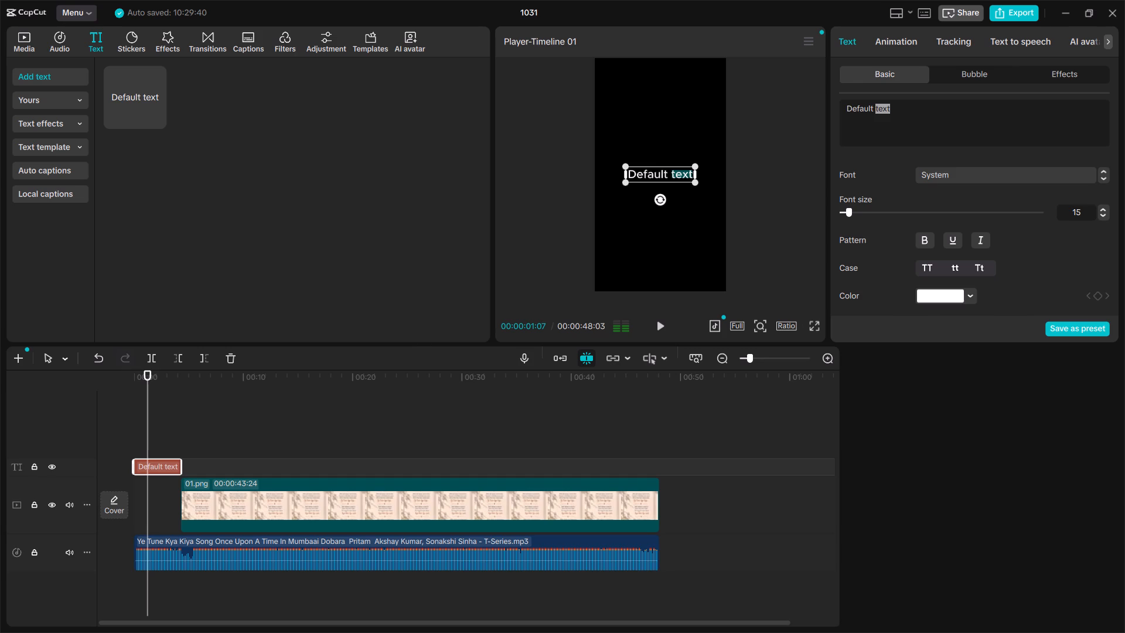
pyautogui.click(911, 119)
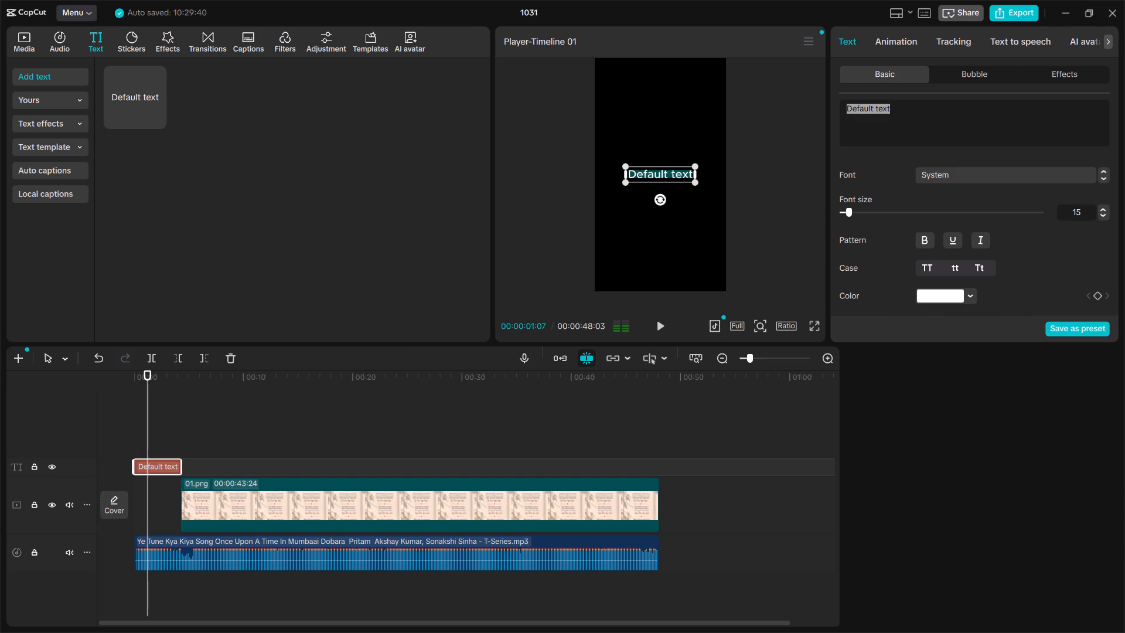
pyautogui.write('Try')
pyautogui.press('space')
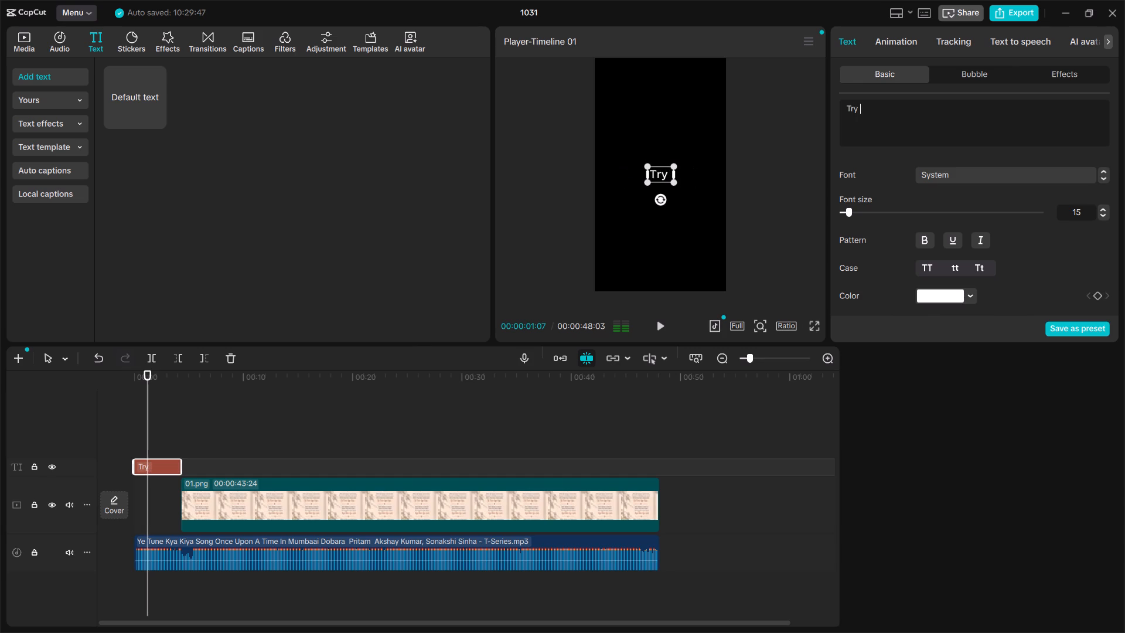
pyautogui.write('On')
pyautogui.press('space')
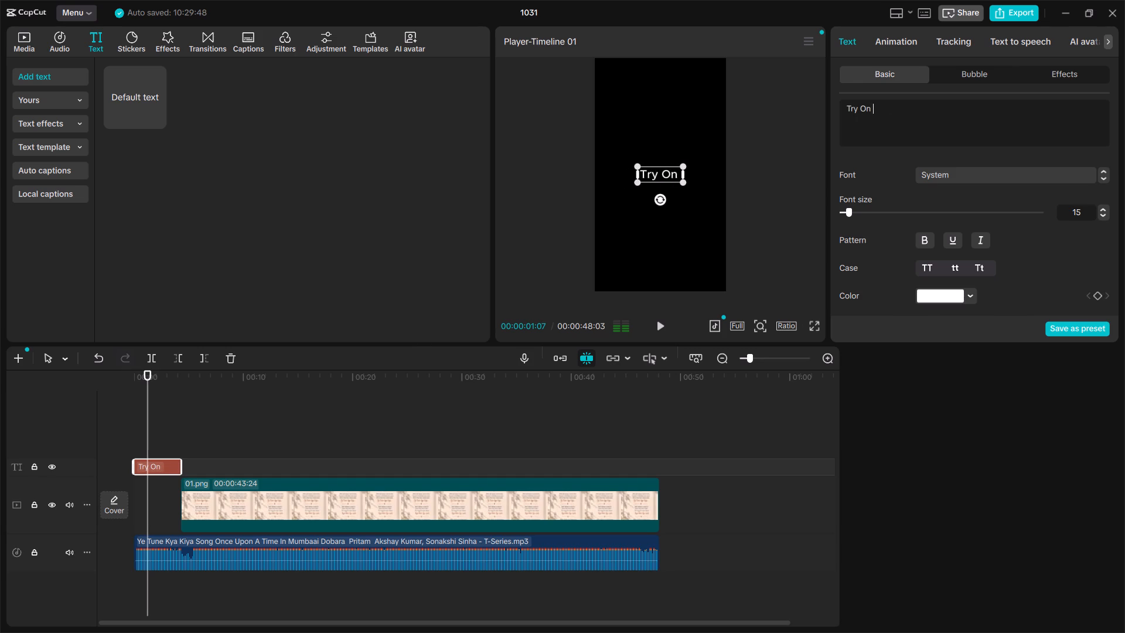
pyautogui.write('you')
pyautogui.press('BackSpace')
pyautogui.press('BackSpace')
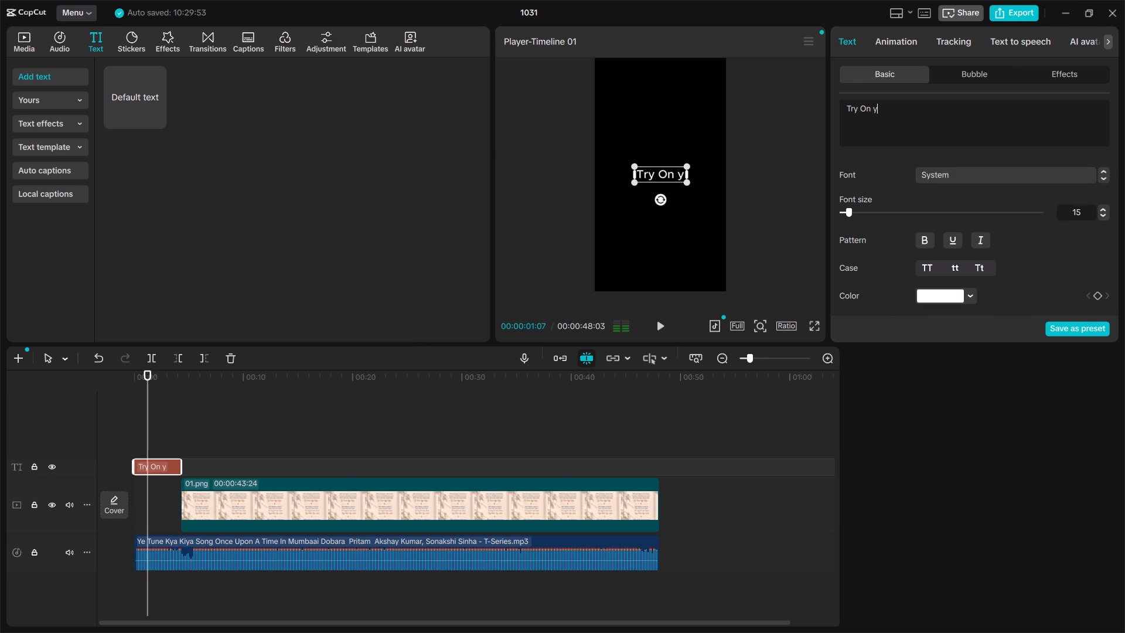
pyautogui.press('BackSpace')
pyautogui.write('Your')
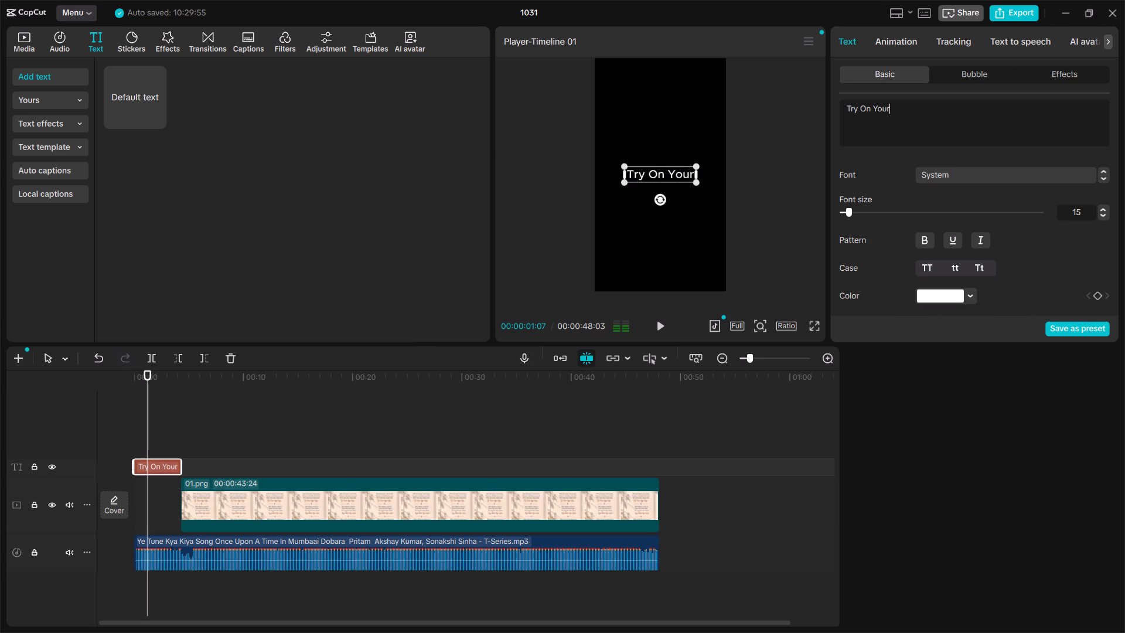
pyautogui.press('Return')
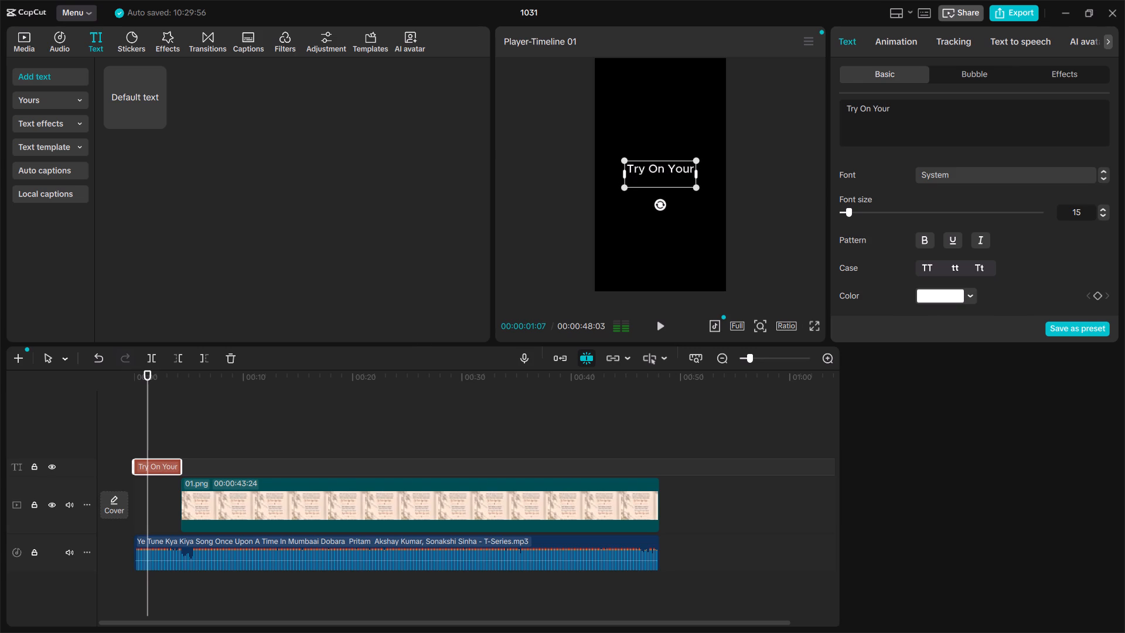
pyautogui.write('Own')
pyautogui.press('space')
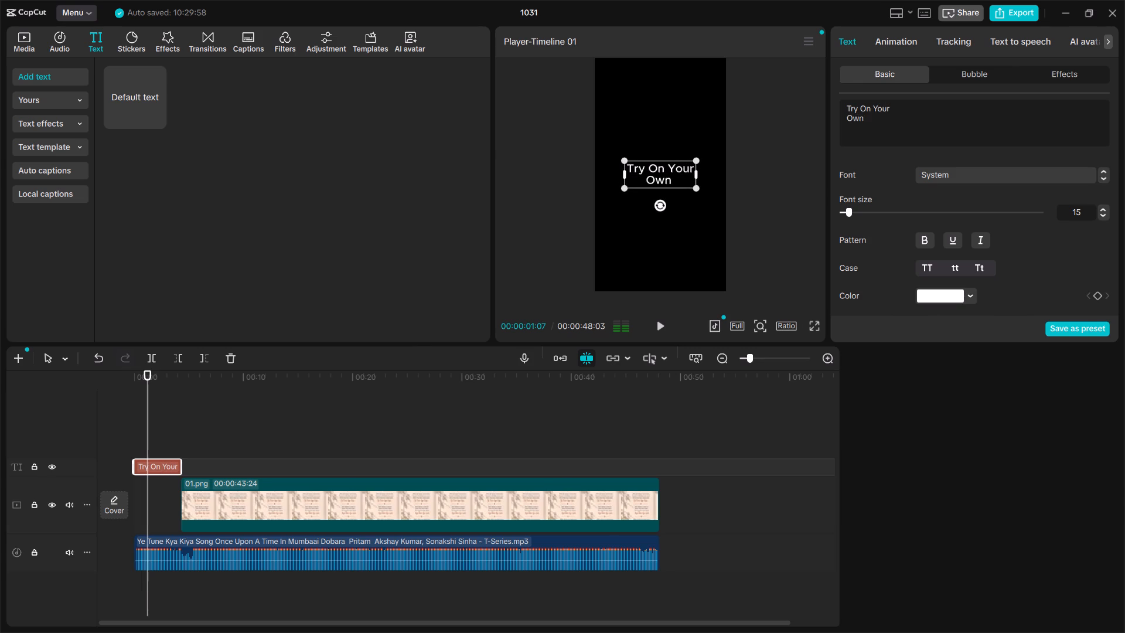
pyautogui.press('BackSpace')
pyautogui.press('BackSpace')
pyautogui.press('BackSpace')
pyautogui.press('BackSpace')
pyautogui.press('BackSpace')
pyautogui.press('BackSpace')
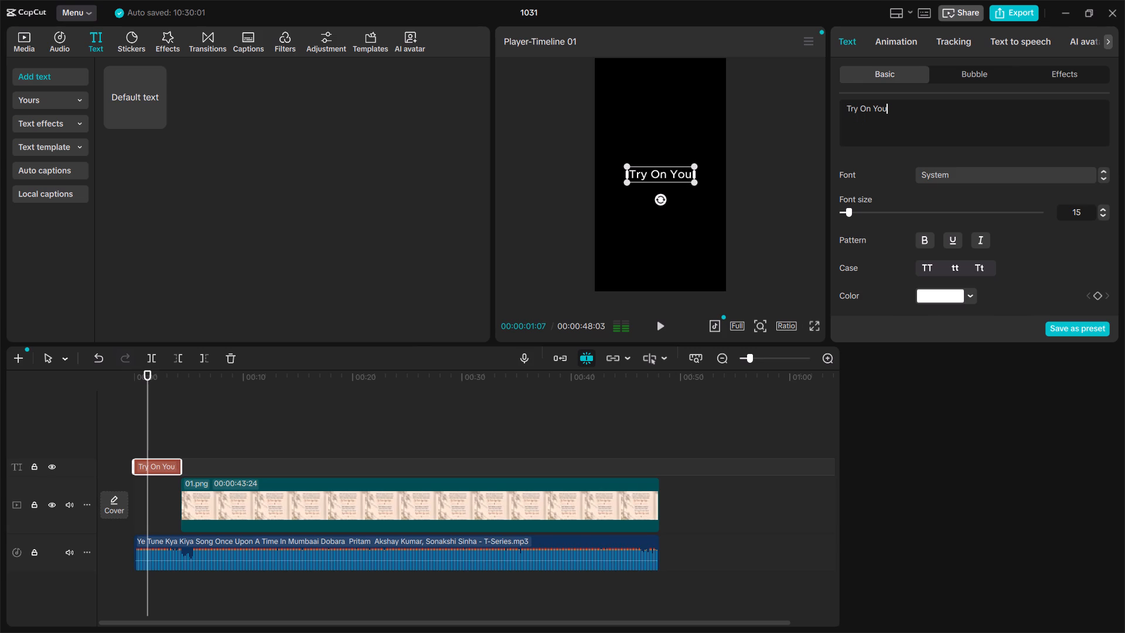
pyautogui.press('BackSpace')
pyautogui.press('BackSpace')
pyautogui.press('BackSpace')
pyautogui.press('Return')
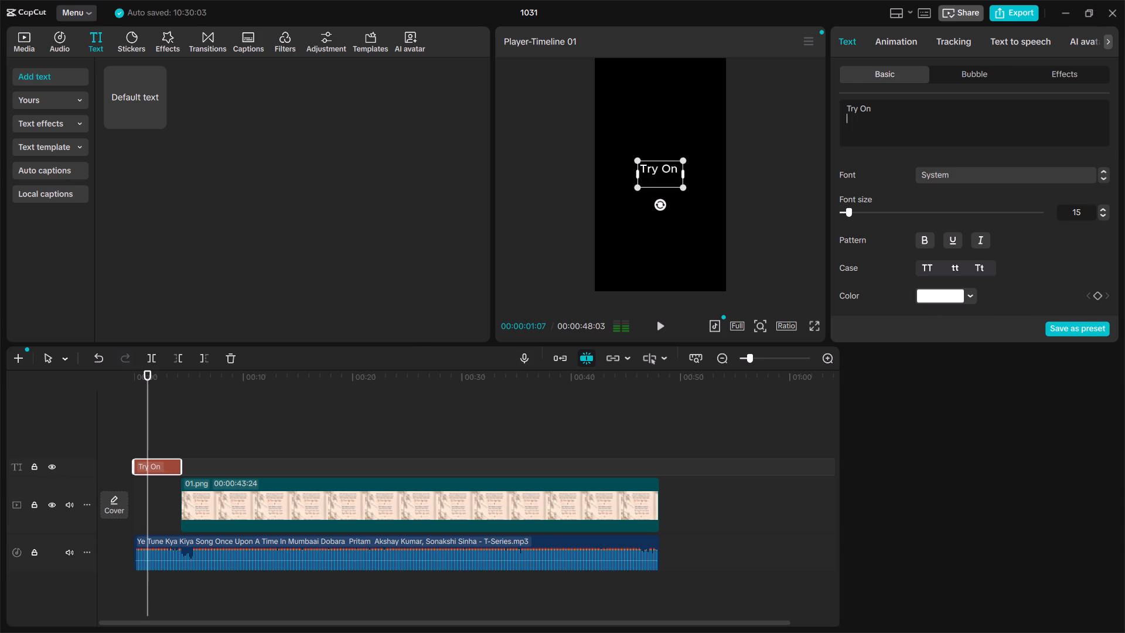
pyautogui.write('Your v')
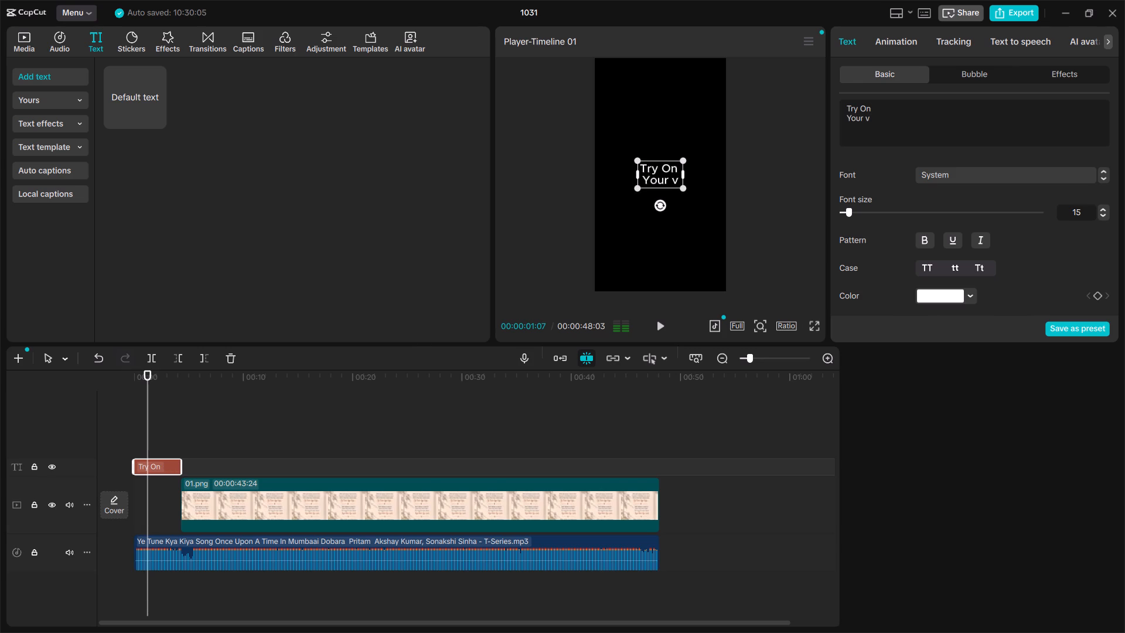
pyautogui.press('BackSpace')
pyautogui.write('Voice')
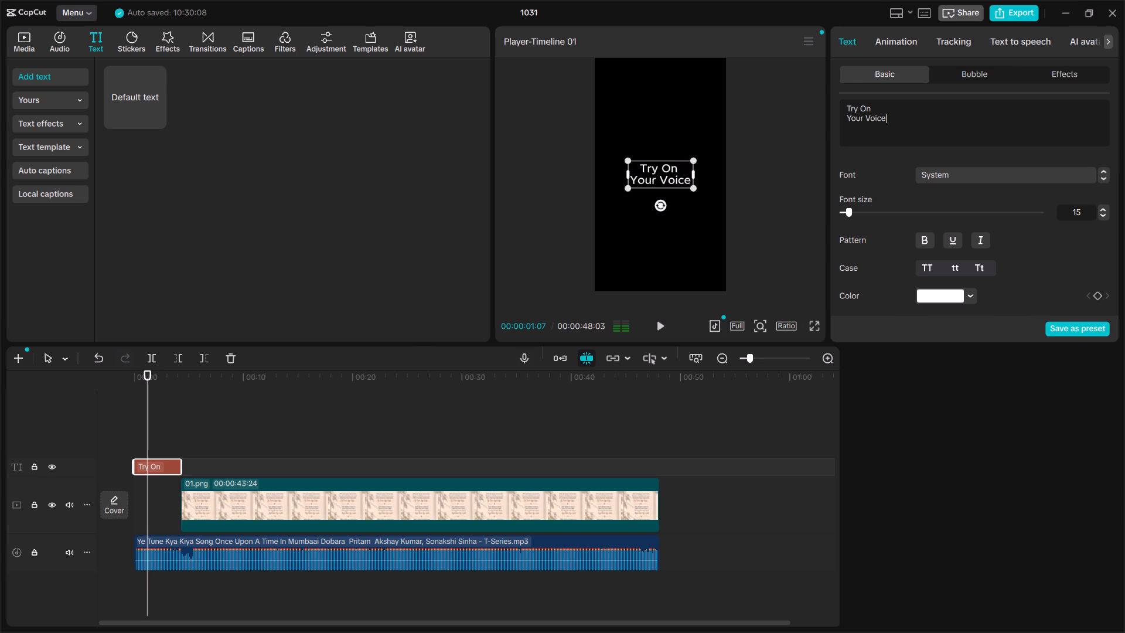
# Make both lines of the "Try On Your Voice" text bold and italic.
pyautogui.moveTo(902, 126); pyautogui.dragTo(840, 119)
pyautogui.click(929, 101)
pyautogui.scroll(-1, 910, 189)
pyautogui.moveTo(904, 116); pyautogui.dragTo(846, 93)
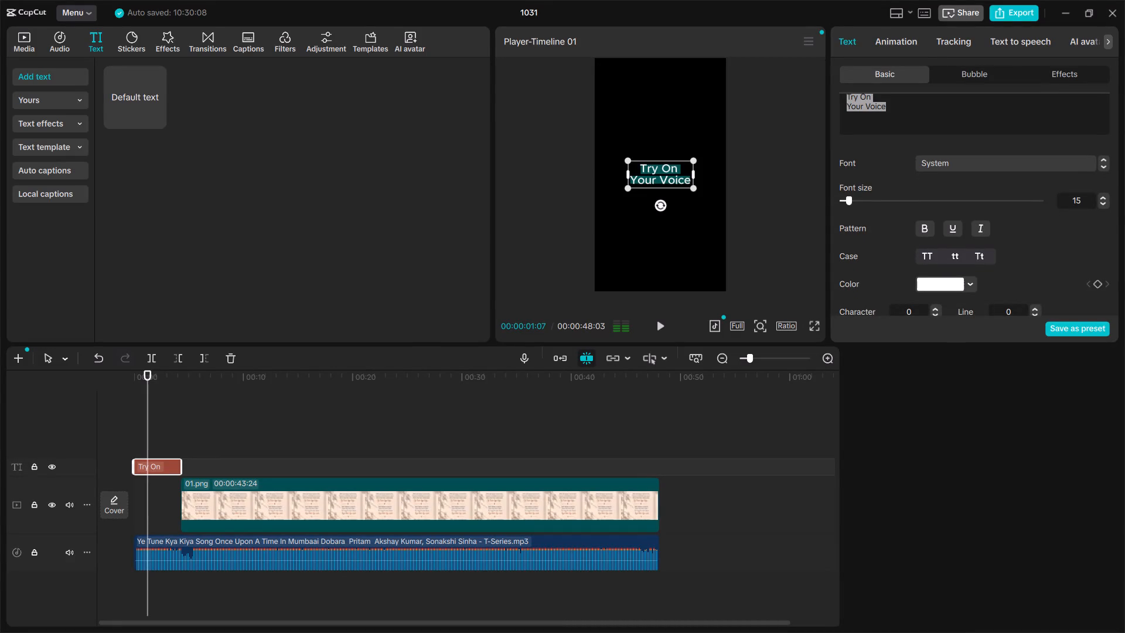
pyautogui.click(925, 229)
pyautogui.click(981, 229)
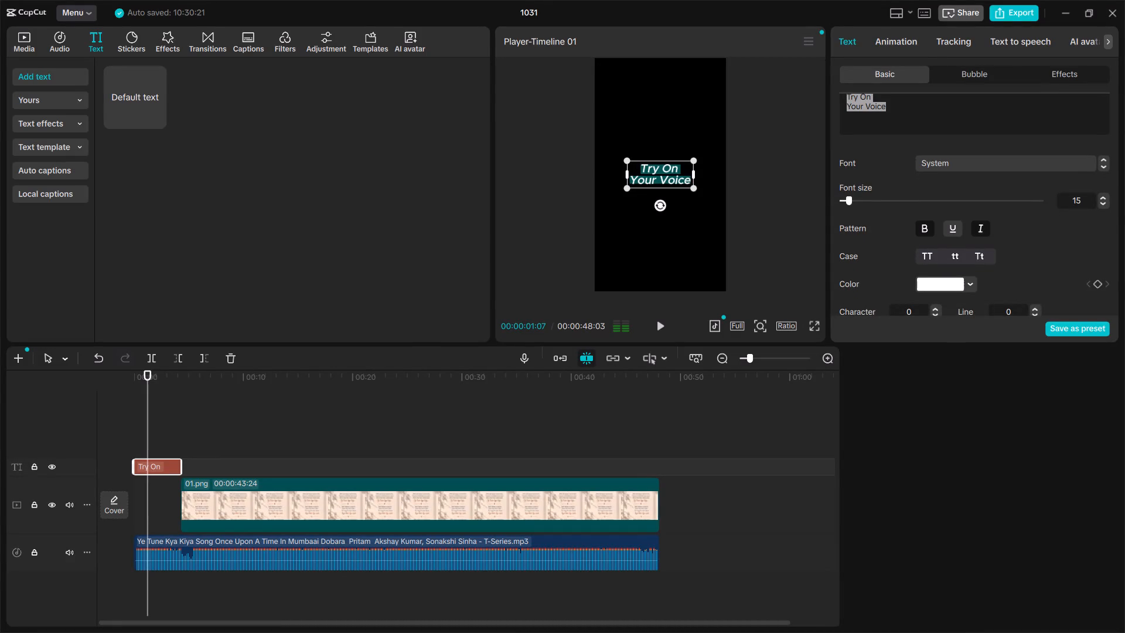
# Set the opening text's font to Fulbo.
pyautogui.scroll(-1, 923, 283)
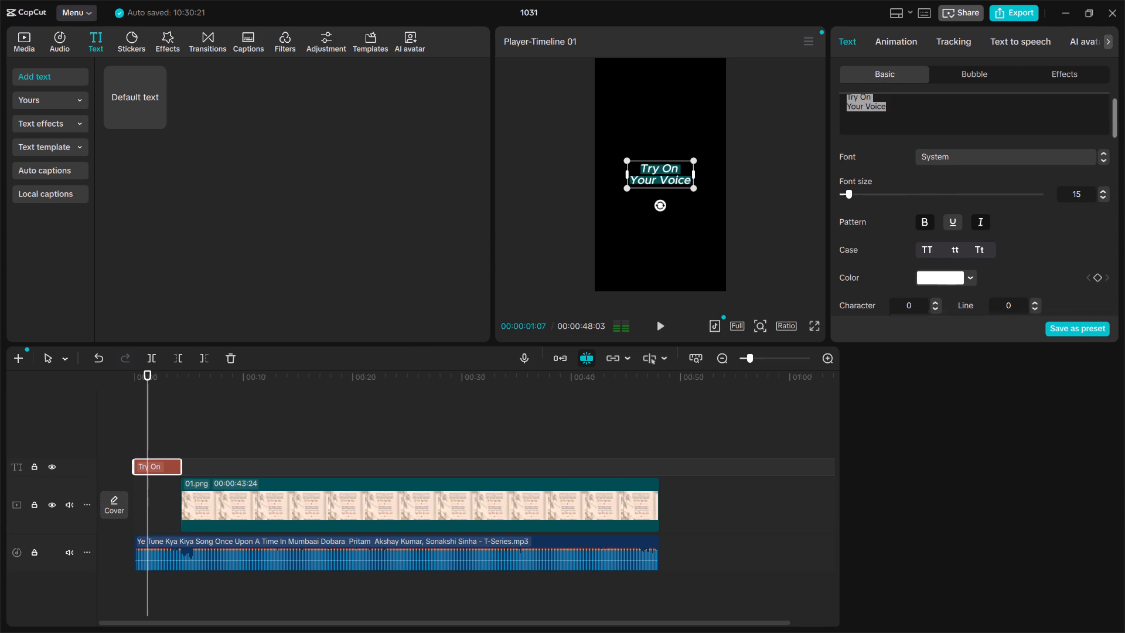
pyautogui.scroll(-1, 923, 283)
pyautogui.click(924, 129)
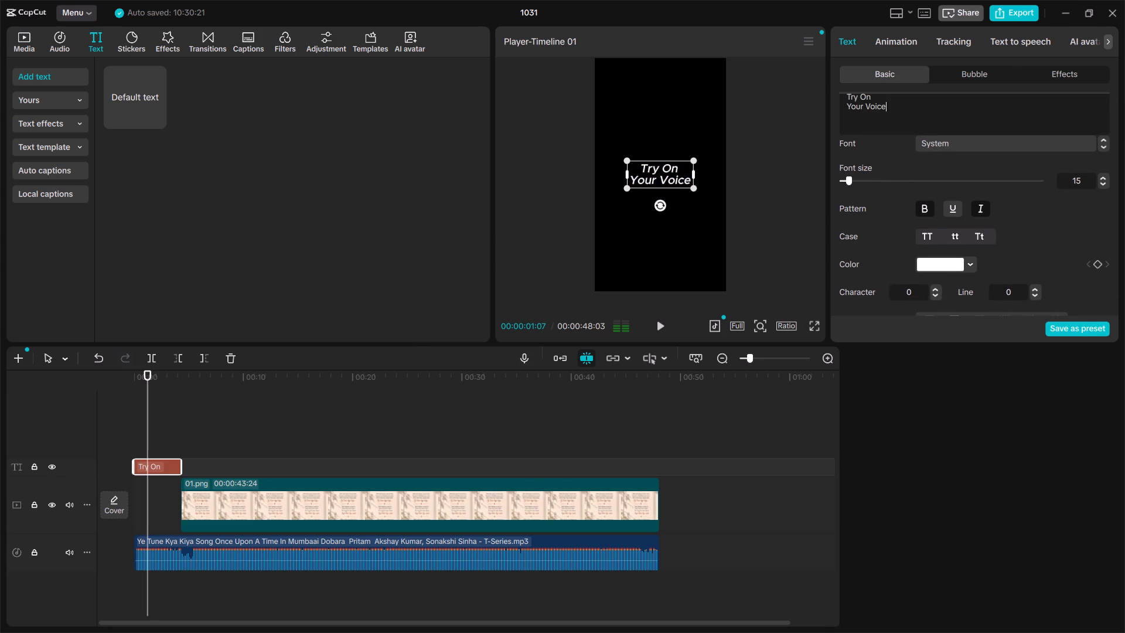
pyautogui.scroll(1, 924, 192)
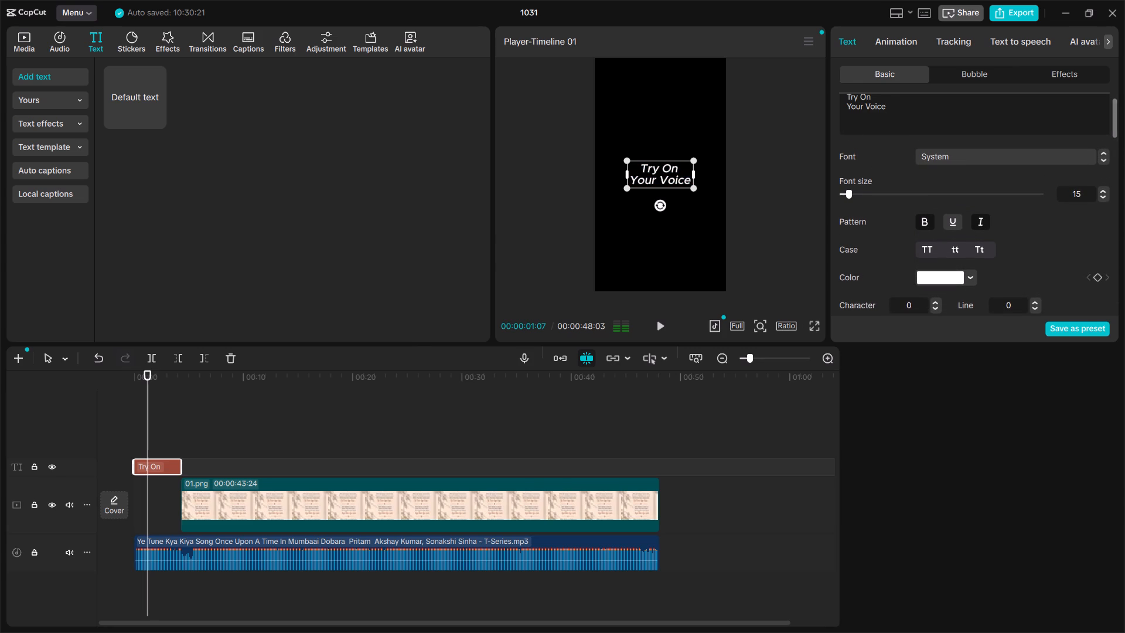
pyautogui.click(994, 155)
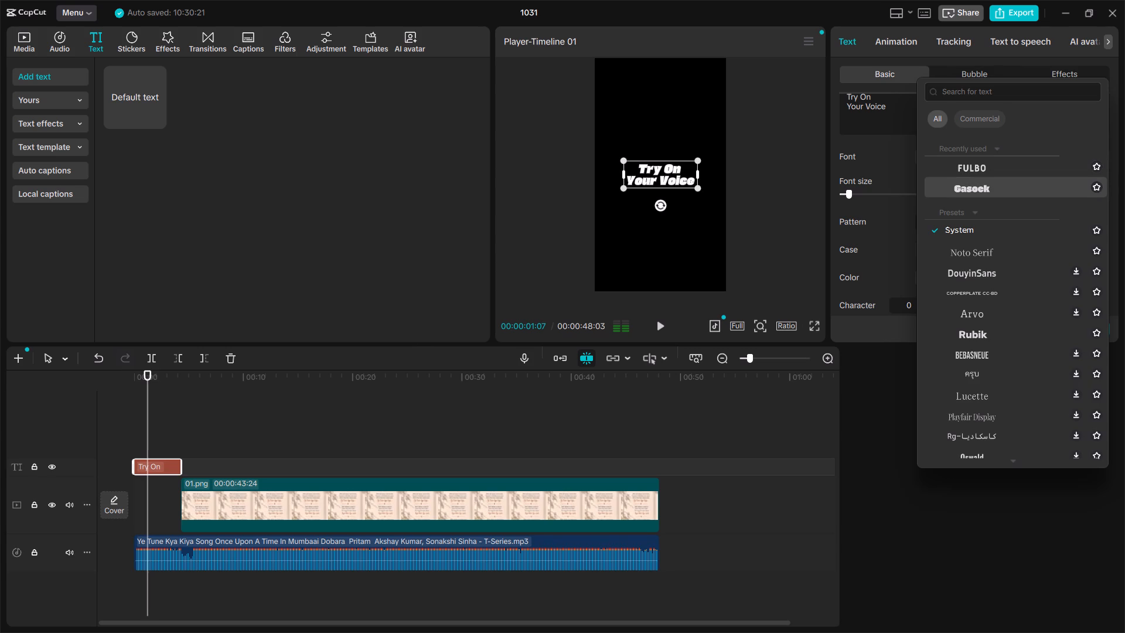
pyautogui.click(986, 171)
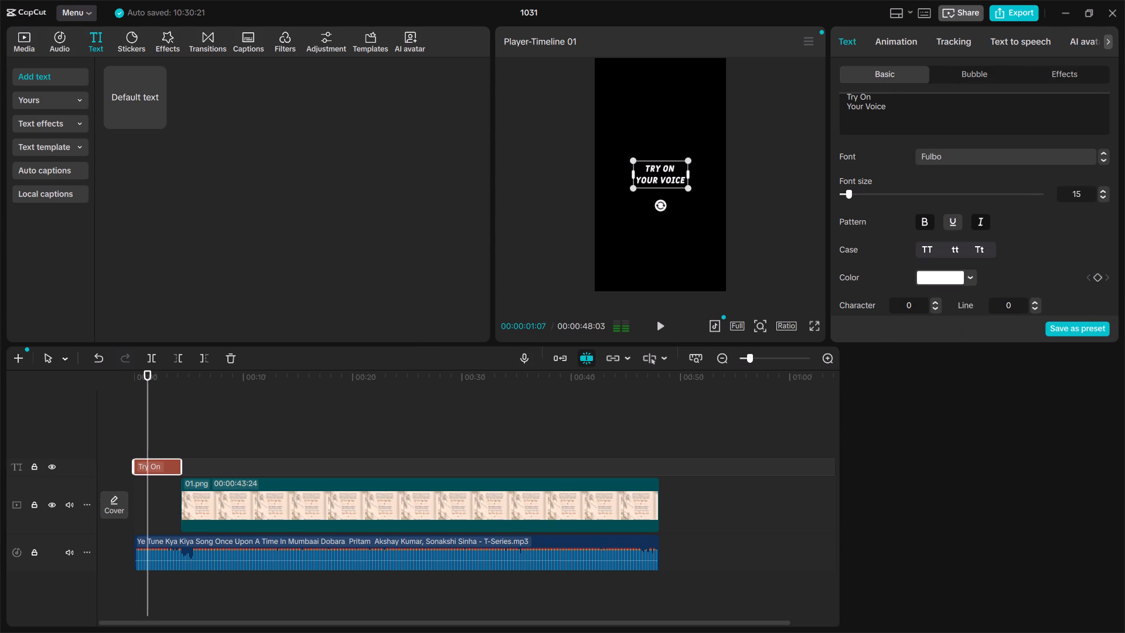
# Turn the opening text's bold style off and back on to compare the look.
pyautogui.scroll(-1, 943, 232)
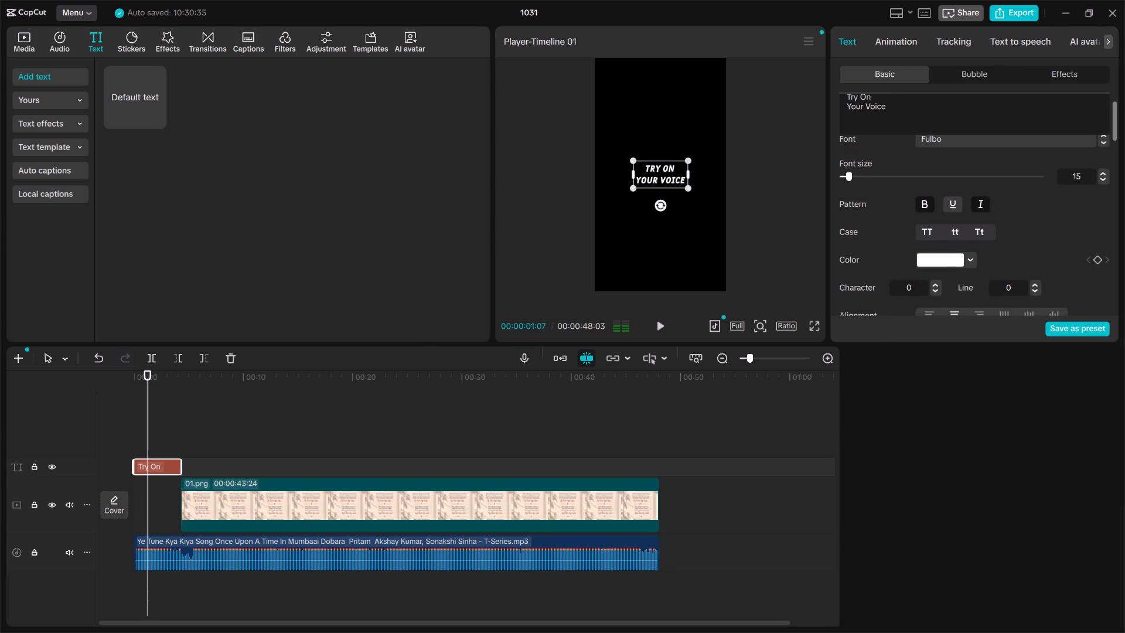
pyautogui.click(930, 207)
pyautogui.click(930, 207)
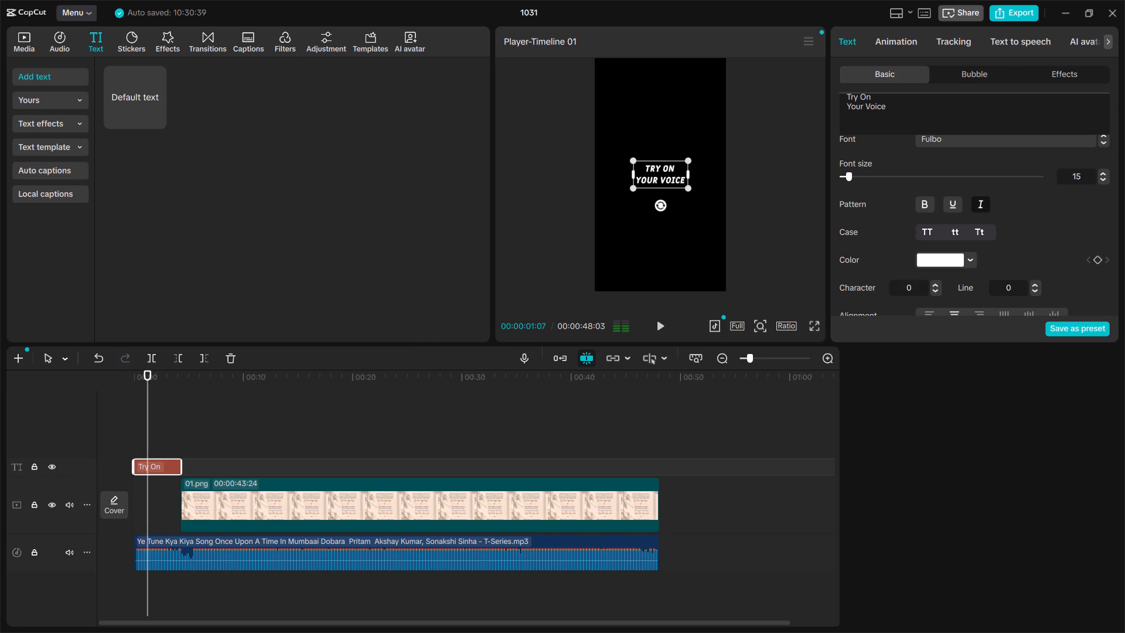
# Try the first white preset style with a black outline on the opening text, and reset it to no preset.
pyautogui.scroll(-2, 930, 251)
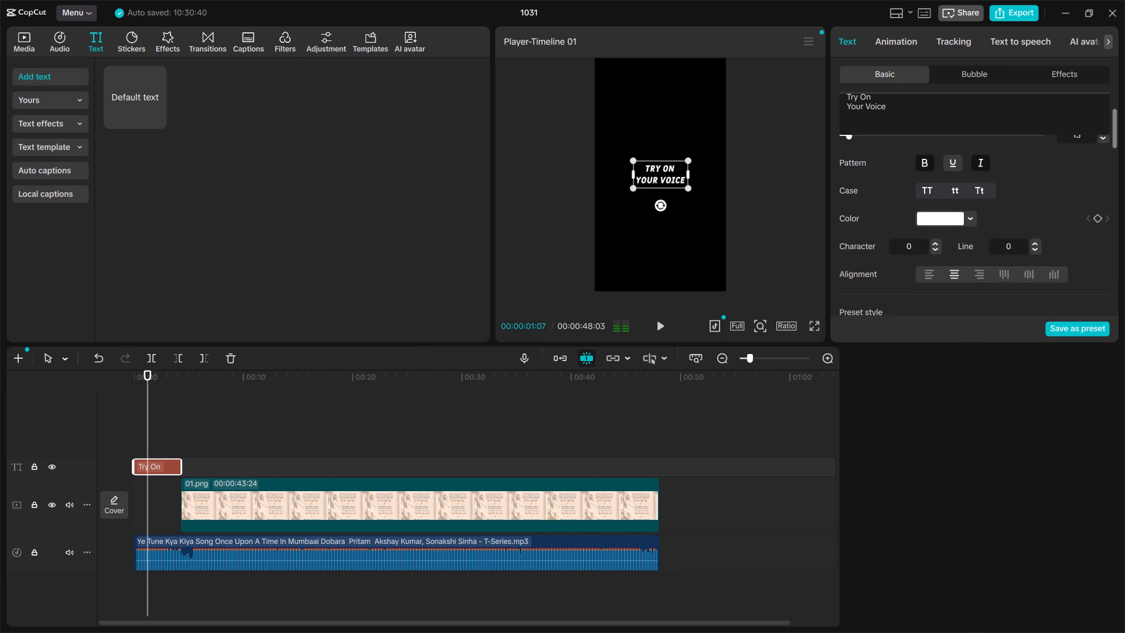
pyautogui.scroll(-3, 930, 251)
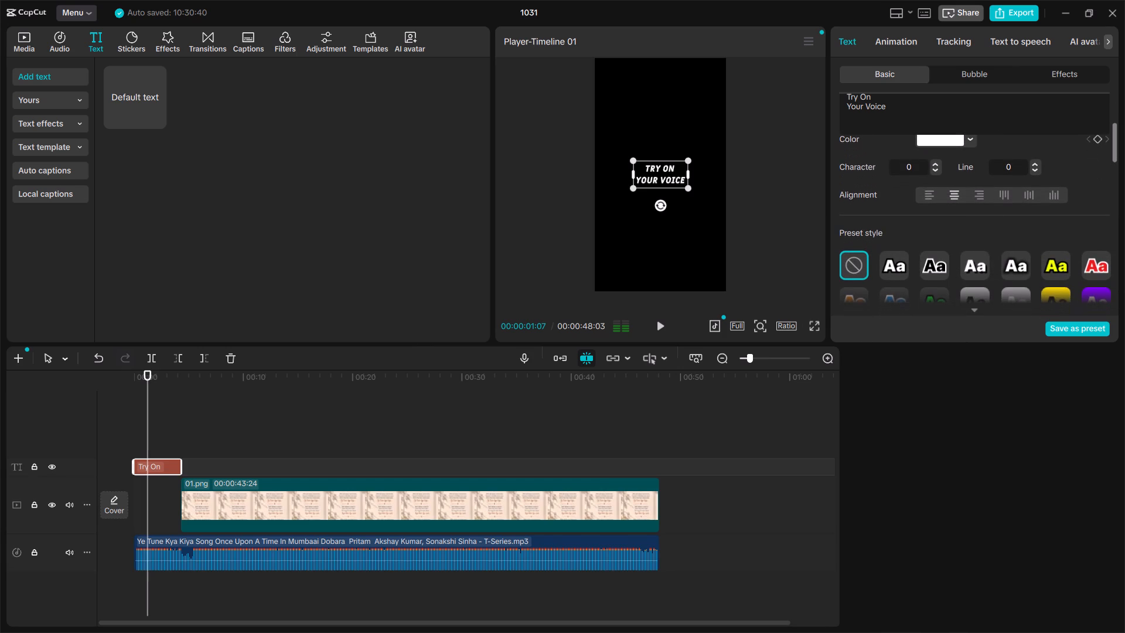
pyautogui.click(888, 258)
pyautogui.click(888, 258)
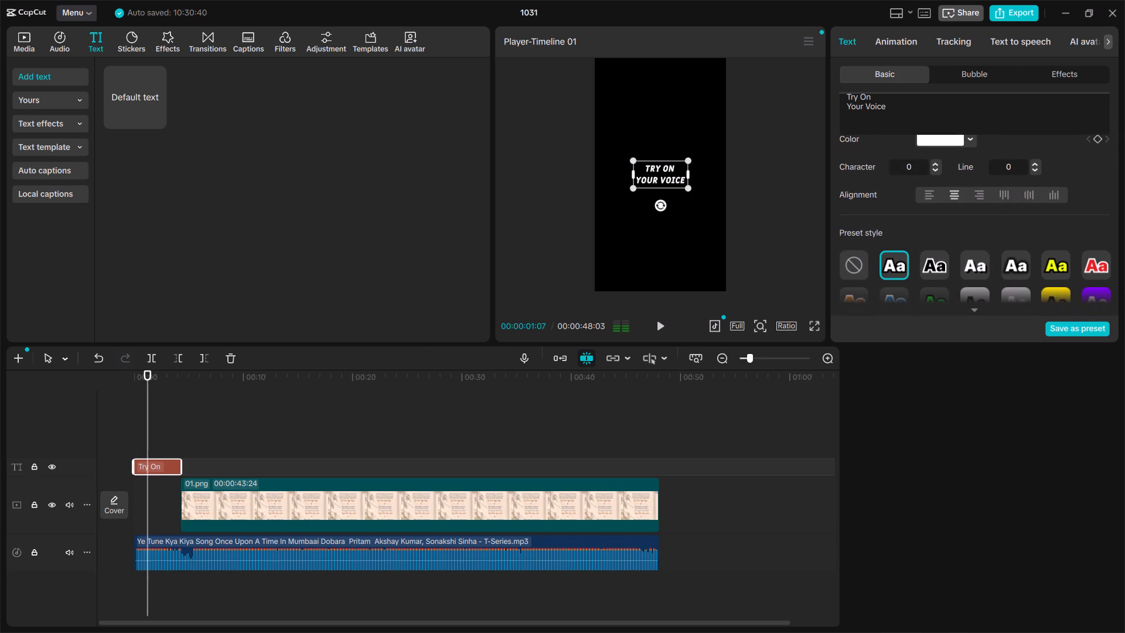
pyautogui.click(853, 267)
# Enable a stroke on the opening text and set its colour to white, FFFFFF.
pyautogui.scroll(-1, 902, 270)
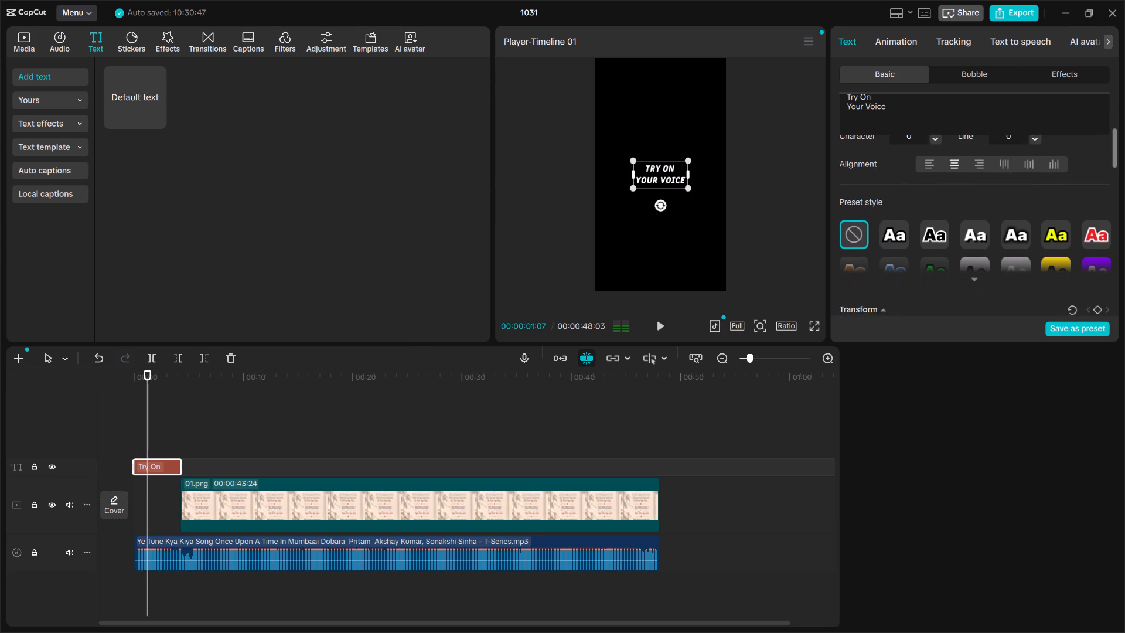
pyautogui.scroll(-3, 902, 270)
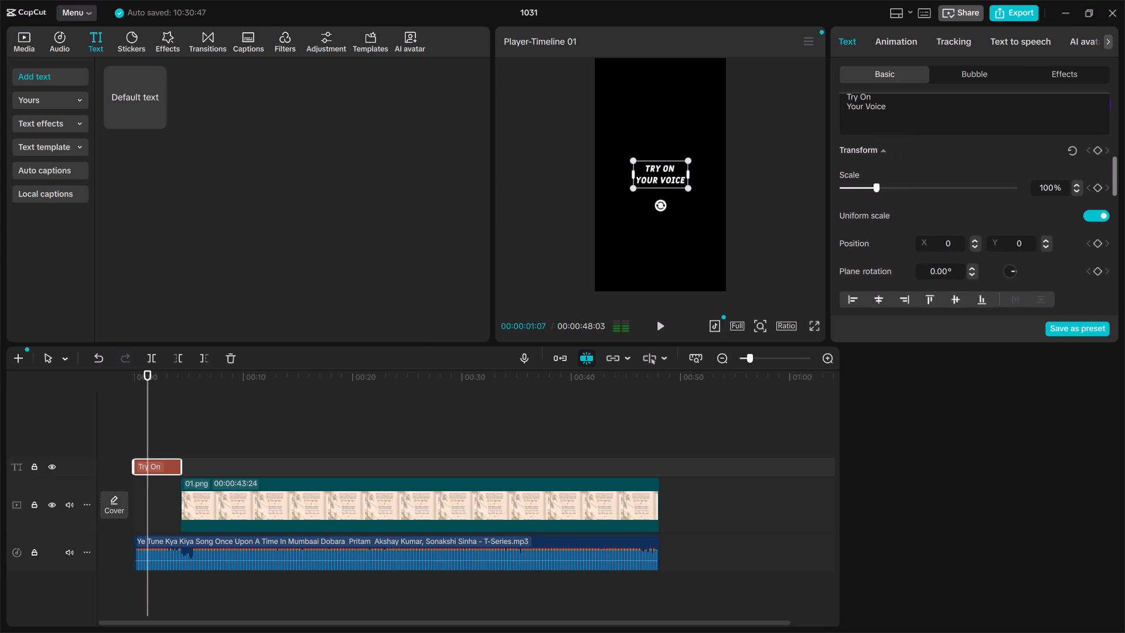
pyautogui.scroll(-4, 902, 270)
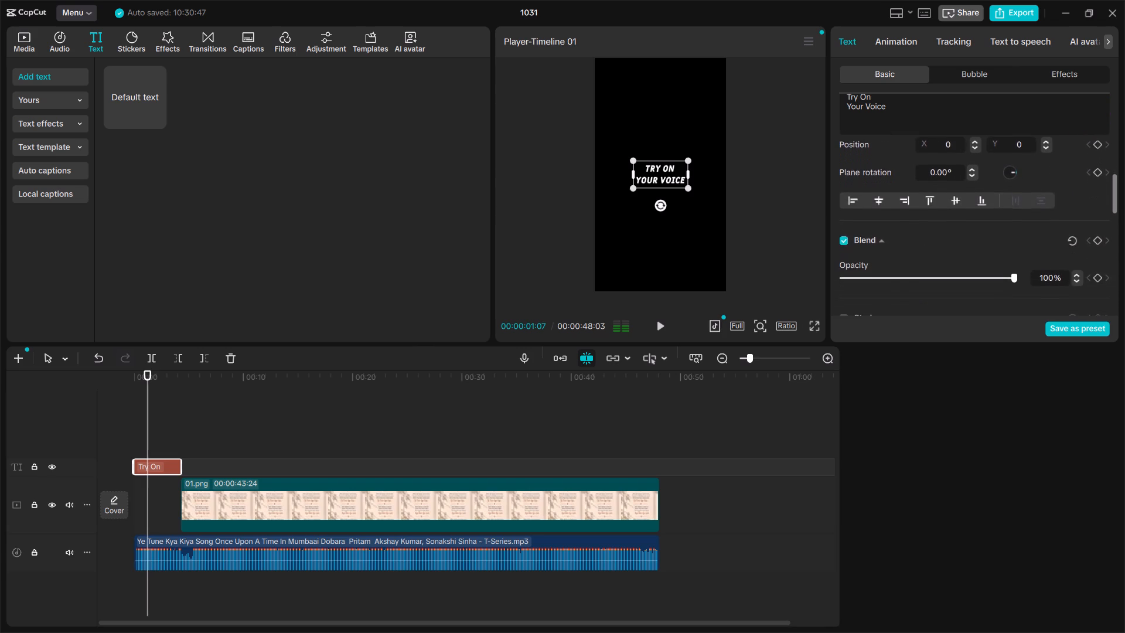
pyautogui.scroll(-2, 902, 270)
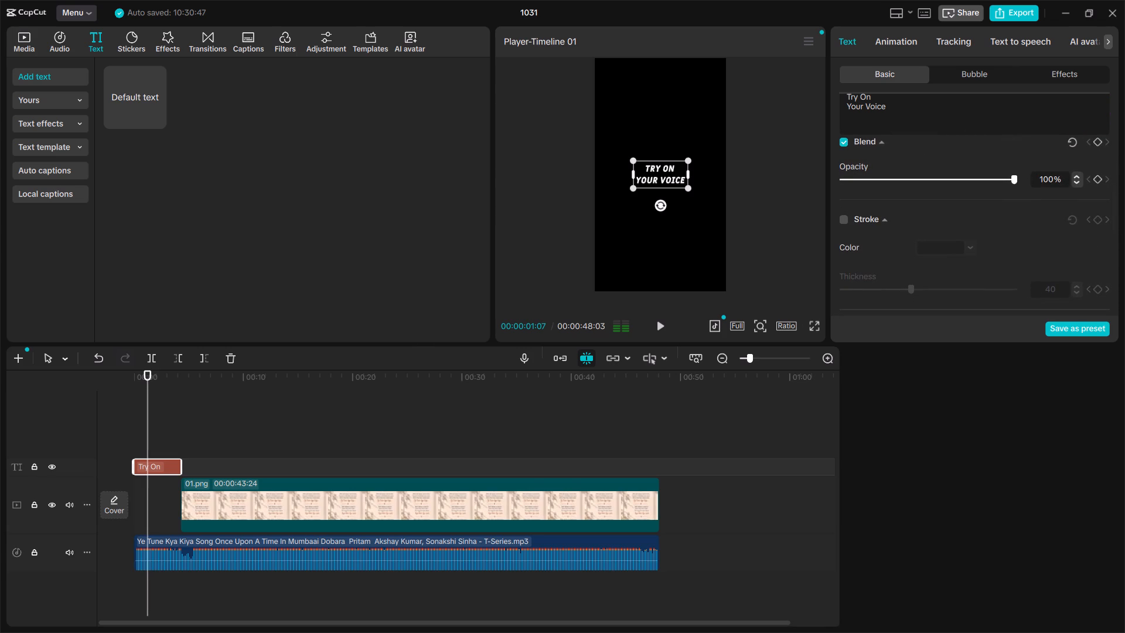
pyautogui.click(844, 217)
pyautogui.click(943, 251)
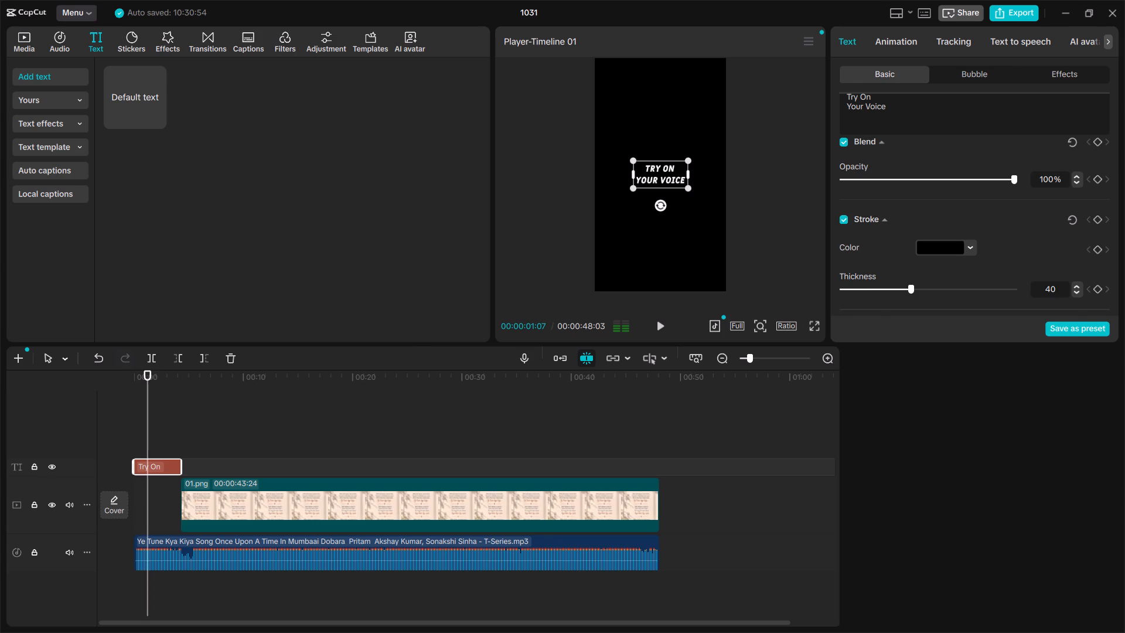
pyautogui.moveTo(896, 287); pyautogui.dragTo(874, 268)
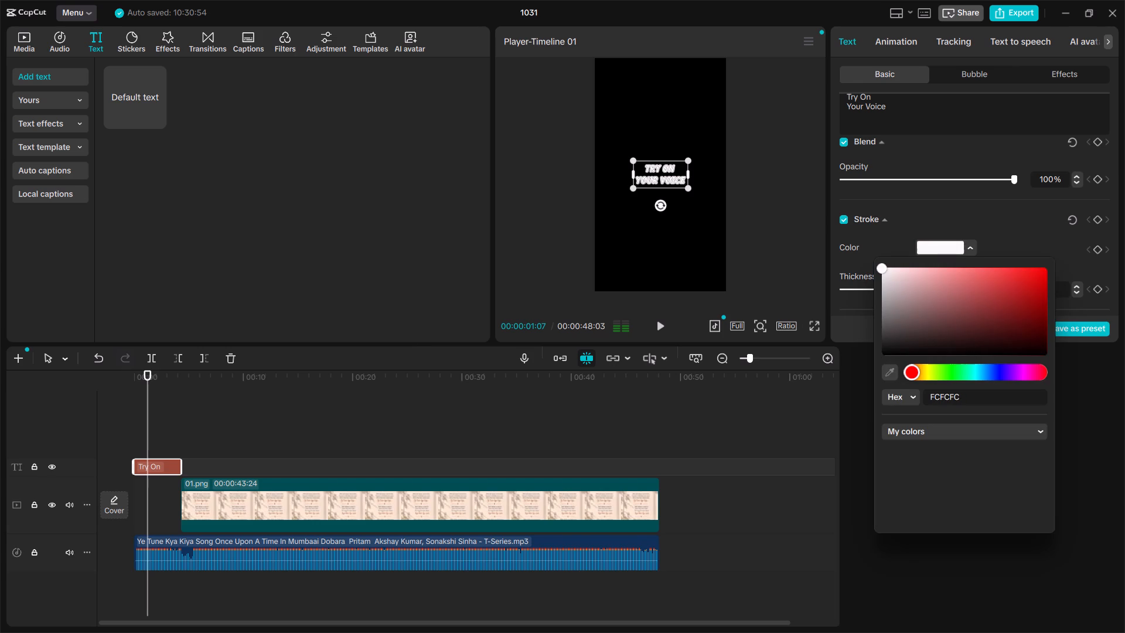
pyautogui.moveTo(874, 268); pyautogui.dragTo(878, 248)
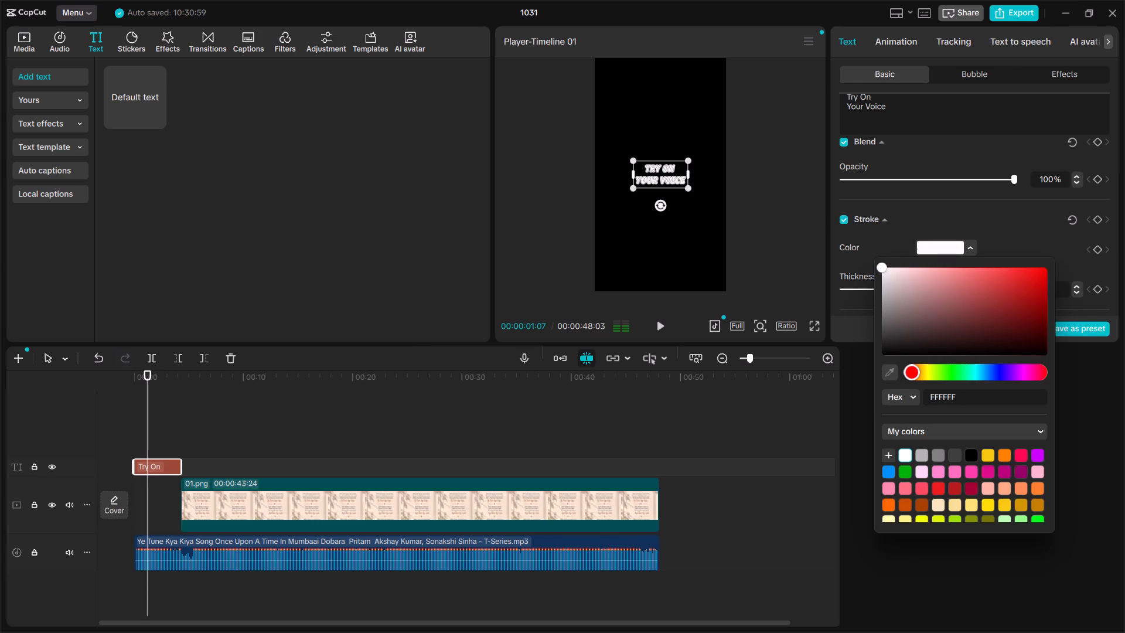
pyautogui.click(906, 450)
pyautogui.doubleClick(906, 450)
pyautogui.click(1010, 237)
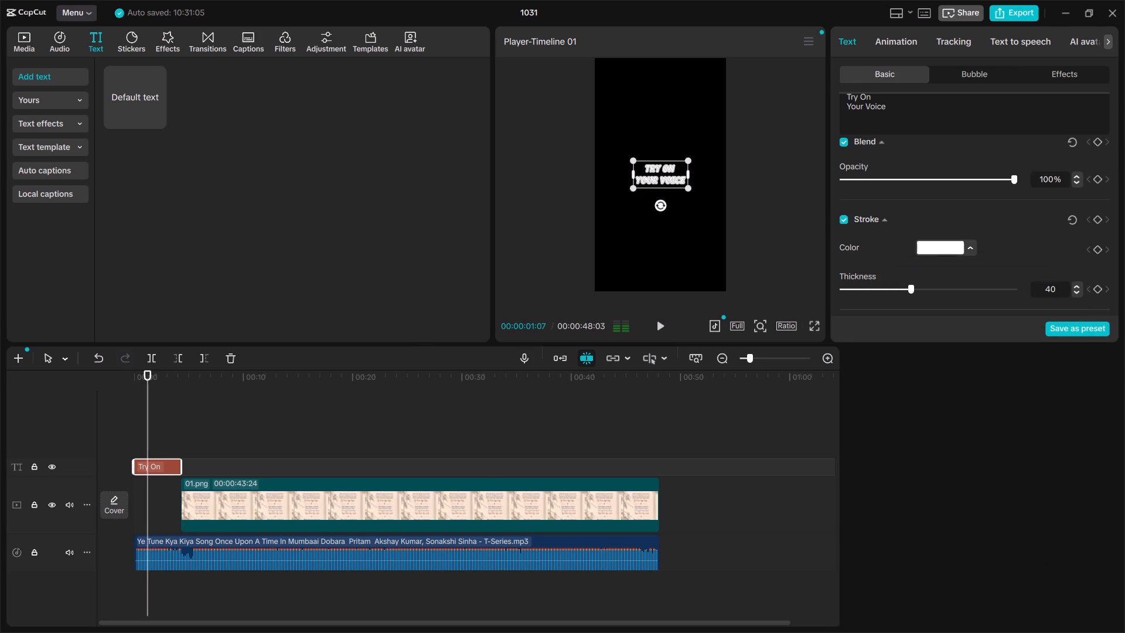
# Set the opening text's stroke thickness to 21.
pyautogui.moveTo(915, 284); pyautogui.dragTo(879, 290)
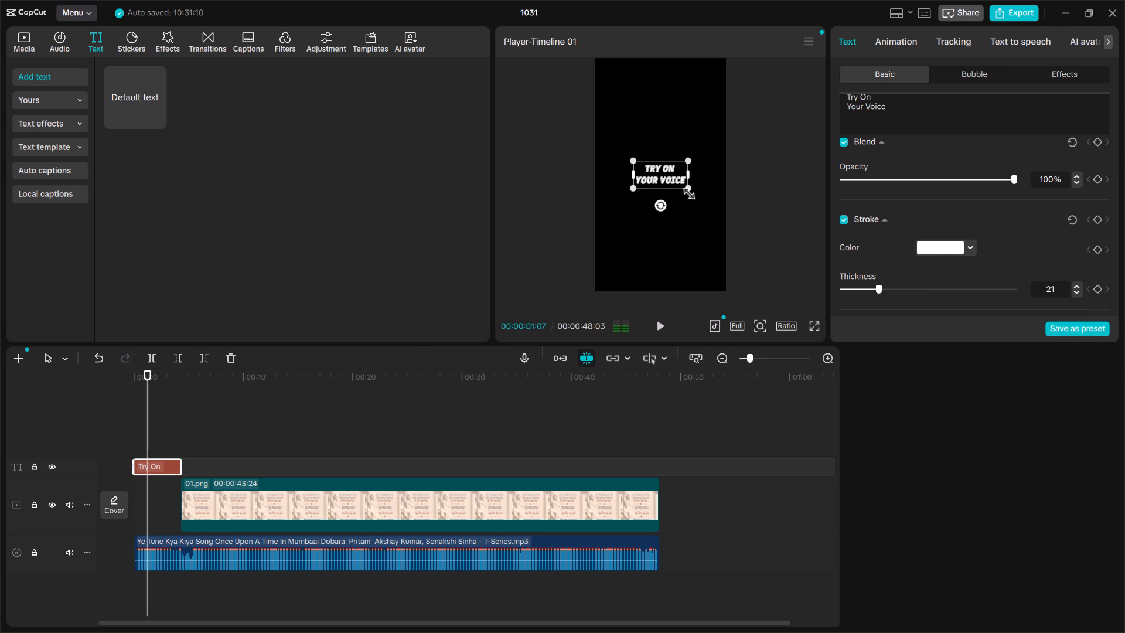
# Enlarge the opening text in the preview to a scale of about 168%.
pyautogui.moveTo(686, 191); pyautogui.dragTo(718, 209)
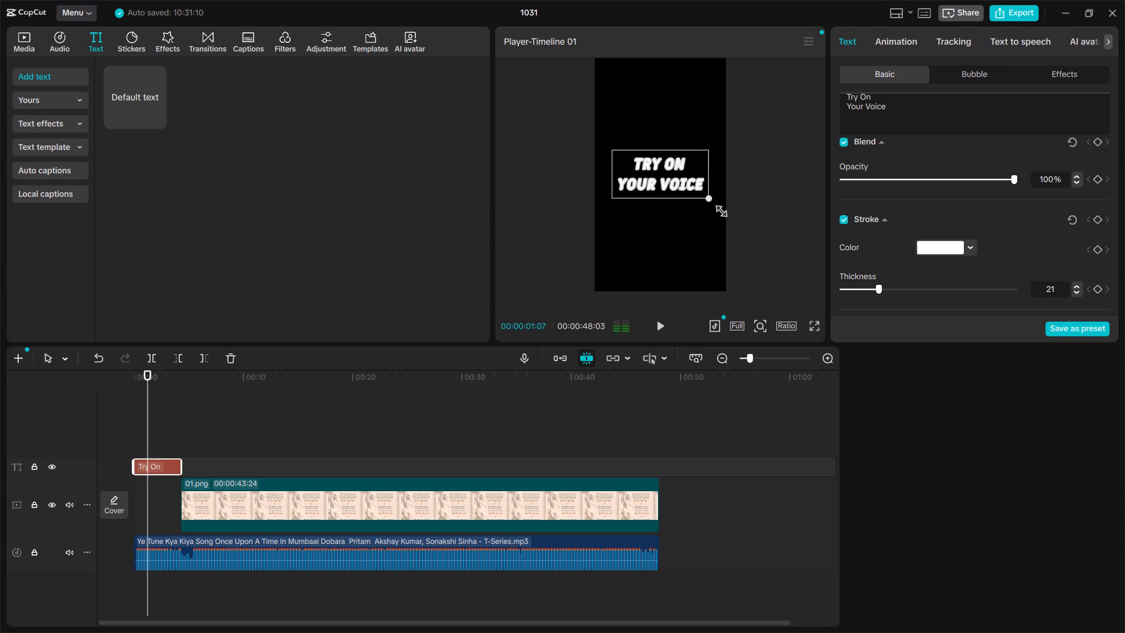
pyautogui.moveTo(718, 209); pyautogui.dragTo(716, 210)
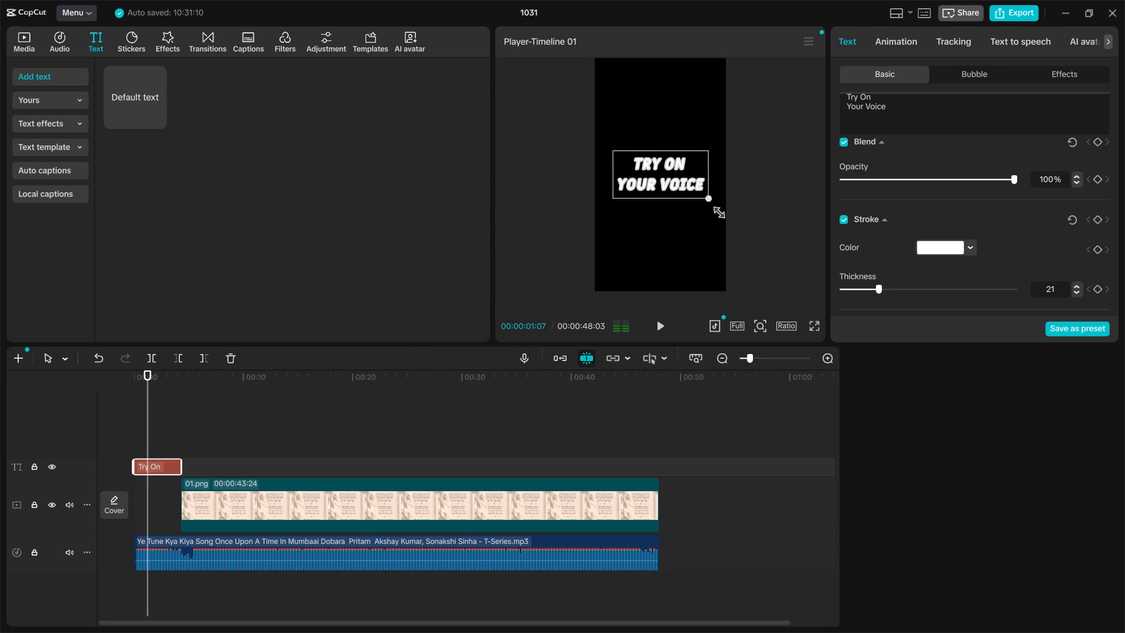
pyautogui.moveTo(716, 210); pyautogui.dragTo(712, 210)
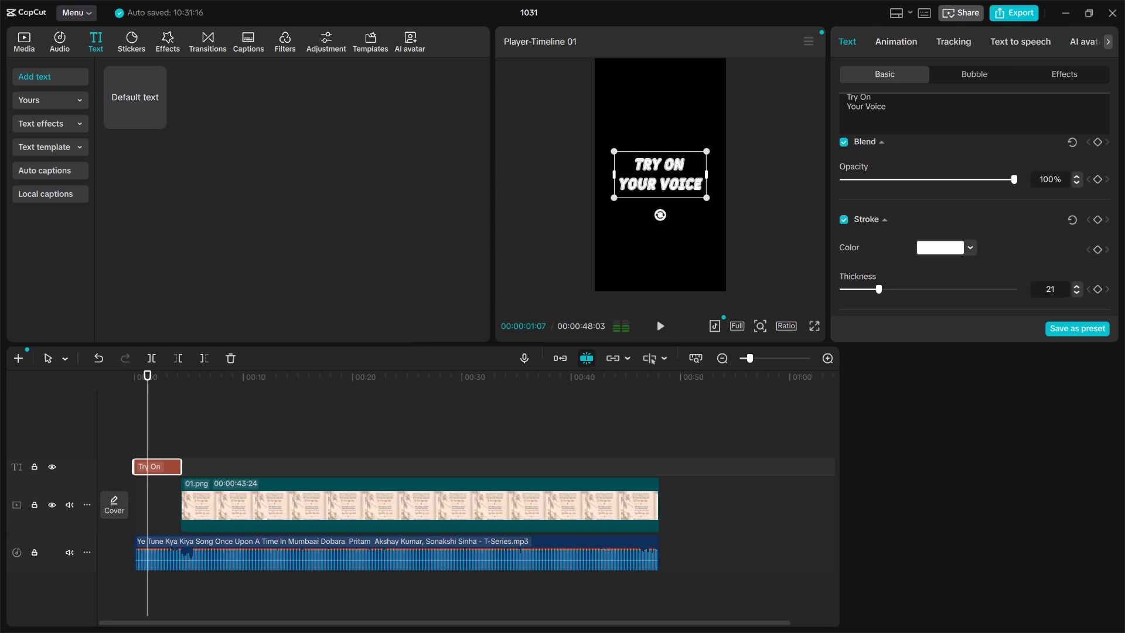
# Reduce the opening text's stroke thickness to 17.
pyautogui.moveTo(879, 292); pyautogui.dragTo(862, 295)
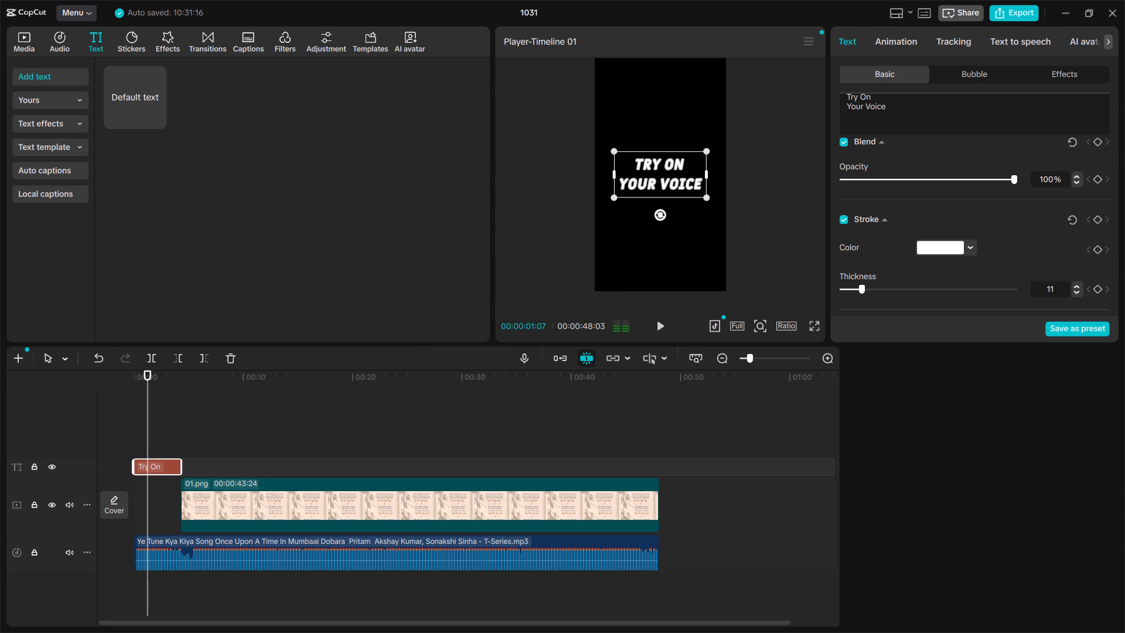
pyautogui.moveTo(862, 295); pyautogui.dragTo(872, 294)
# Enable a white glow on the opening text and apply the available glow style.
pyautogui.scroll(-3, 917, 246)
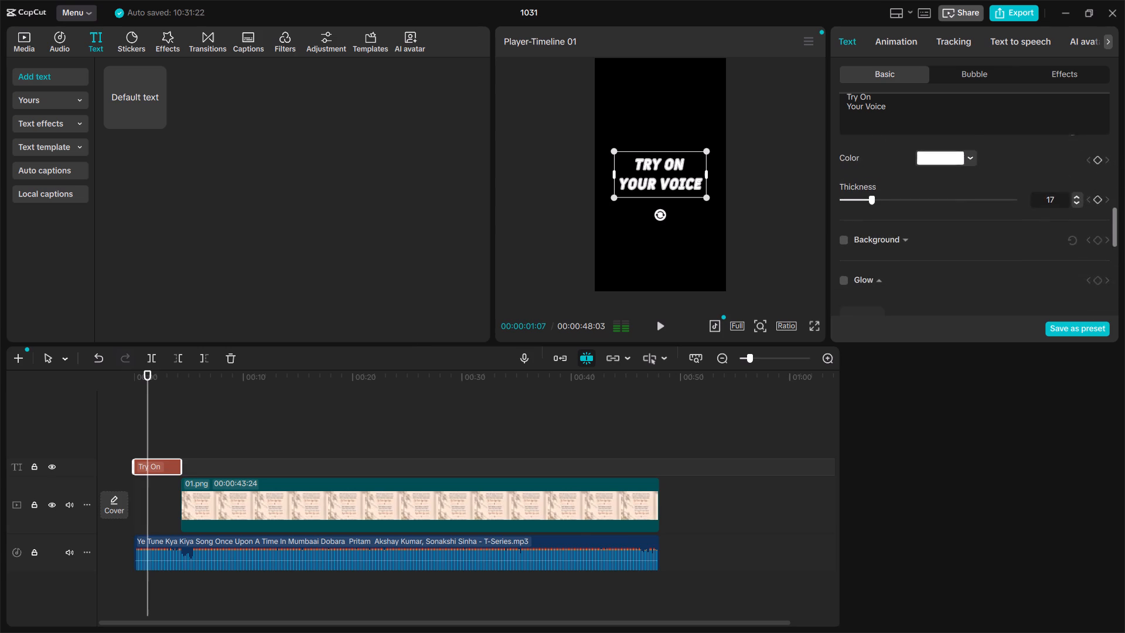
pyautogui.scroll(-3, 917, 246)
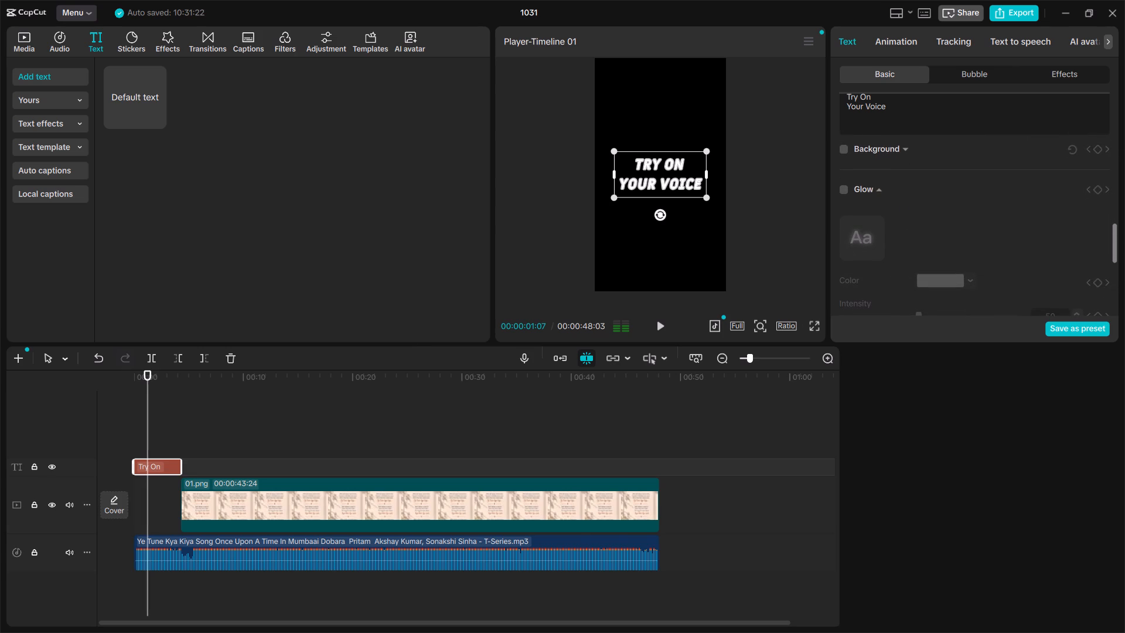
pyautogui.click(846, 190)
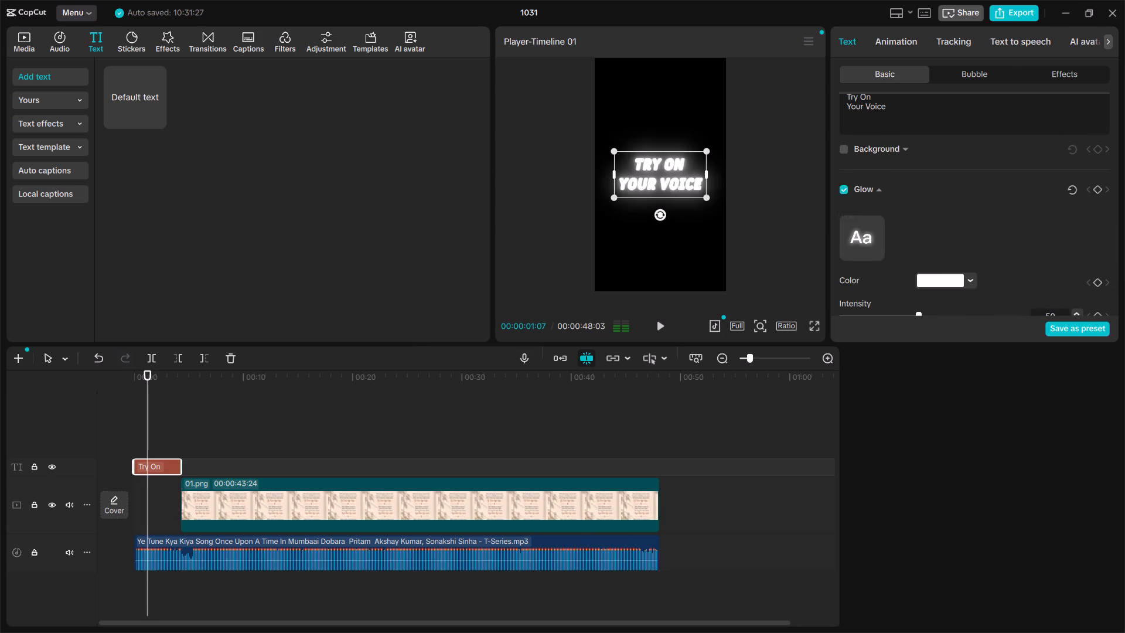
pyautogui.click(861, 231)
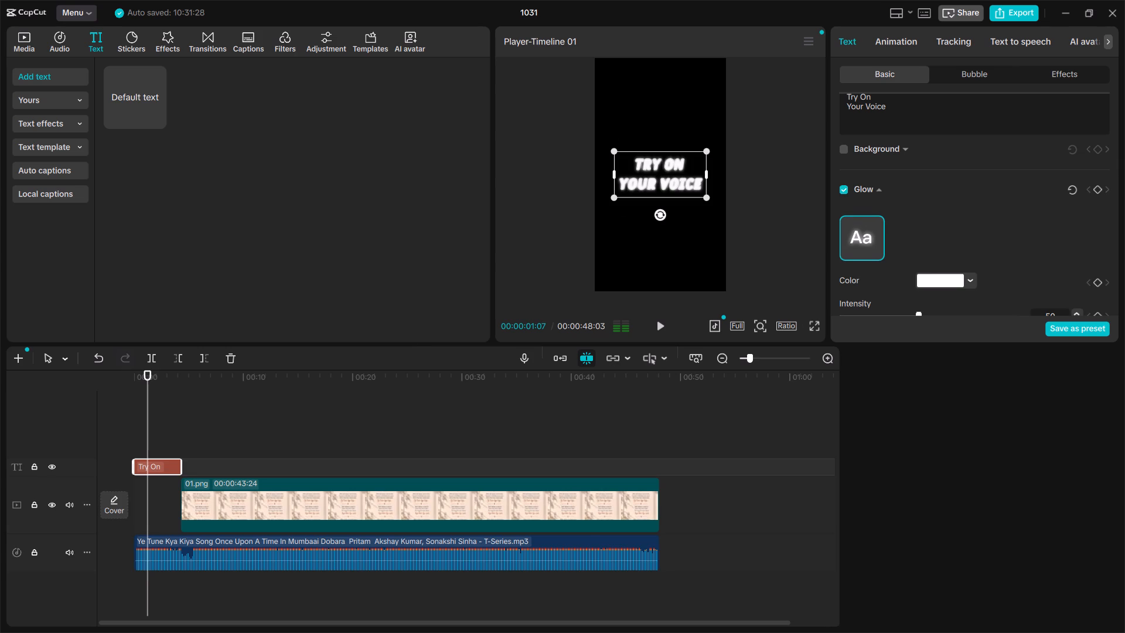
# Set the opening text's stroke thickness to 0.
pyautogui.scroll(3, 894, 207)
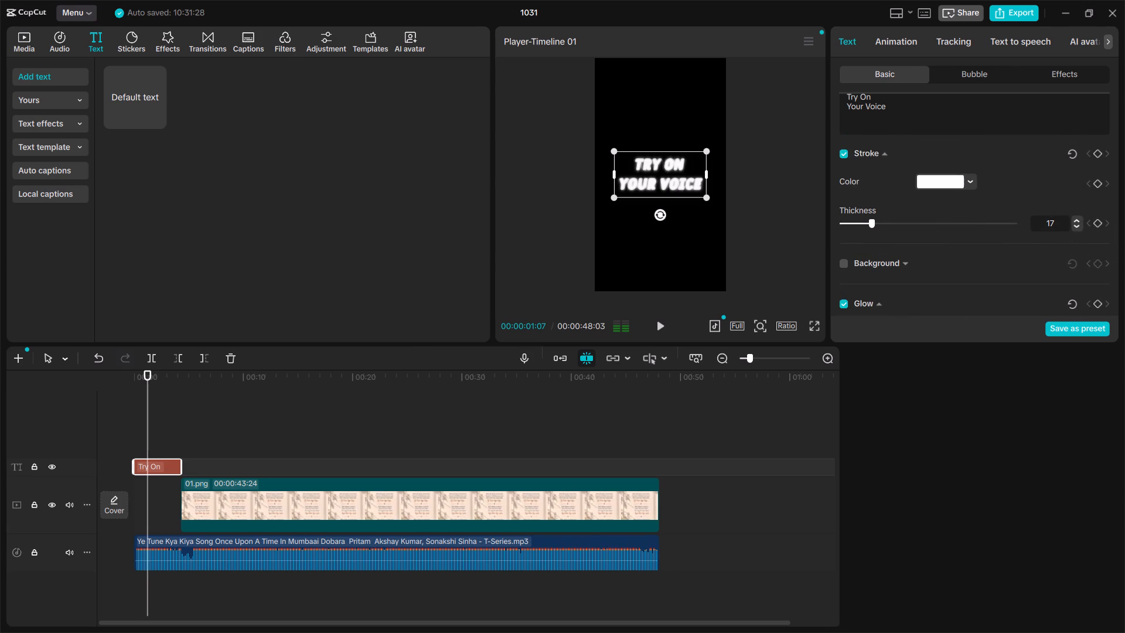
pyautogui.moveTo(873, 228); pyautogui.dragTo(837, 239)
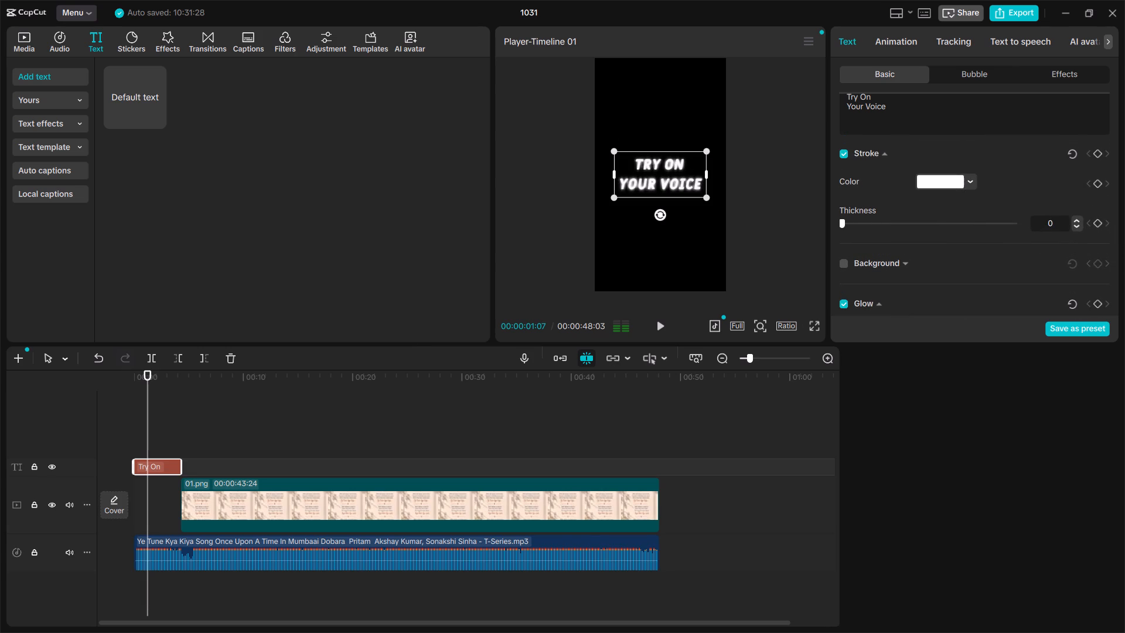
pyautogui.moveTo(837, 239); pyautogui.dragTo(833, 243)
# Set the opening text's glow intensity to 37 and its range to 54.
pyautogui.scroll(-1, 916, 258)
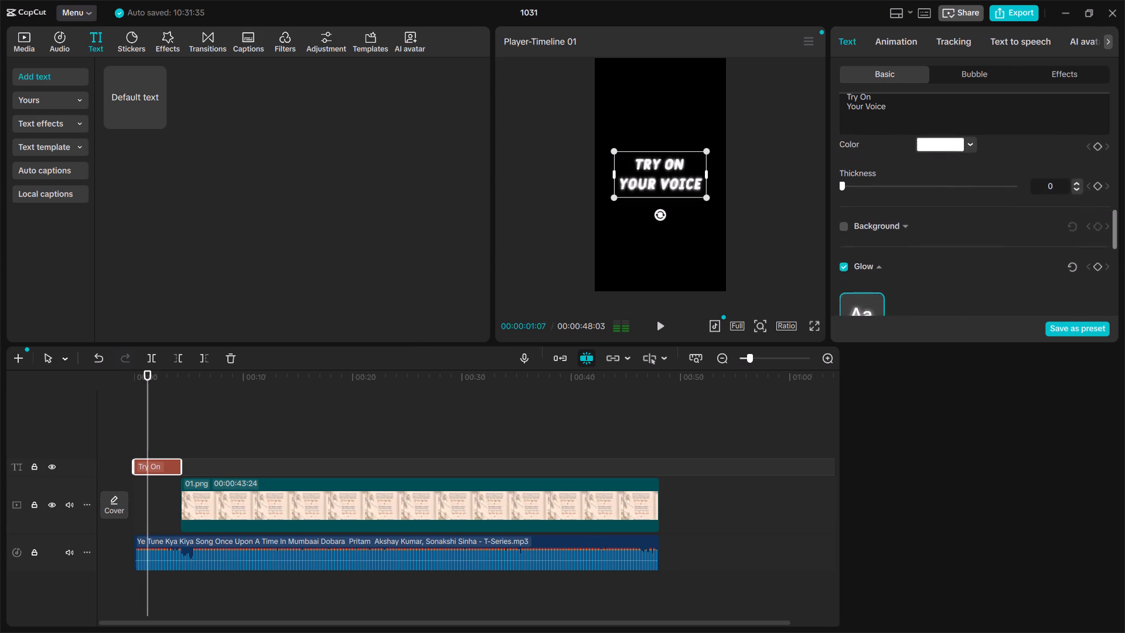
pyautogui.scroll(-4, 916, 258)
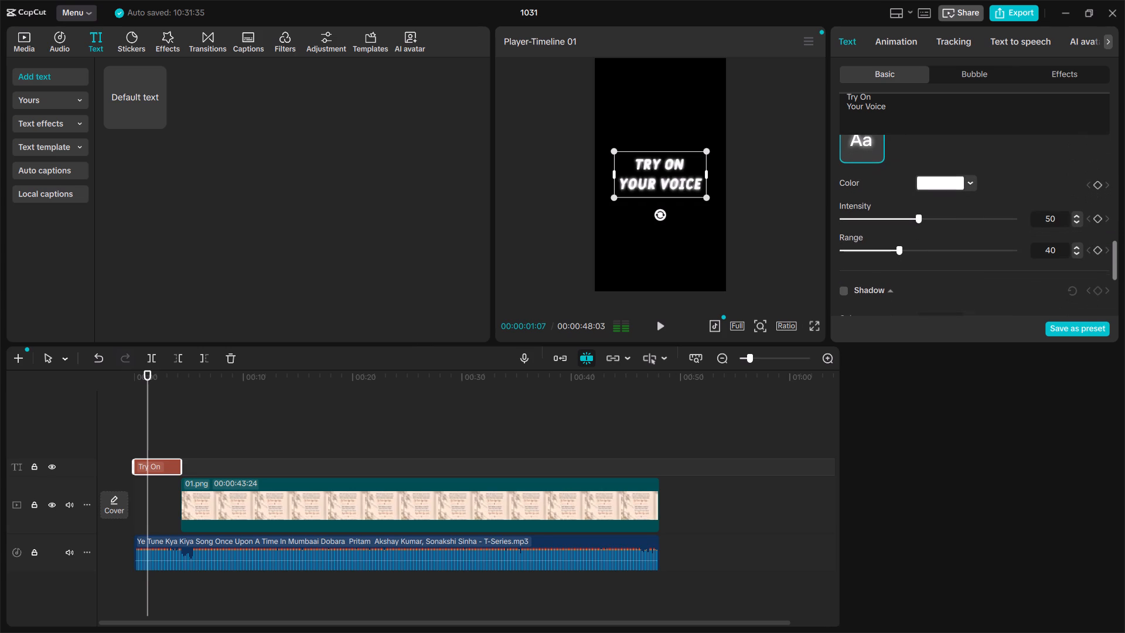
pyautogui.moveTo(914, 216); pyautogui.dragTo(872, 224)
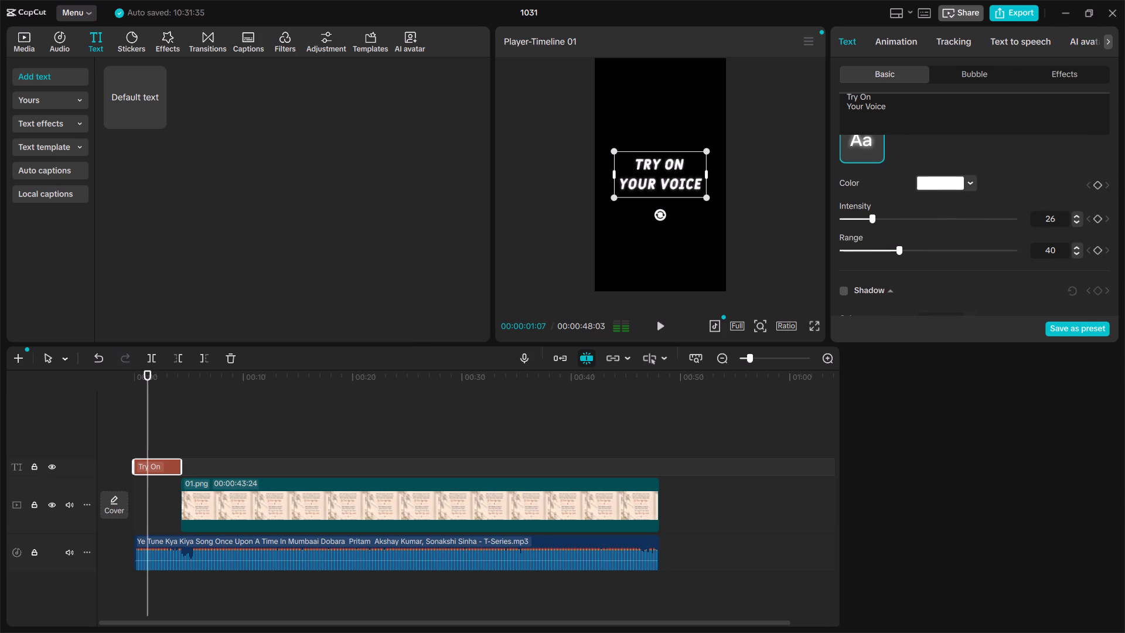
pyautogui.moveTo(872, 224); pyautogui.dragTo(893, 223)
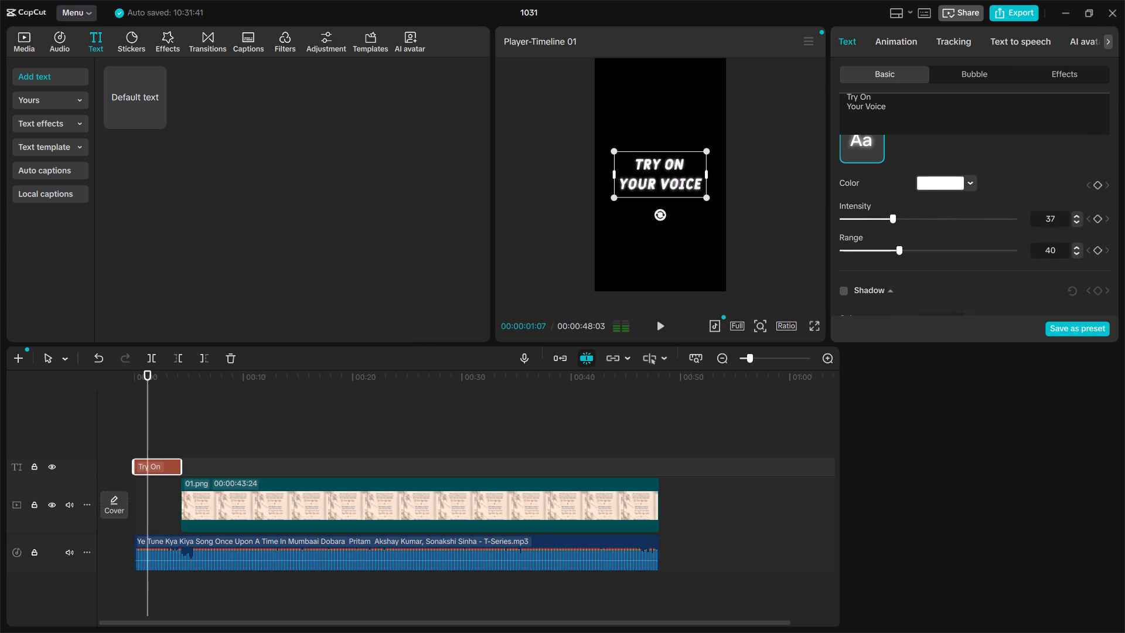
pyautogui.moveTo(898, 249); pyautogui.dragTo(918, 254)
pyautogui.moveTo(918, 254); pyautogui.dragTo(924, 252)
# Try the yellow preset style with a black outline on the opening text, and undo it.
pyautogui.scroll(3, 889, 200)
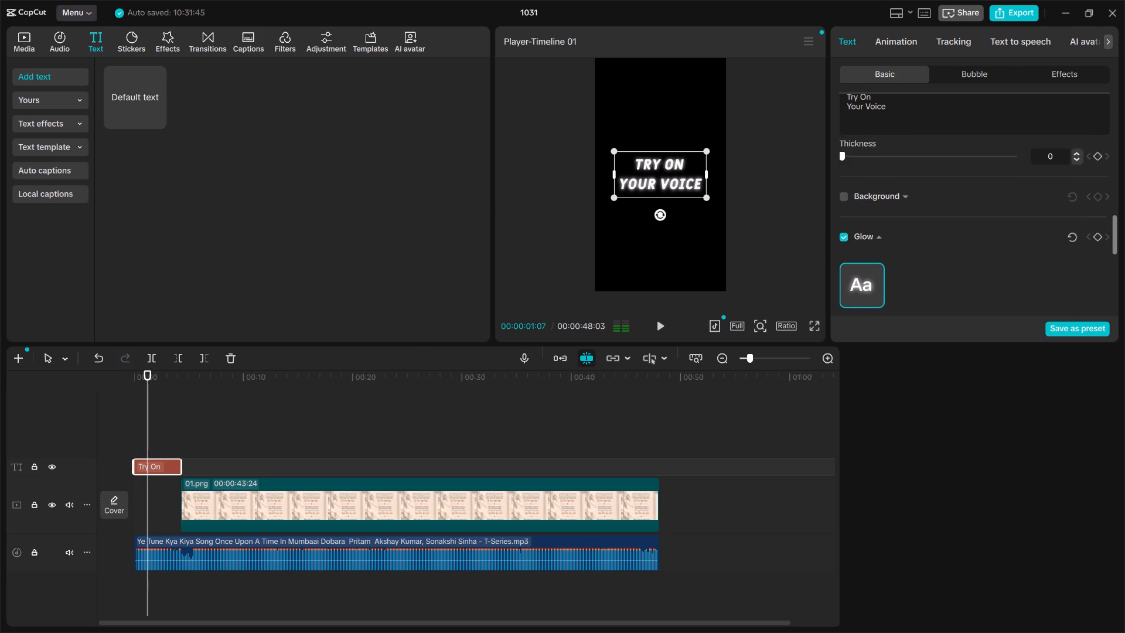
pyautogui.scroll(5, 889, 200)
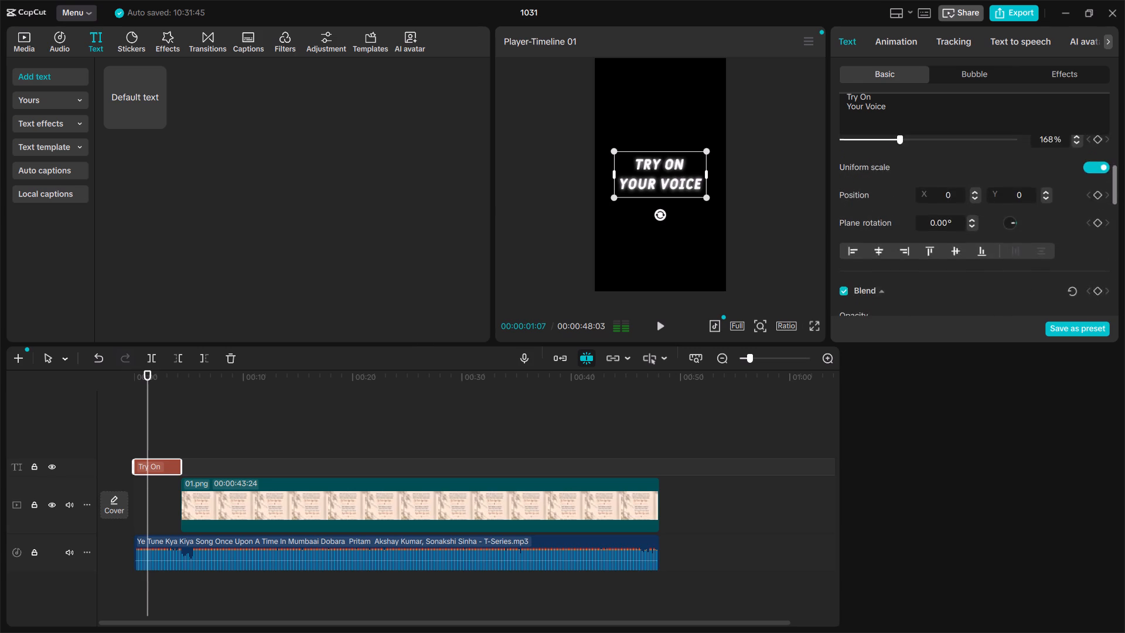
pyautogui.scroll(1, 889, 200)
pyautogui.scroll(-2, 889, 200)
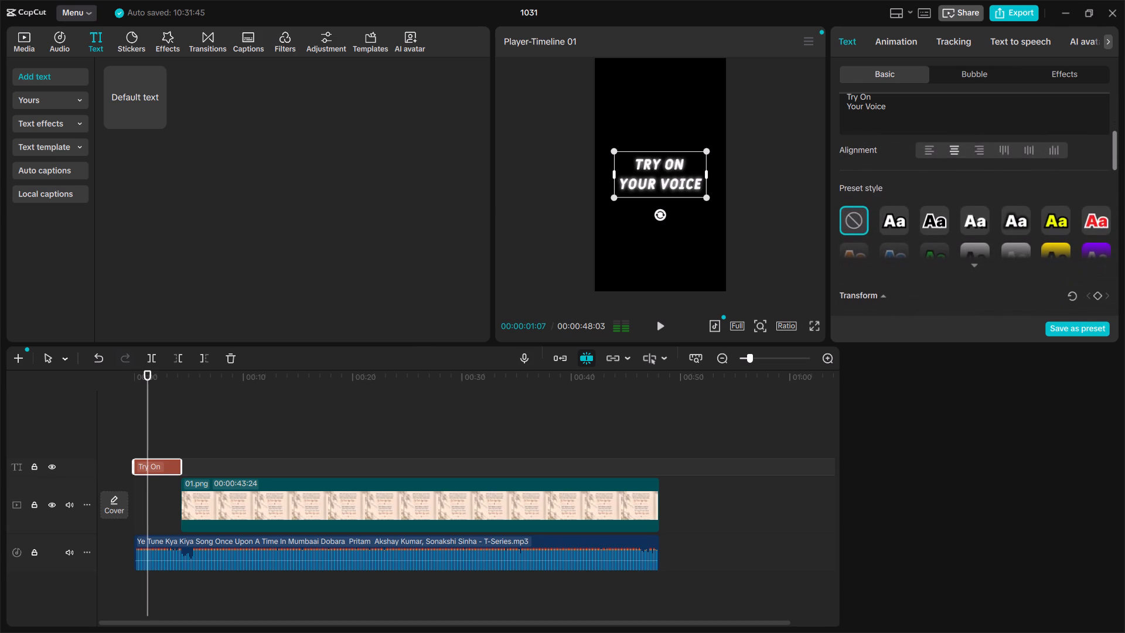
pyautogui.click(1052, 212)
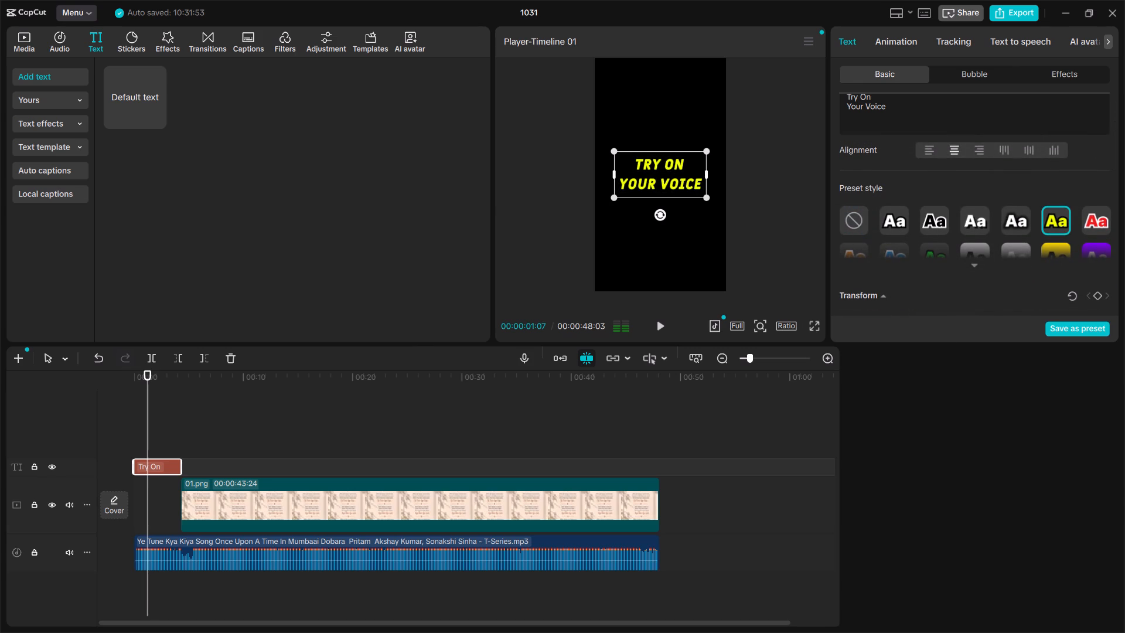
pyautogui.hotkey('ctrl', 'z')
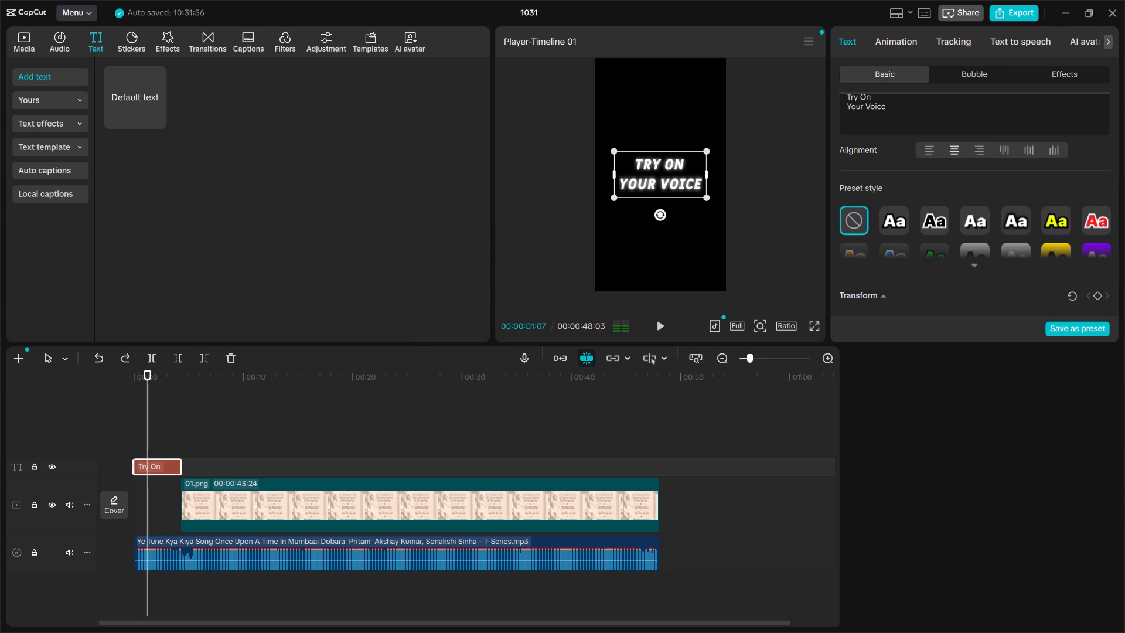
# Expand the preset styles, compare the yellow and green glow presets on the opening text, and keep the yellow glow one.
pyautogui.scroll(-2, 924, 214)
pyautogui.moveTo(984, 175); pyautogui.dragTo(984, 167)
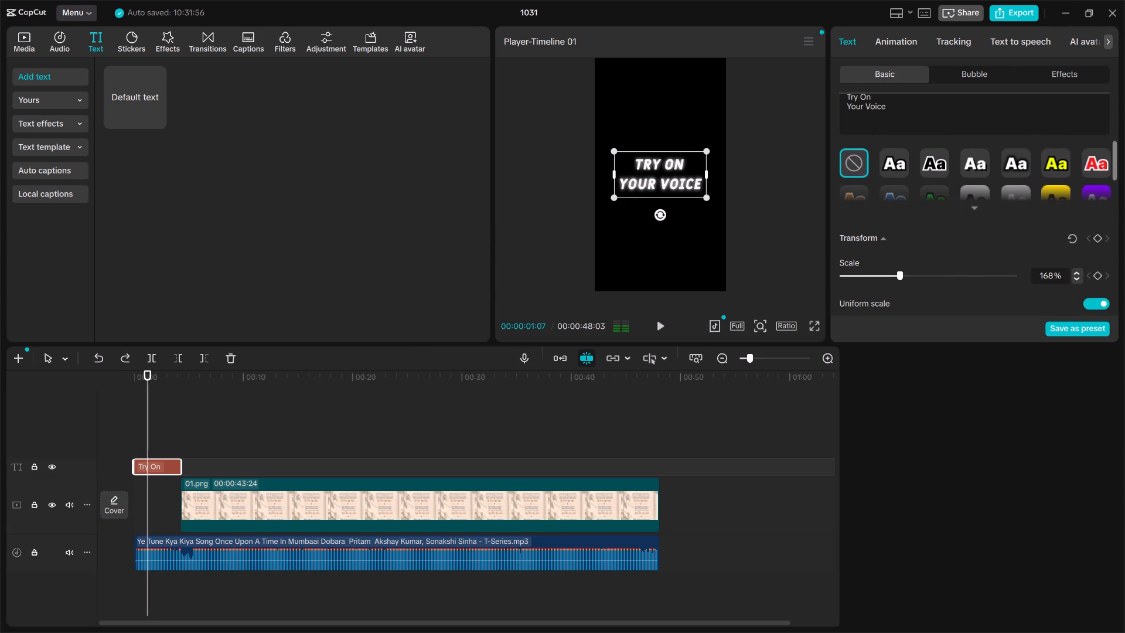
pyautogui.moveTo(984, 167); pyautogui.dragTo(979, 150)
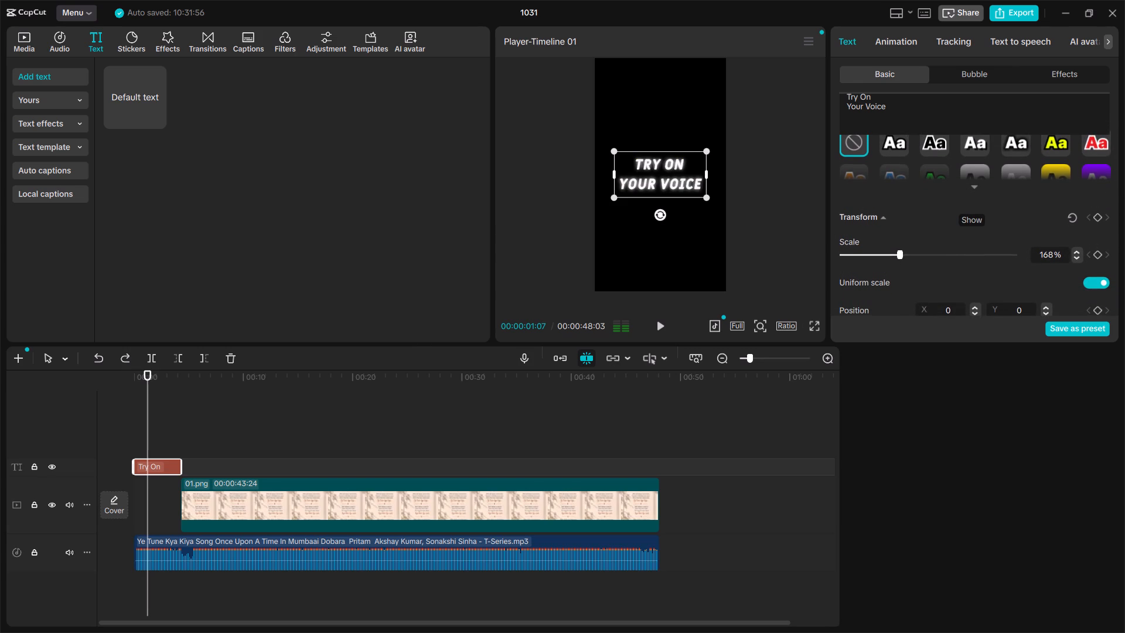
pyautogui.click(972, 192)
pyautogui.click(854, 255)
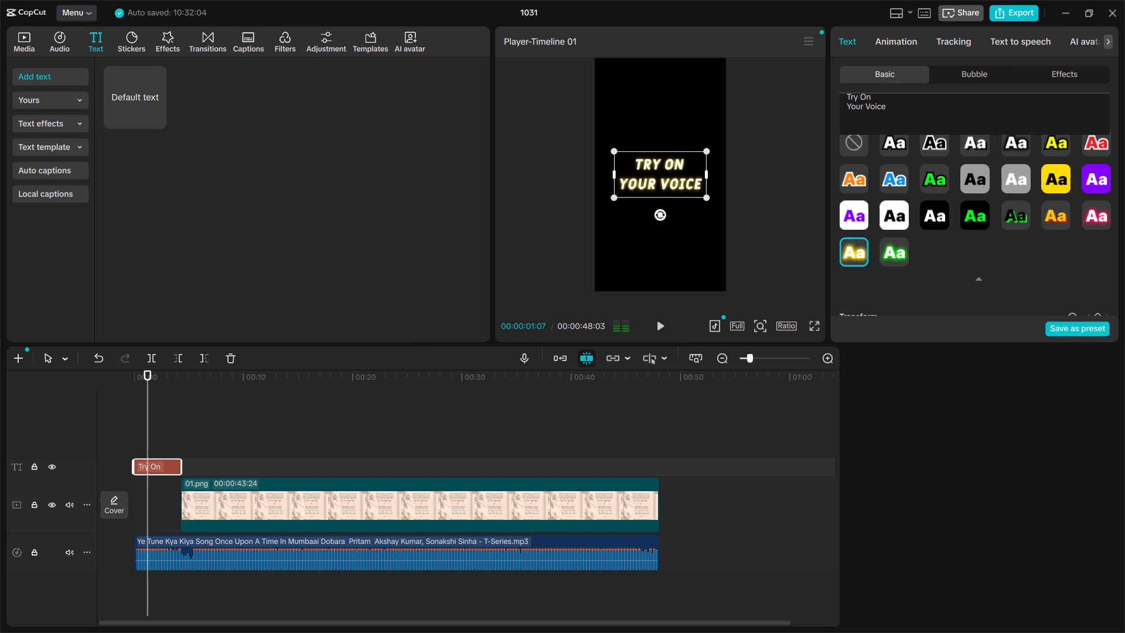
pyautogui.scroll(-2, 966, 284)
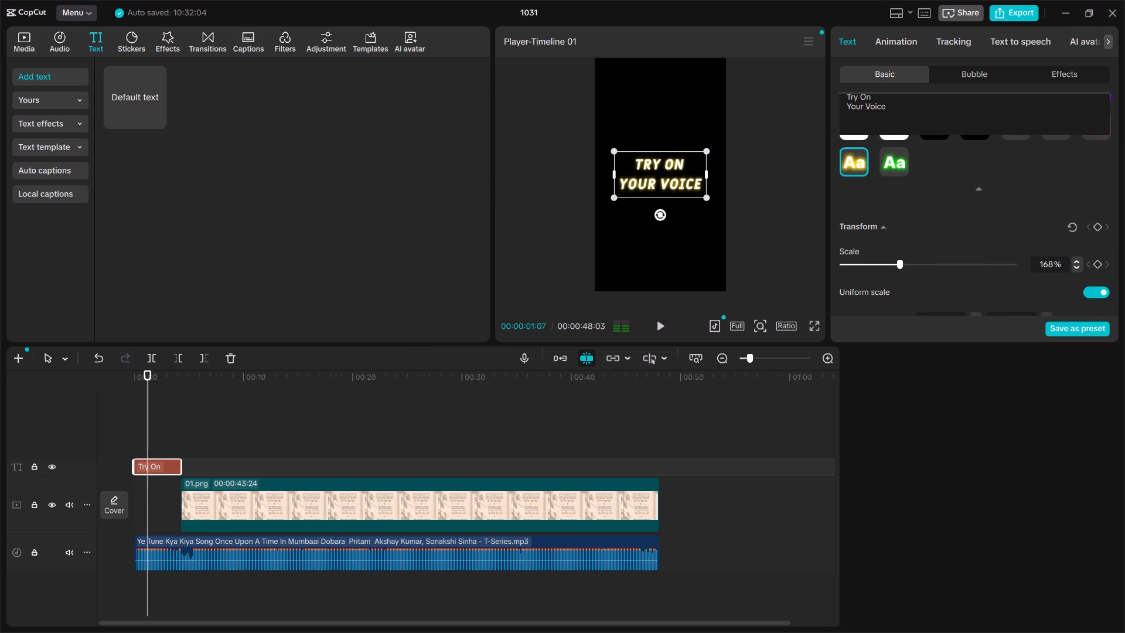
pyautogui.click(890, 168)
pyautogui.click(853, 166)
# Set the yellow glow's intensity on the opening text to 42.
pyautogui.scroll(-3, 877, 226)
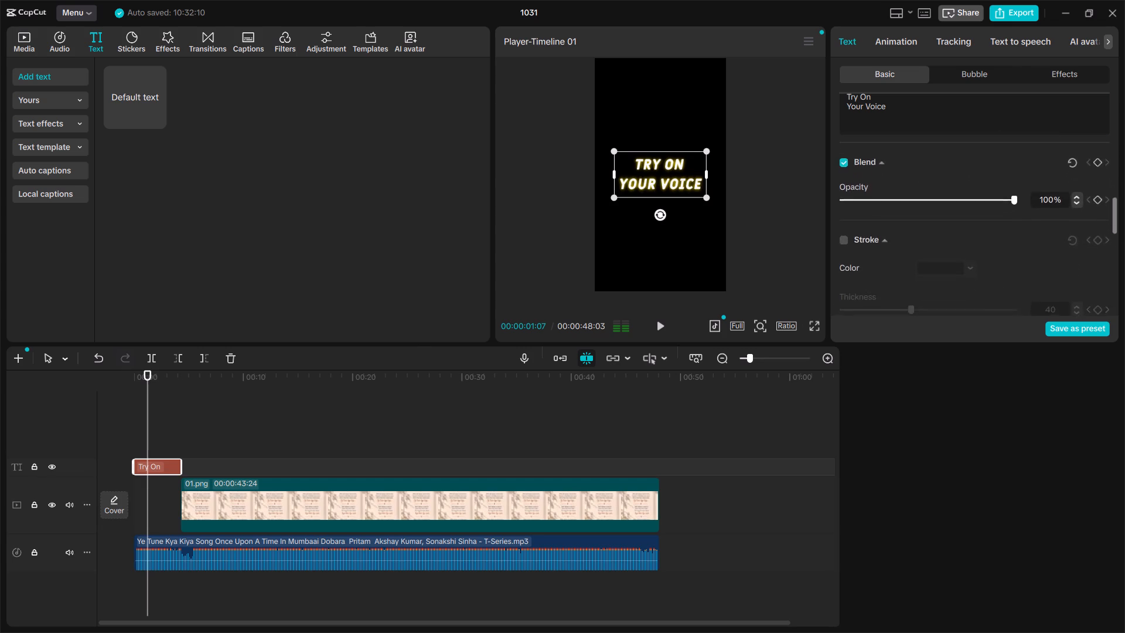
pyautogui.scroll(-2, 877, 226)
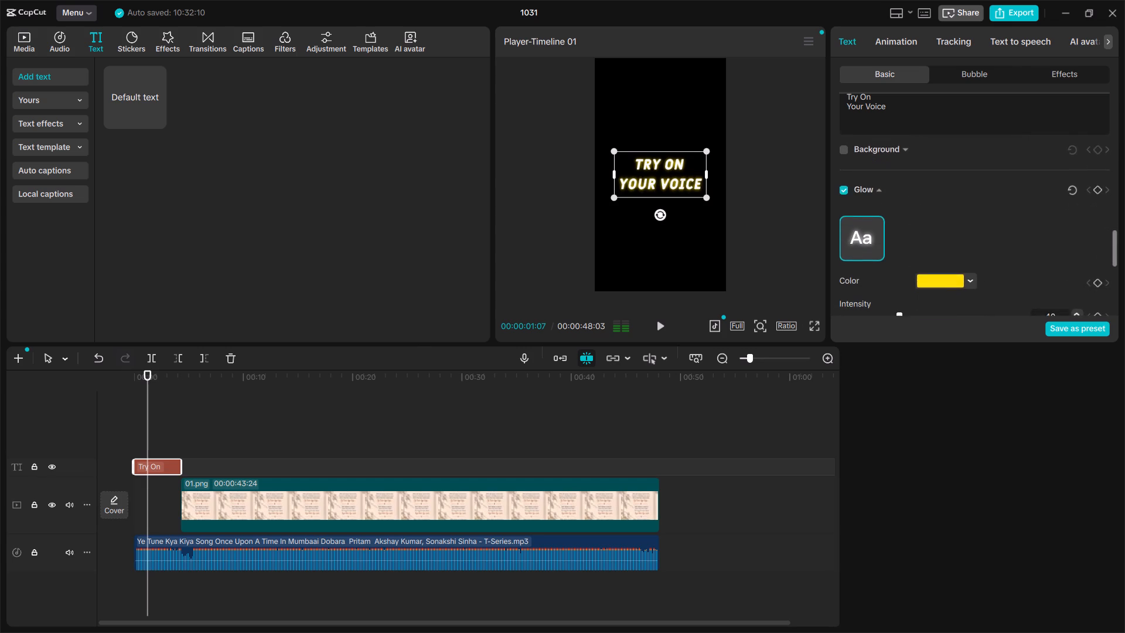
pyautogui.scroll(-2, 877, 226)
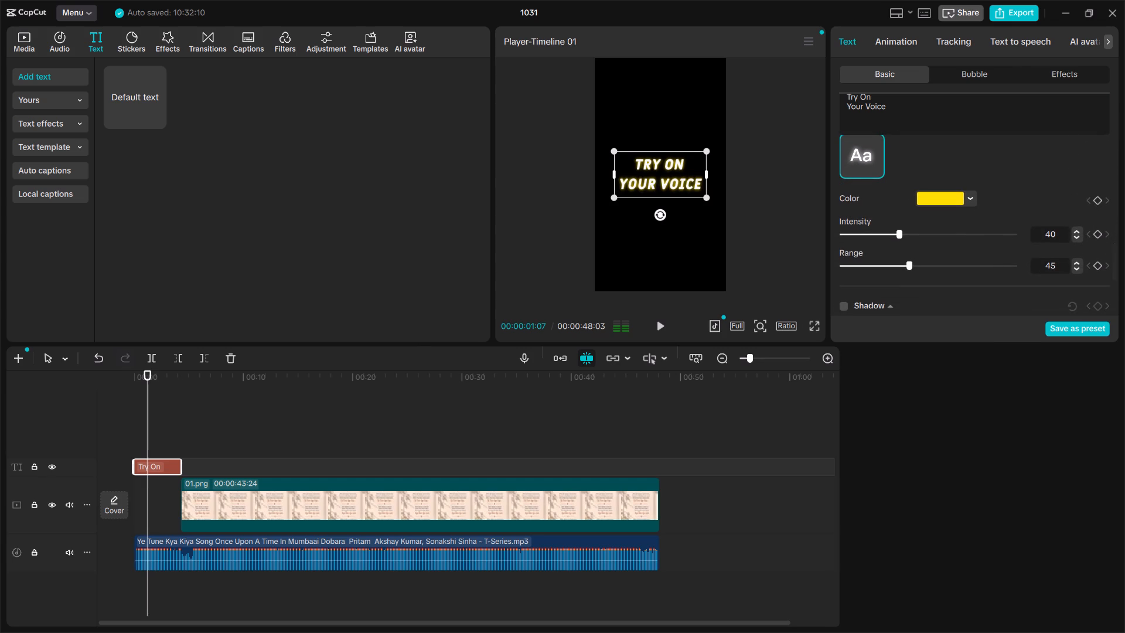
pyautogui.click(902, 239)
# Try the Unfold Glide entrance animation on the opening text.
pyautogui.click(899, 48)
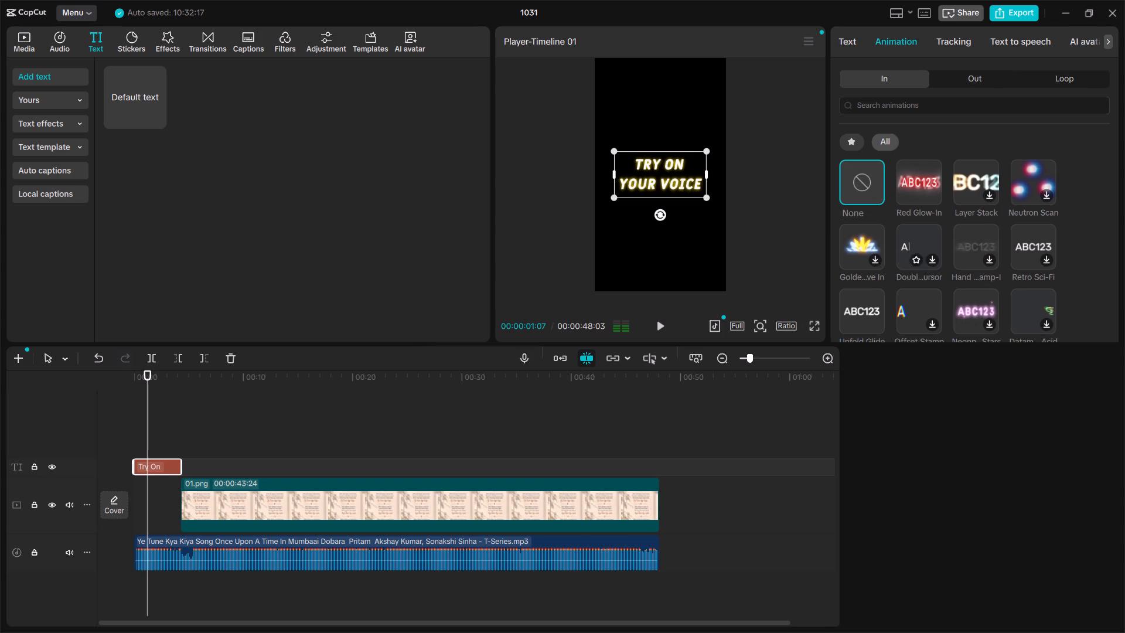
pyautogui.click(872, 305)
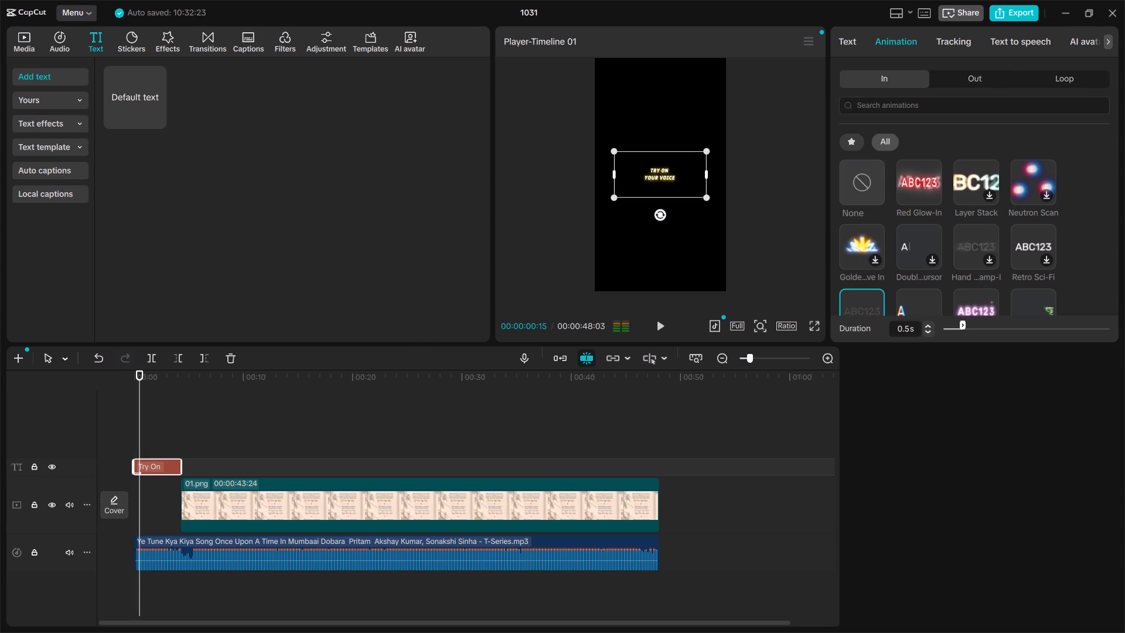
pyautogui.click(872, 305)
# Apply the Flame Shot entrance animation to the opening text.
pyautogui.scroll(-1, 872, 305)
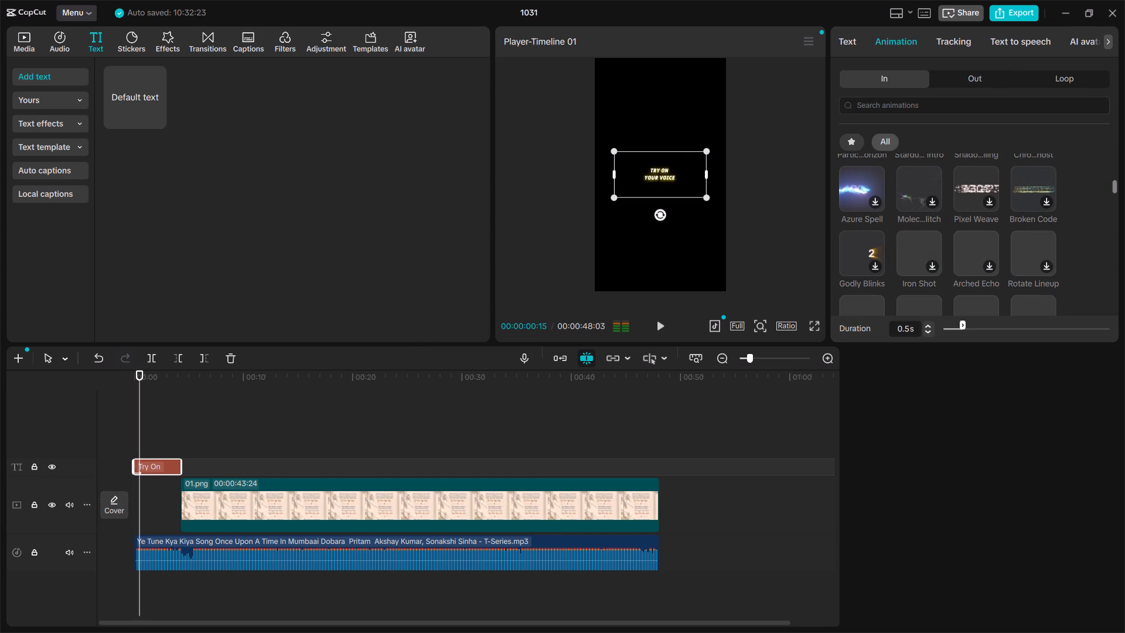
pyautogui.scroll(1, 912, 282)
pyautogui.click(1005, 247)
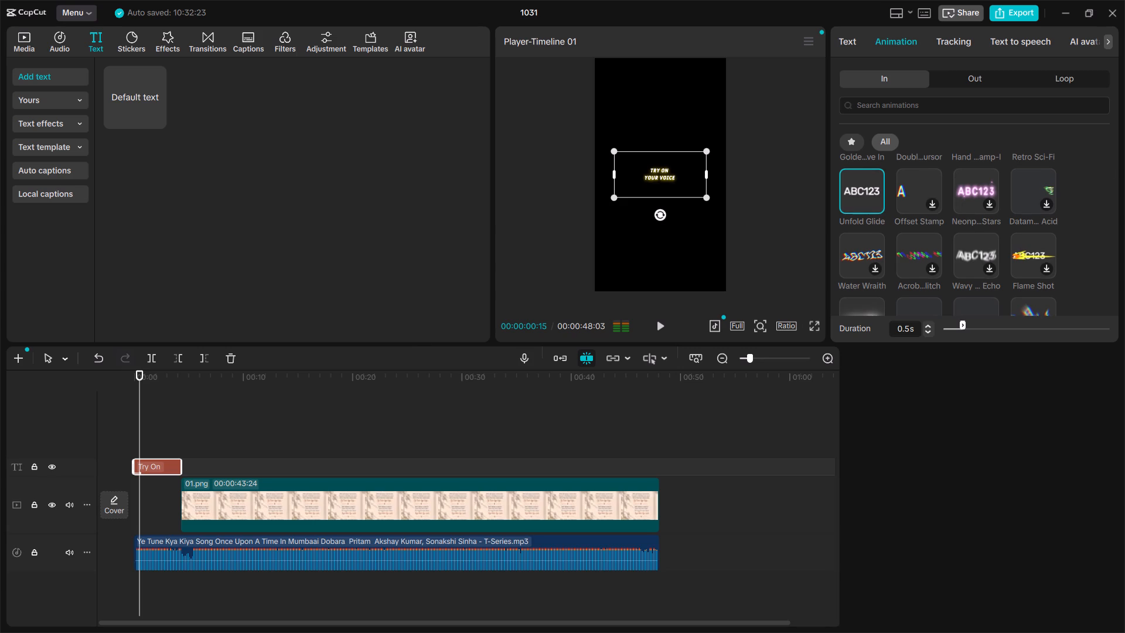
pyautogui.click(1025, 247)
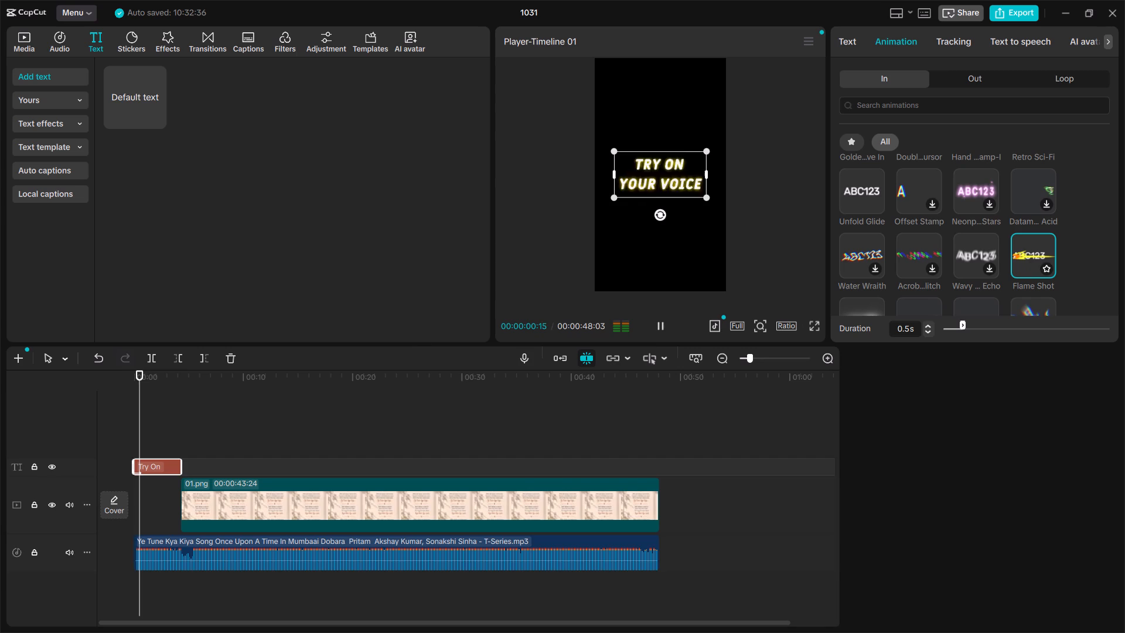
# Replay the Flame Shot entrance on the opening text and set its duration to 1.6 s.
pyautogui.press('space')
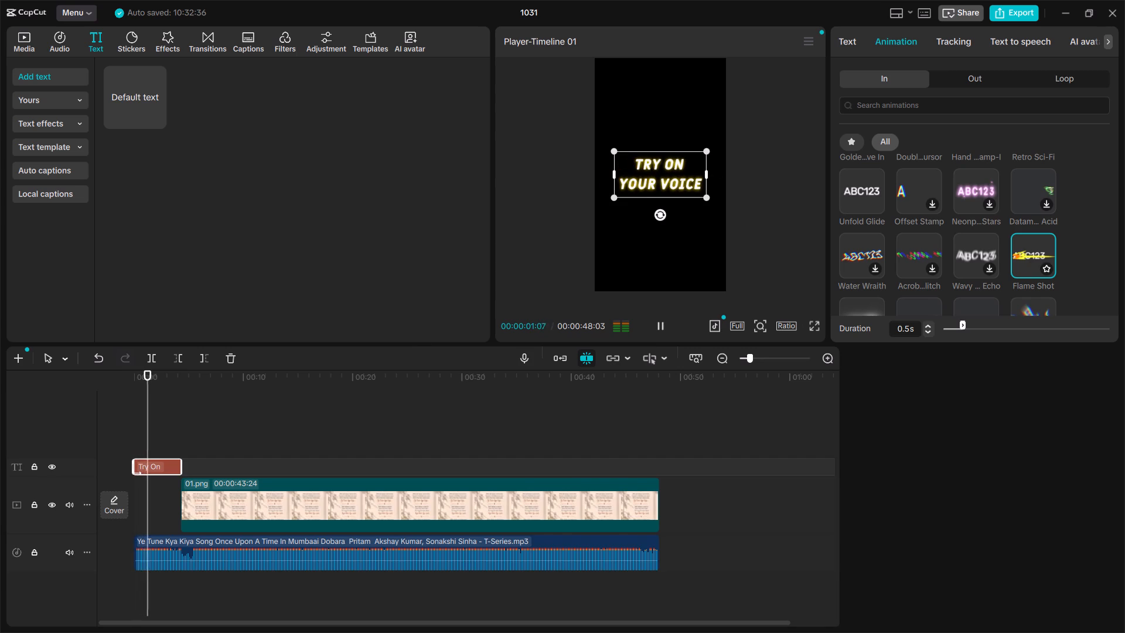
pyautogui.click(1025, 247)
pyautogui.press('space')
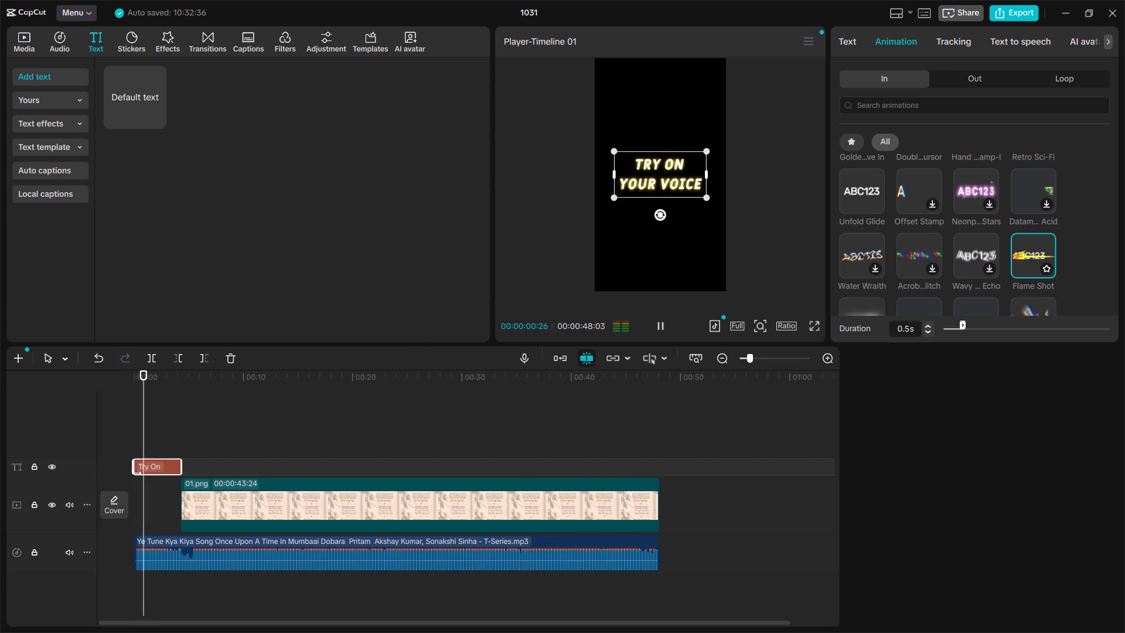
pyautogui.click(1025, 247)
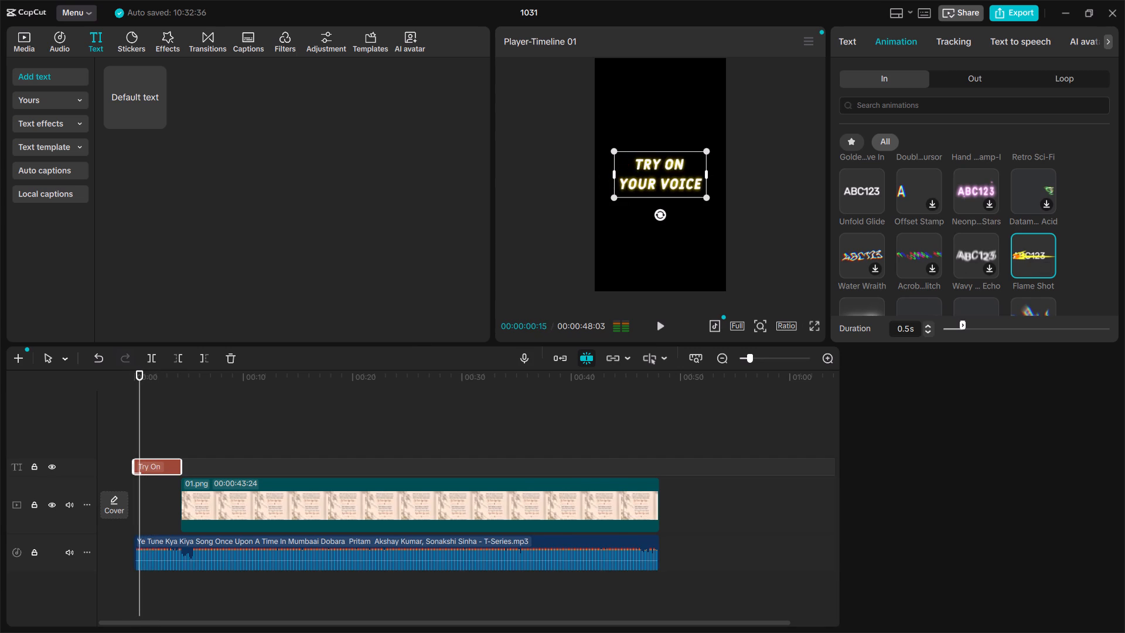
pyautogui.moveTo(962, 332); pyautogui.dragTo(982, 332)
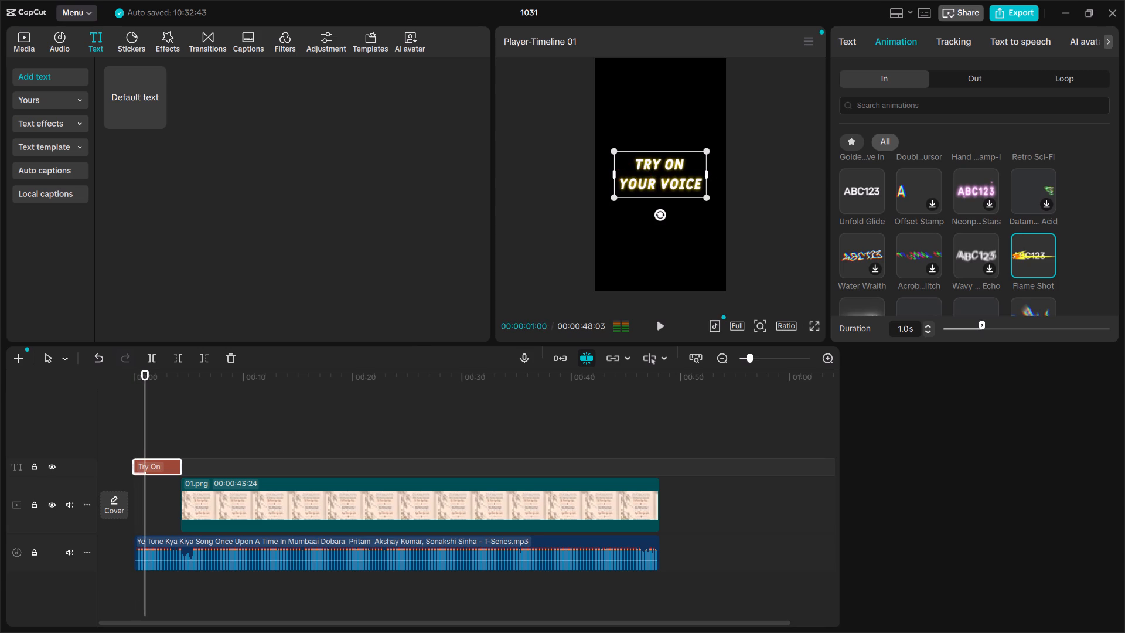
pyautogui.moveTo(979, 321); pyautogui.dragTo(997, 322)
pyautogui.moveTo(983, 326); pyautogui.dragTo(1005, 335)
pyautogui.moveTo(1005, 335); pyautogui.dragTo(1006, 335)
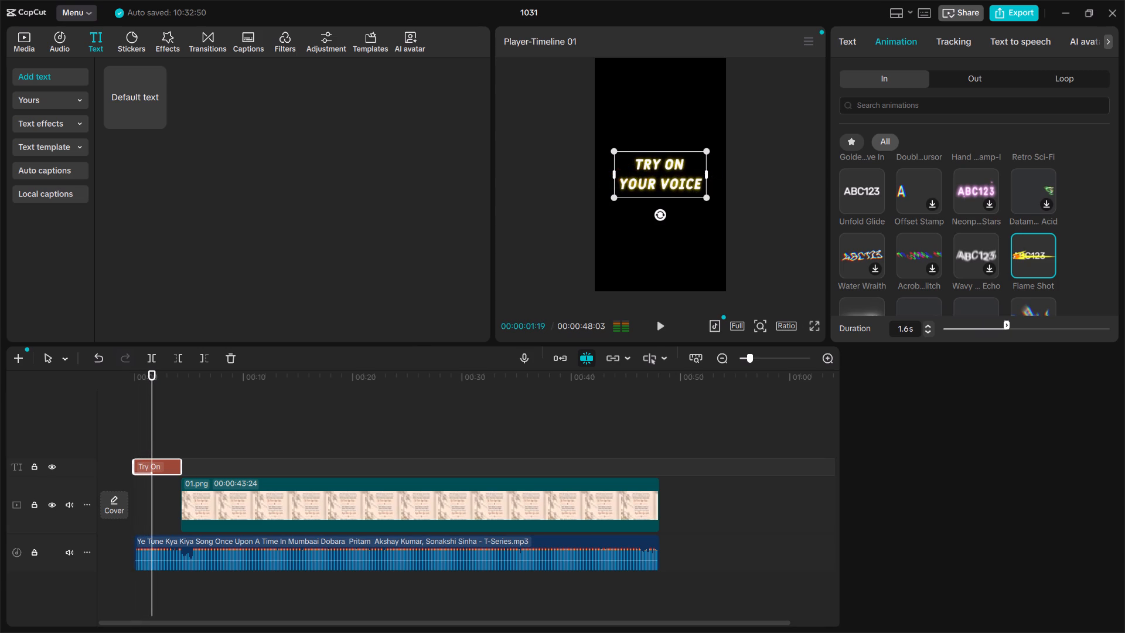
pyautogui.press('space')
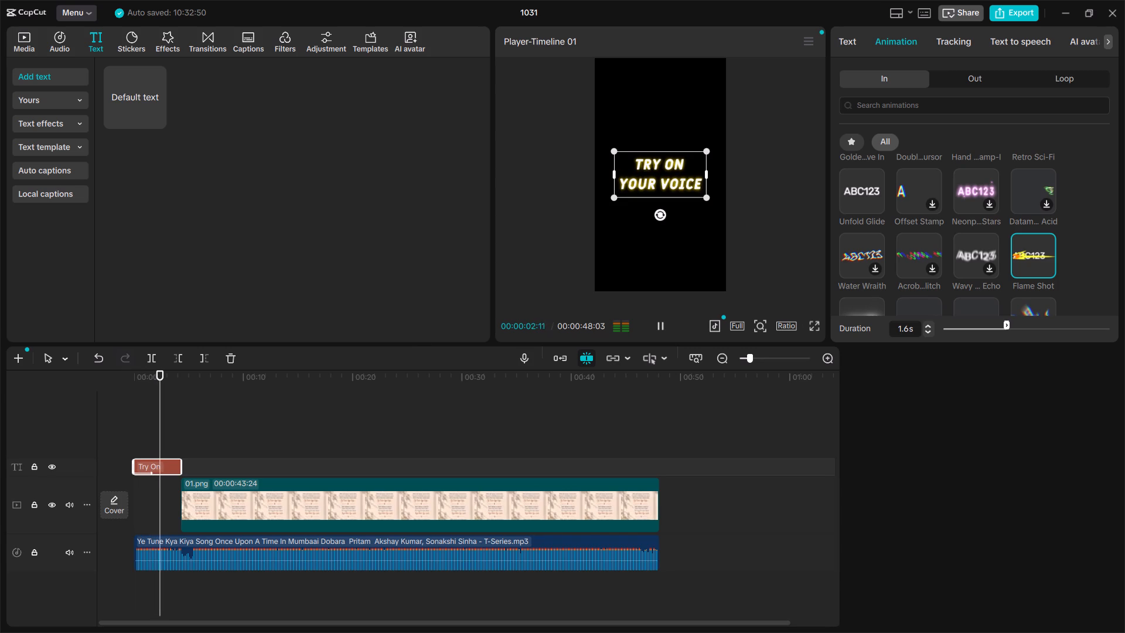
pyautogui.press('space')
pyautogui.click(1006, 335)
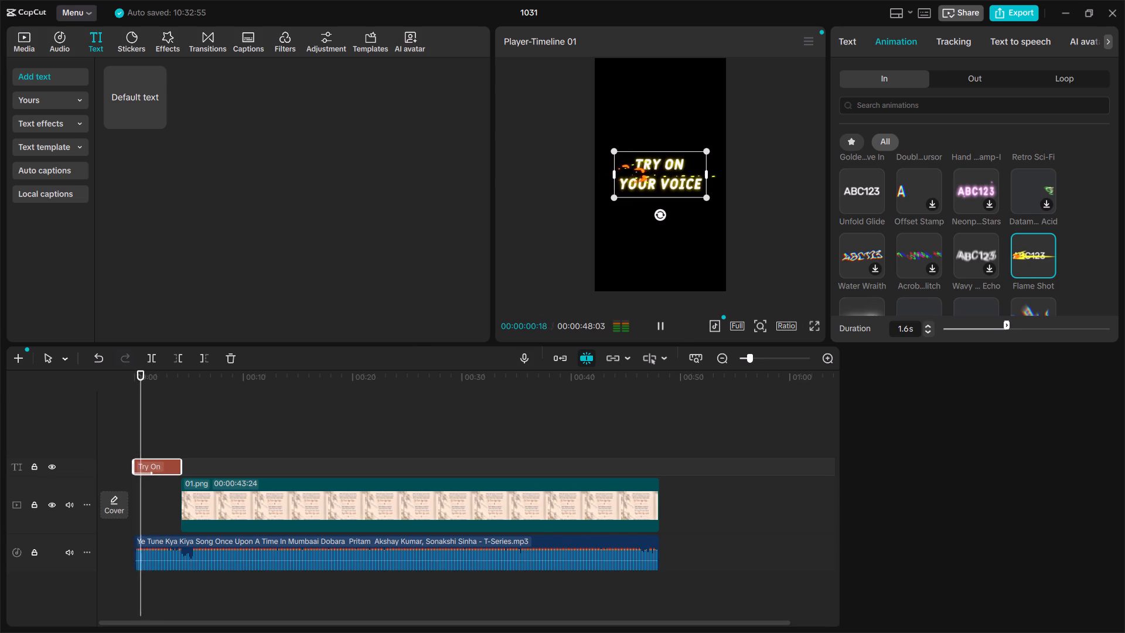
# Apply the "Wave ...h-Out" exit animation to the opening text.
pyautogui.scroll(-1, 1008, 251)
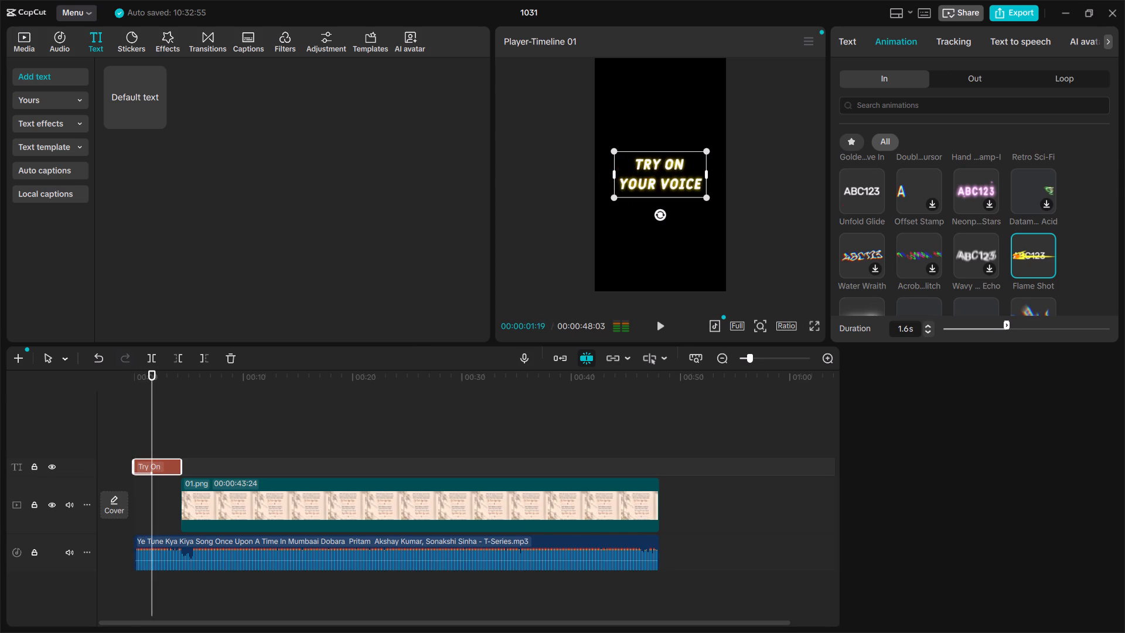
pyautogui.scroll(-1, 1008, 251)
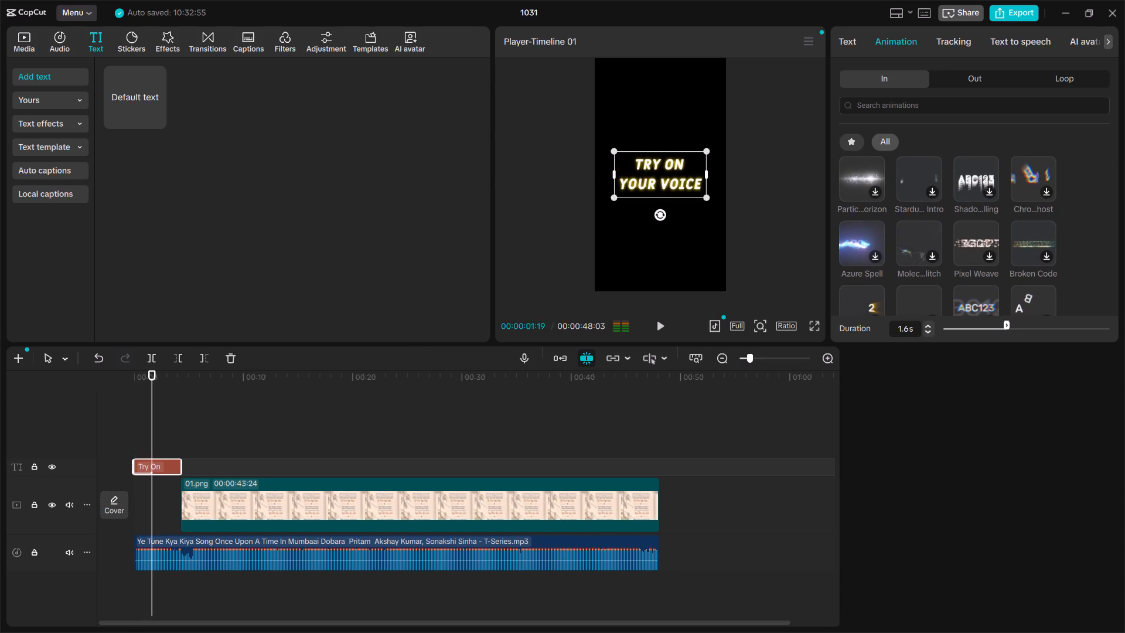
pyautogui.click(986, 81)
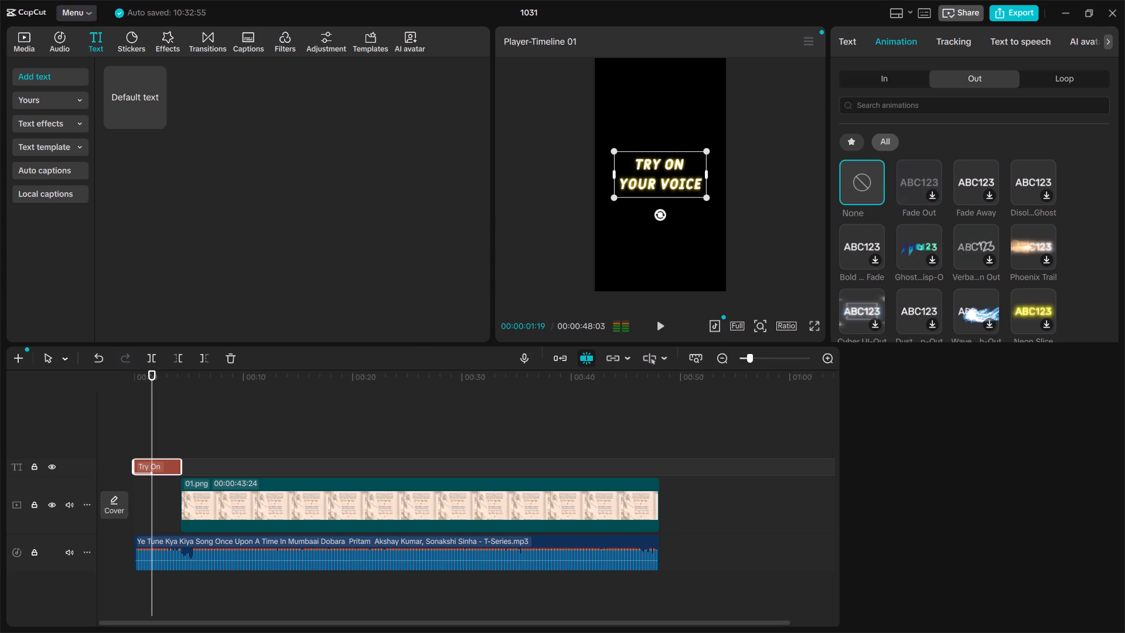
pyautogui.click(986, 311)
pyautogui.scroll(-1, 986, 311)
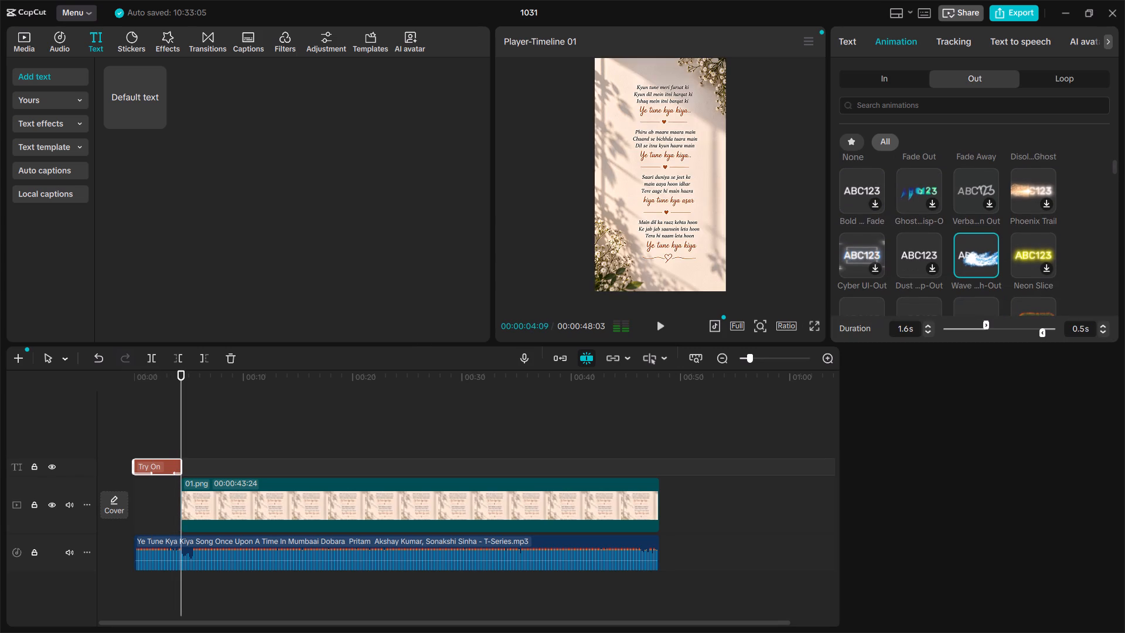
pyautogui.click(986, 247)
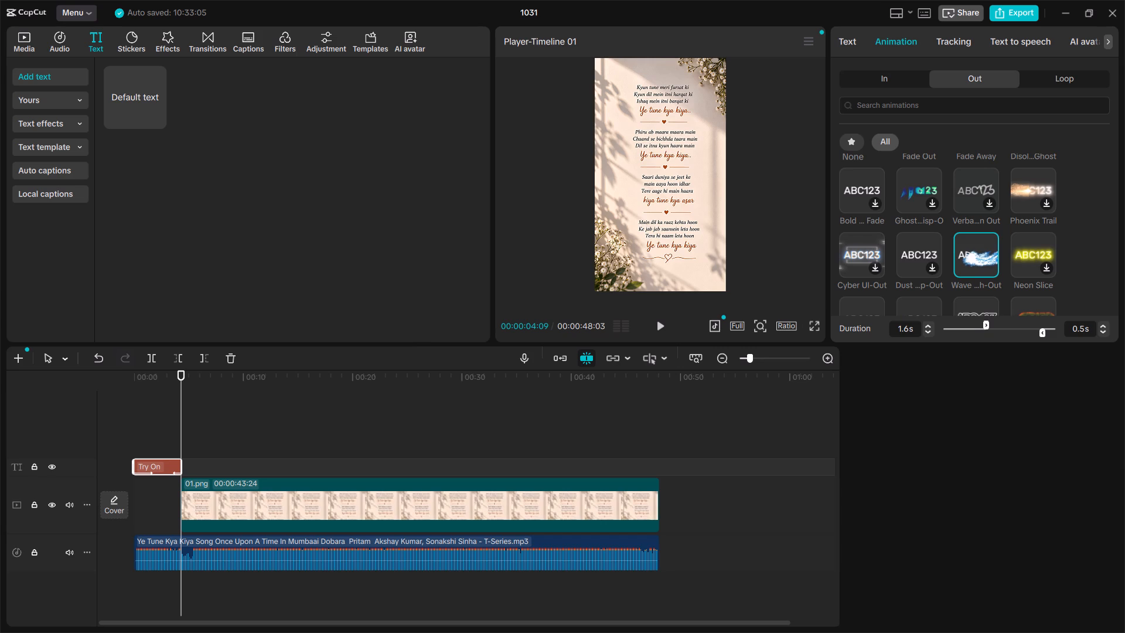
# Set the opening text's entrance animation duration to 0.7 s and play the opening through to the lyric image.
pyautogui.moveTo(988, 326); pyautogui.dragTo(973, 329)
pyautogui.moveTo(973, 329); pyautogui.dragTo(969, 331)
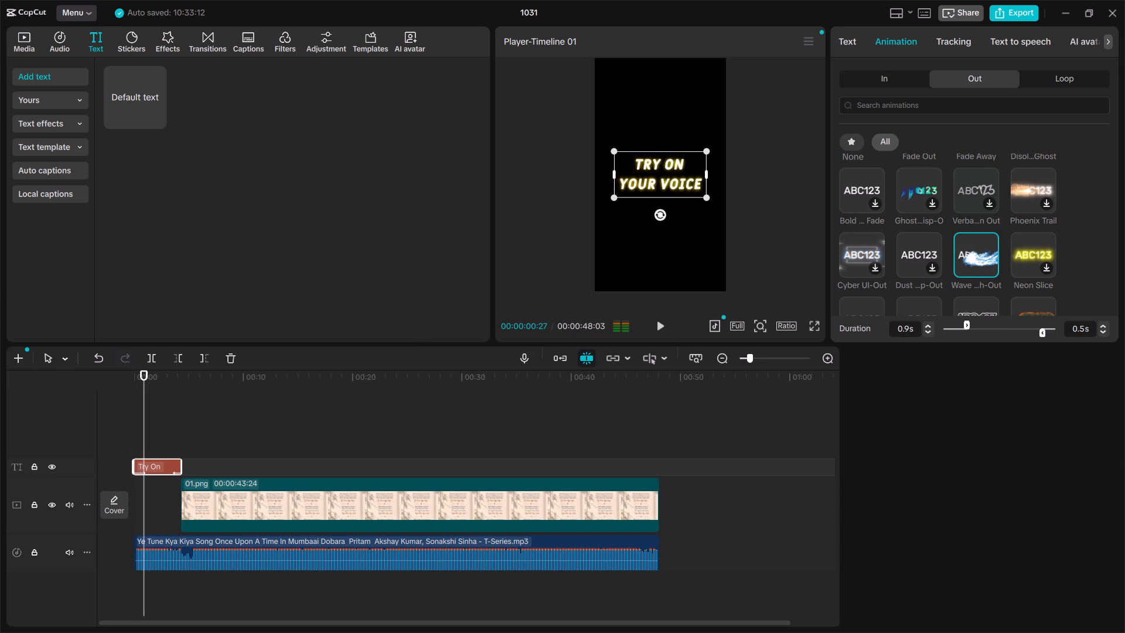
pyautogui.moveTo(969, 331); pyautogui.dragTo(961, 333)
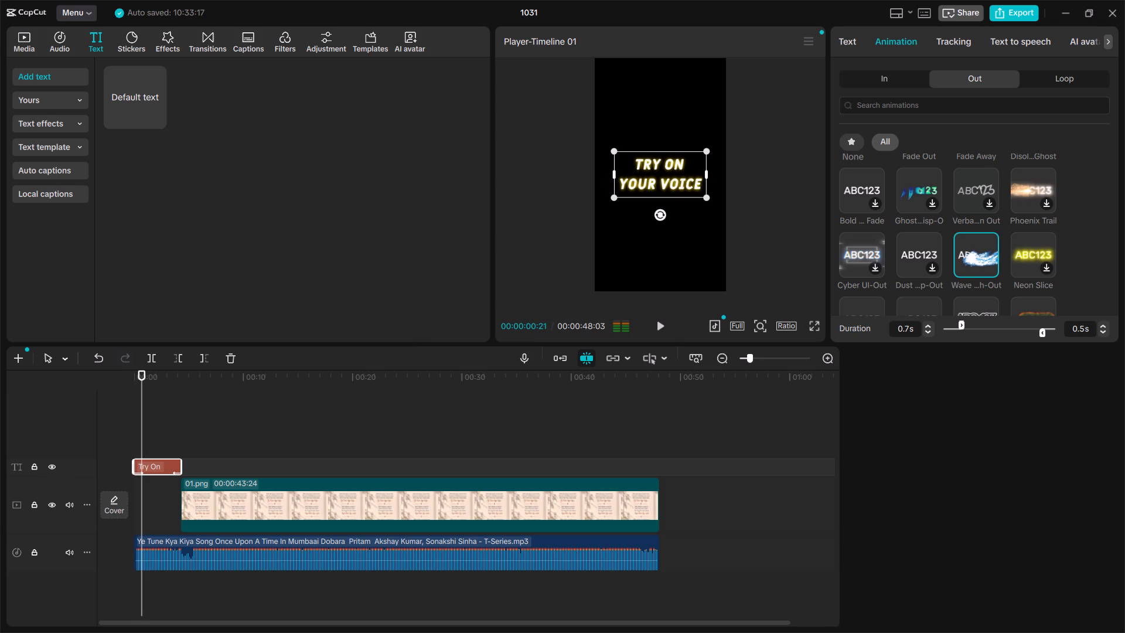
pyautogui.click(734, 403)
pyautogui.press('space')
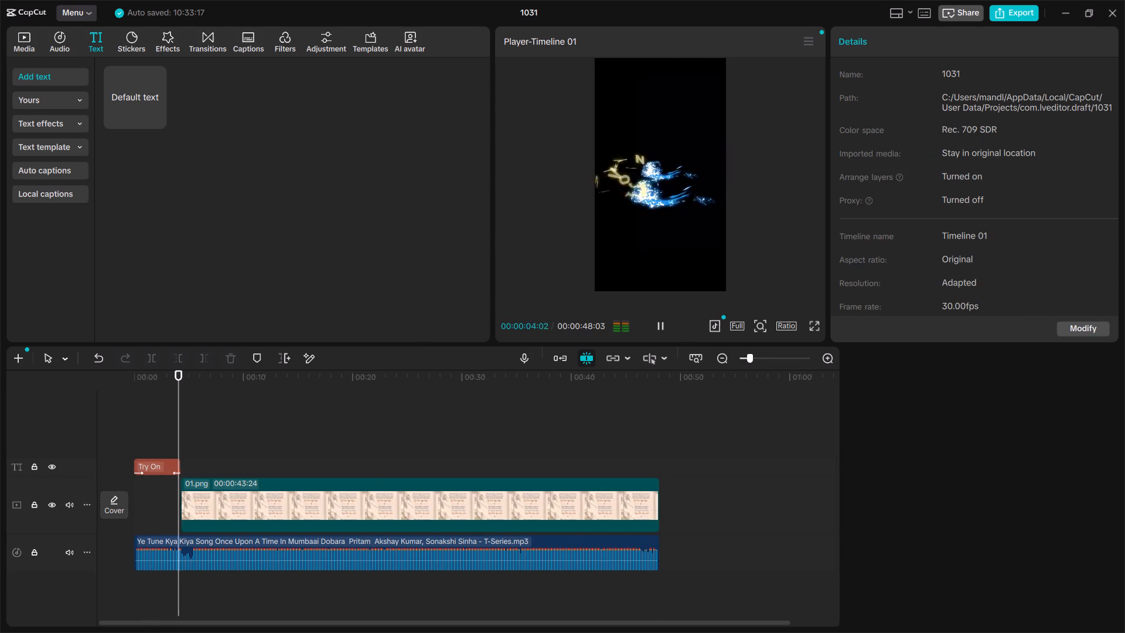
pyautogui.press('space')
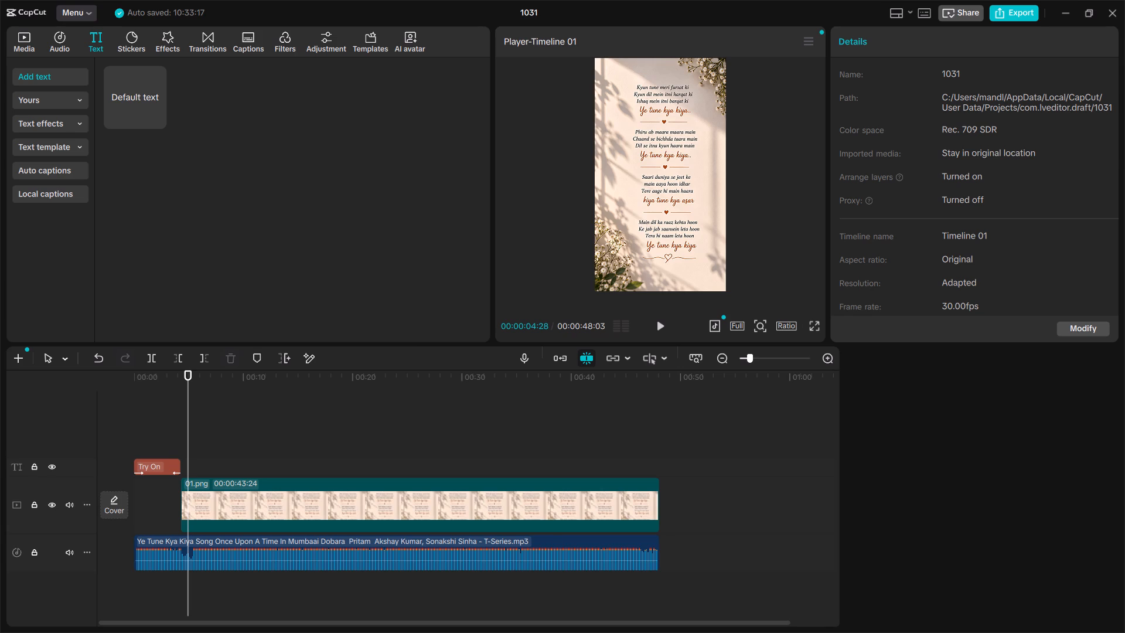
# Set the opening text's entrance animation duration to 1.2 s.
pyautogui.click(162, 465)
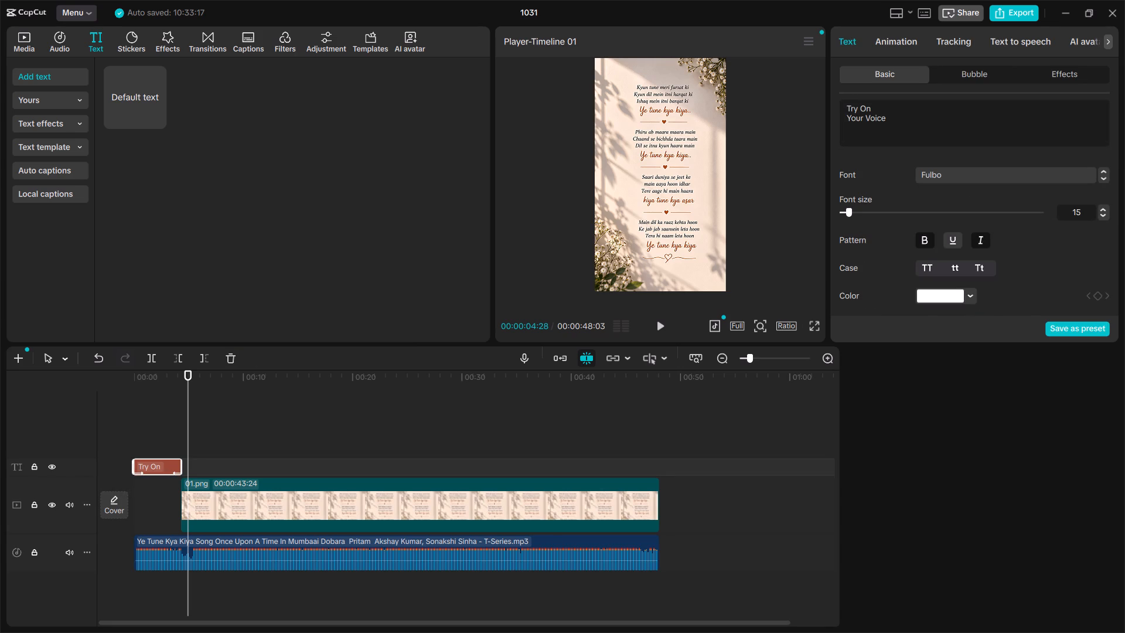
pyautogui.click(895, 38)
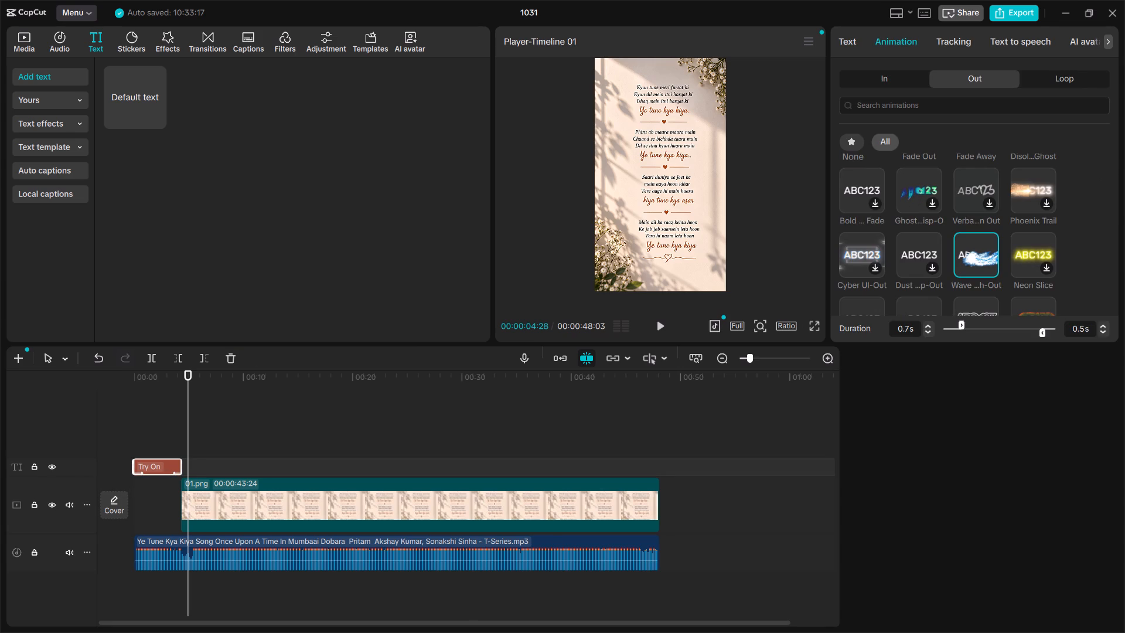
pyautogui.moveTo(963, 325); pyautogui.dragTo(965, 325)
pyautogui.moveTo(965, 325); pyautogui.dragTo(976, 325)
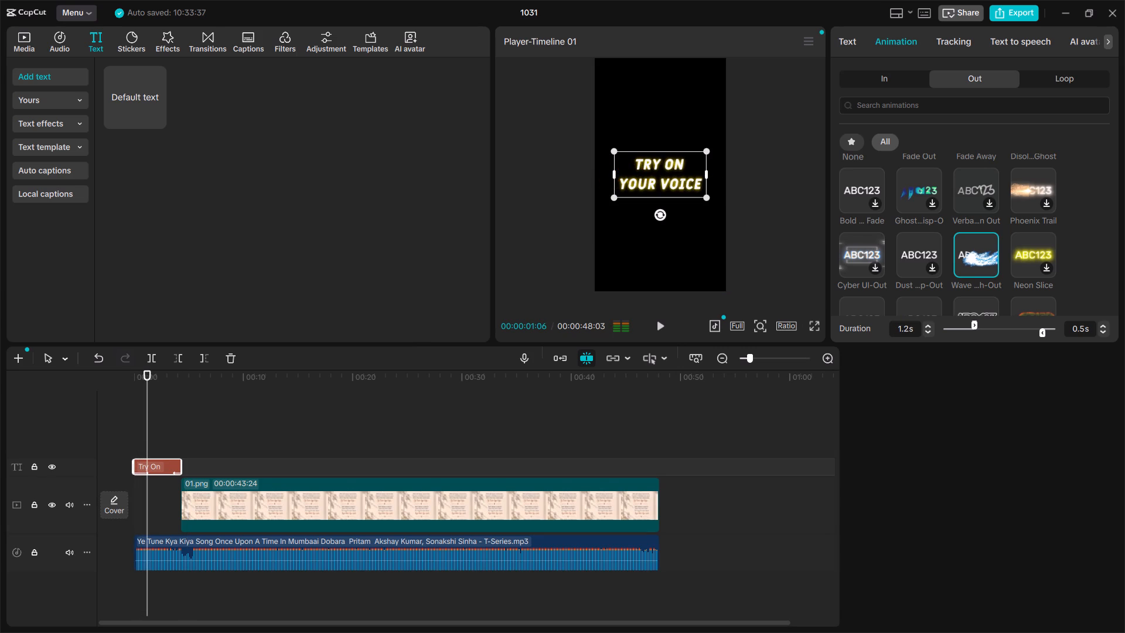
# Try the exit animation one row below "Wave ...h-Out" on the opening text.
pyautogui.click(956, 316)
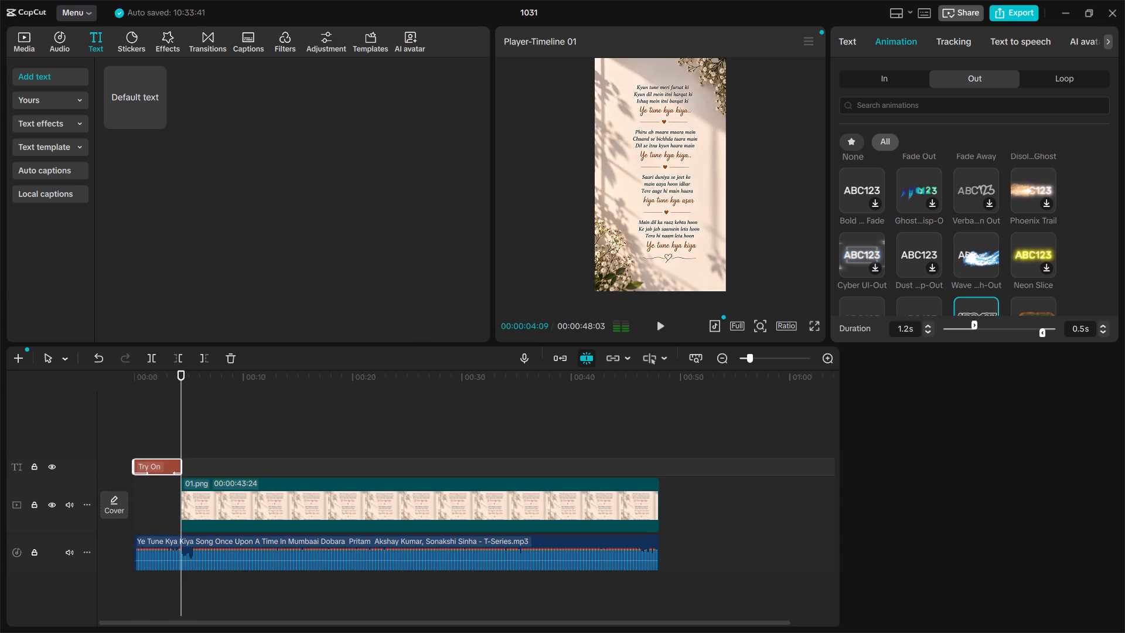
# Try entrance durations of 1.6, 0.9 and 1.1 s on the opening text, and settle on 1.3 s.
pyautogui.moveTo(971, 325); pyautogui.dragTo(985, 325)
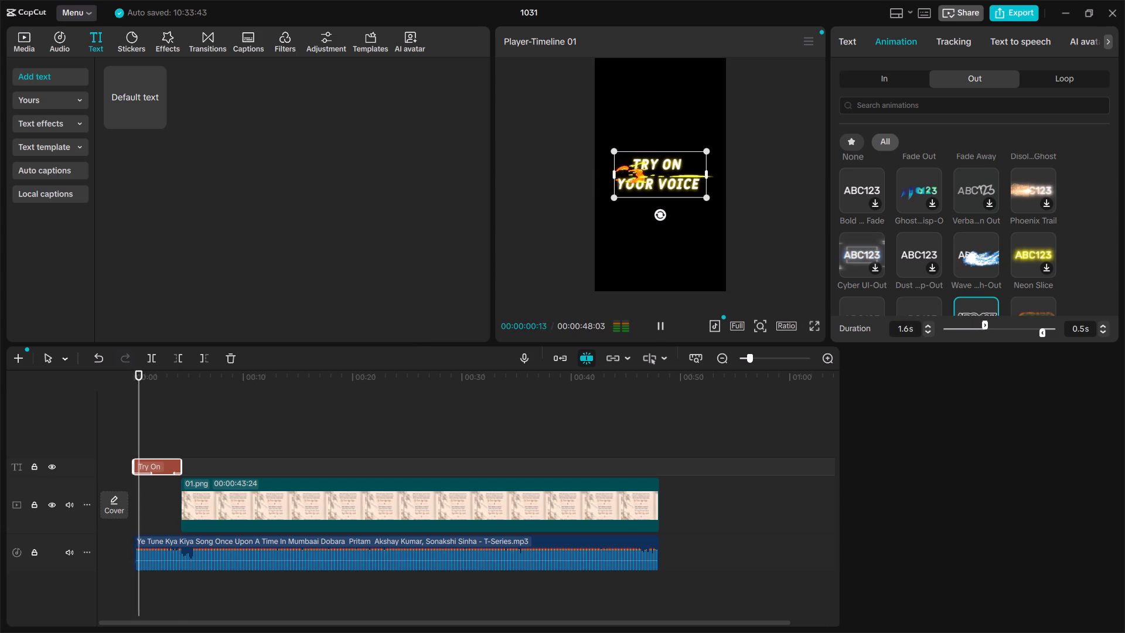
pyautogui.moveTo(985, 325); pyautogui.dragTo(967, 328)
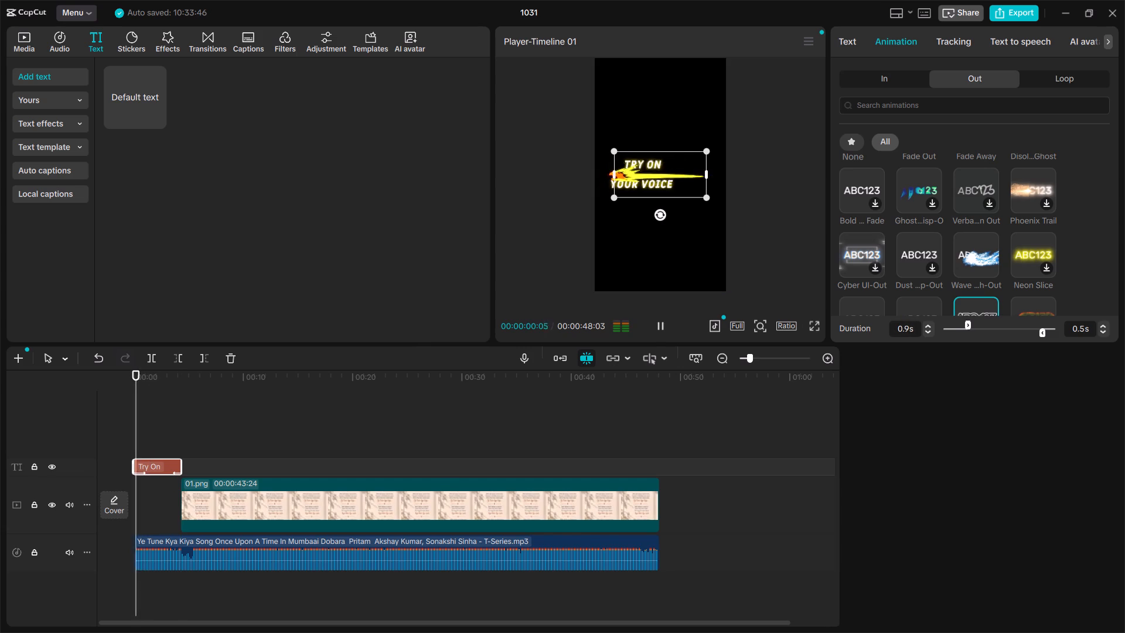
pyautogui.moveTo(967, 328); pyautogui.dragTo(972, 328)
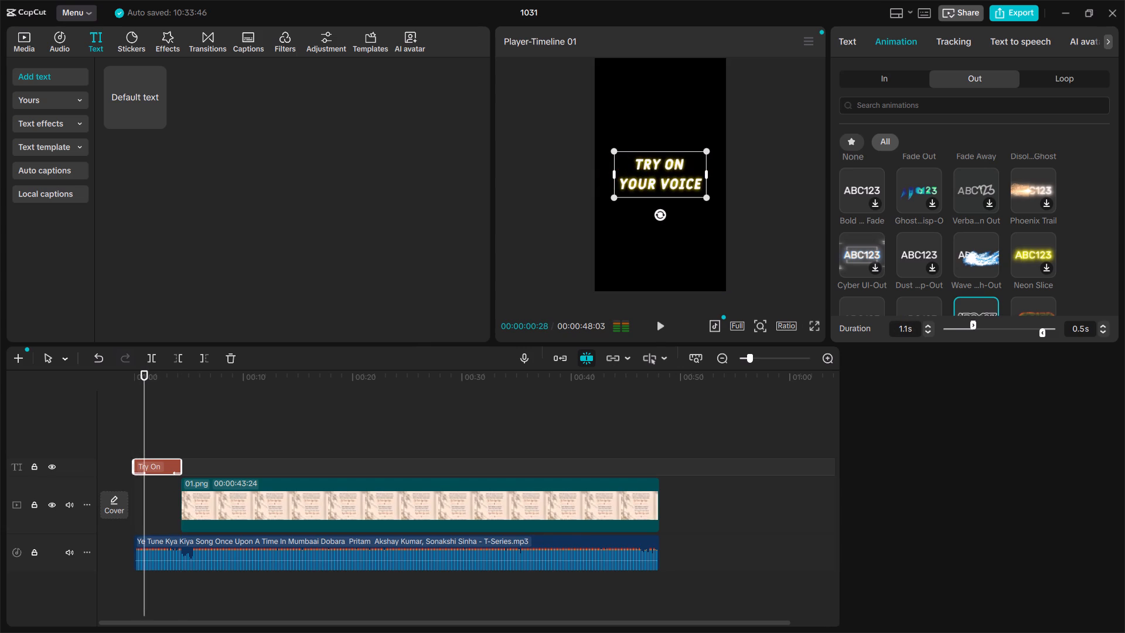
pyautogui.moveTo(972, 328); pyautogui.dragTo(975, 328)
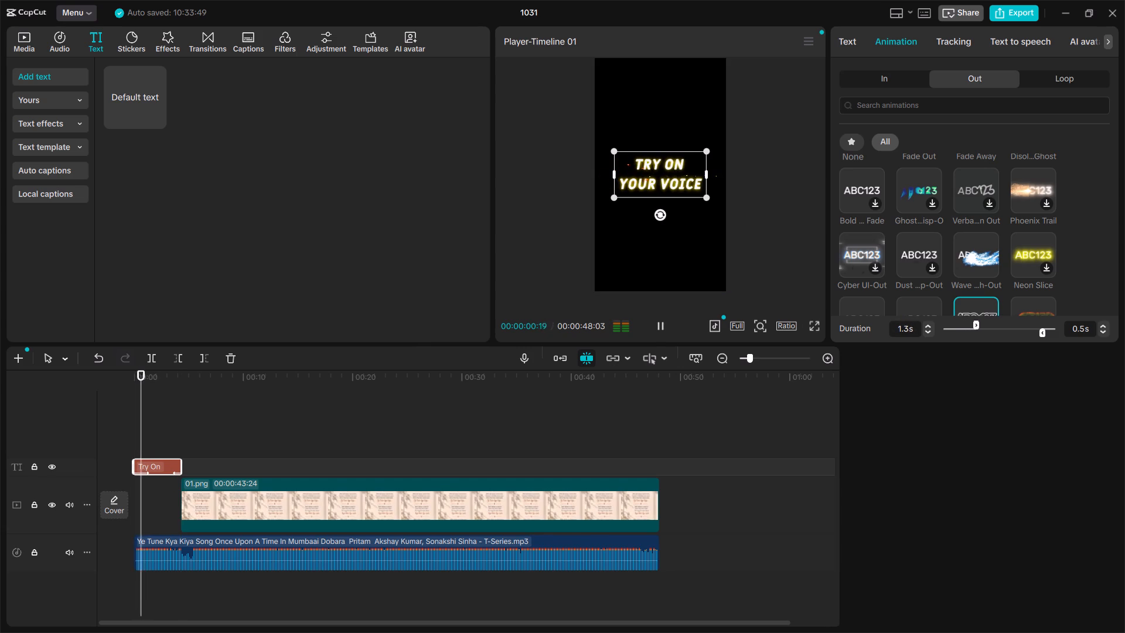
# Switch the opening text's exit animation back to "Wave ...h-Out" and preview it.
pyautogui.click(970, 247)
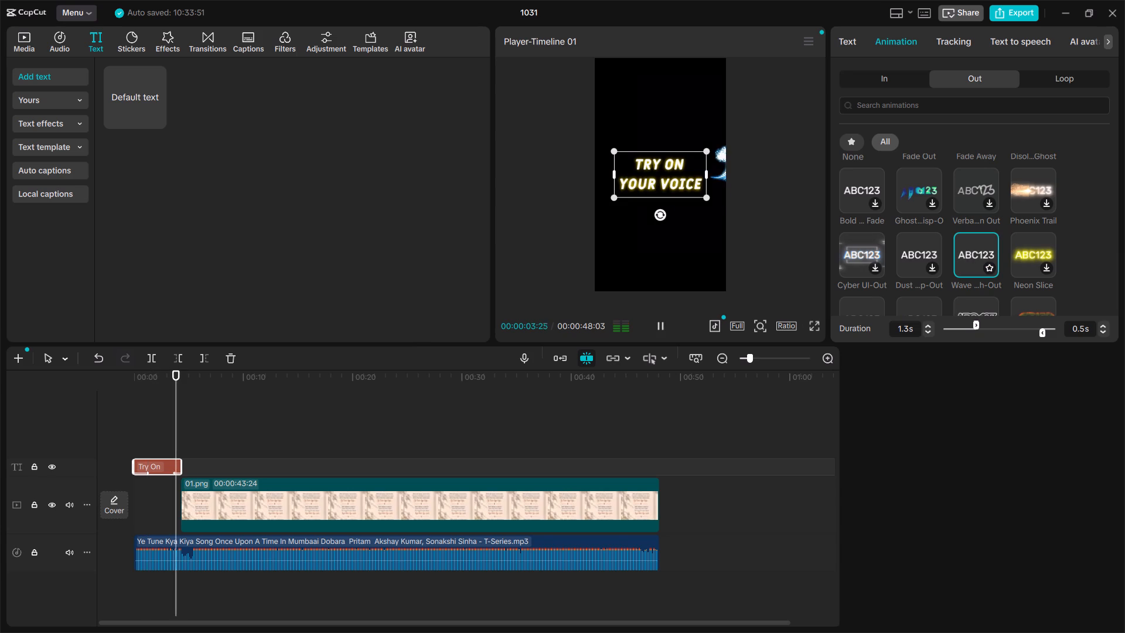
pyautogui.click(970, 254)
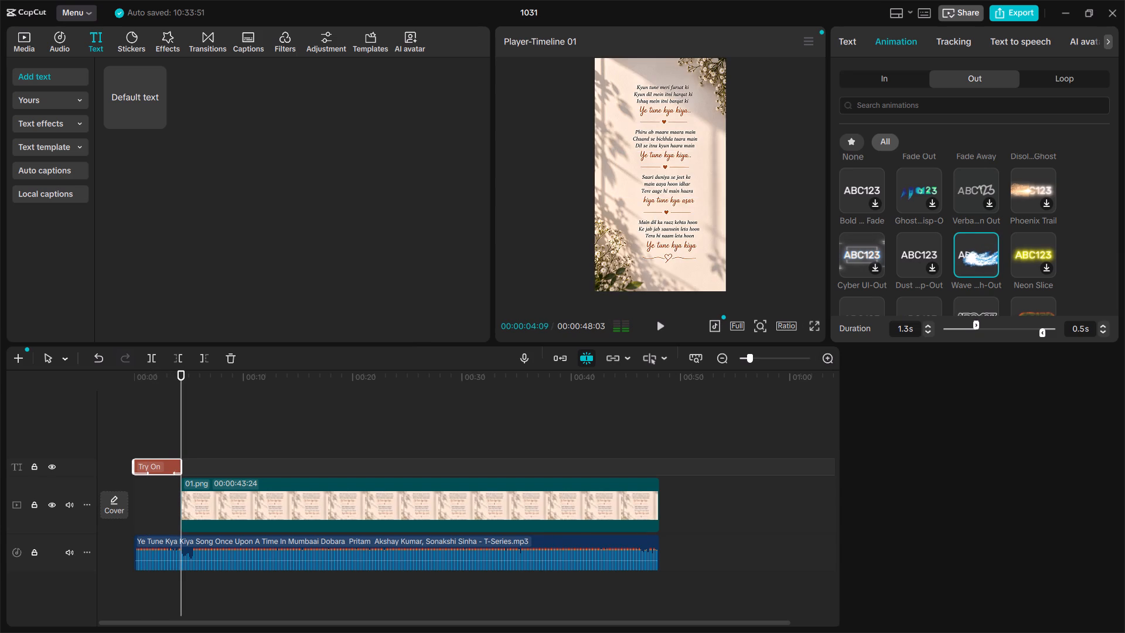
# Apply the Fade In entrance animation to the lyric image clip 01.png.
pyautogui.click(448, 490)
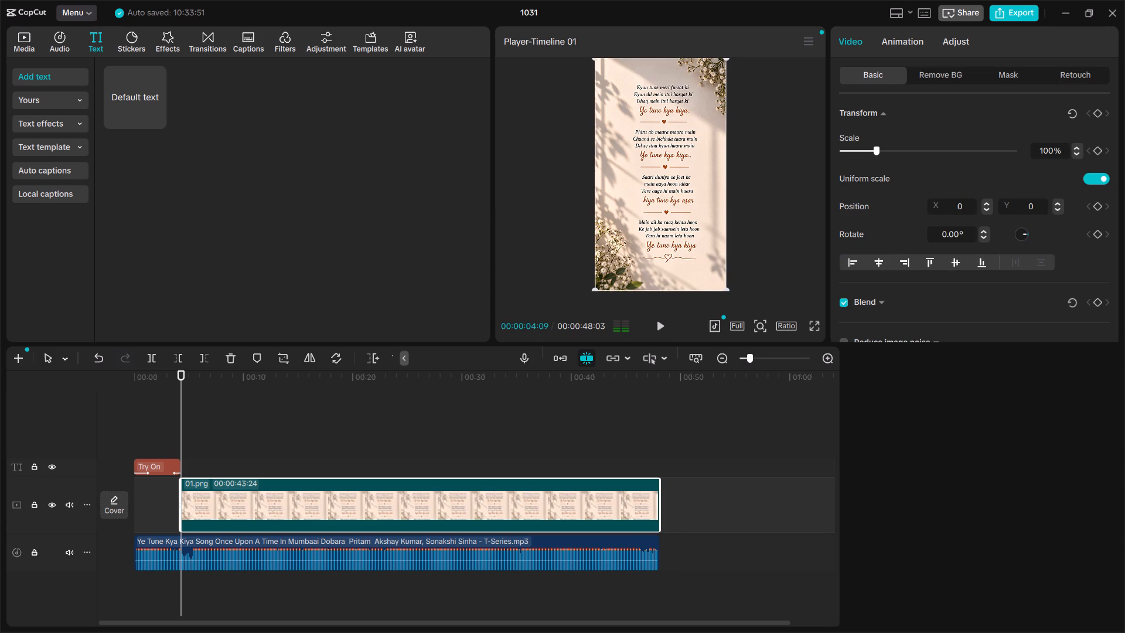
pyautogui.click(906, 45)
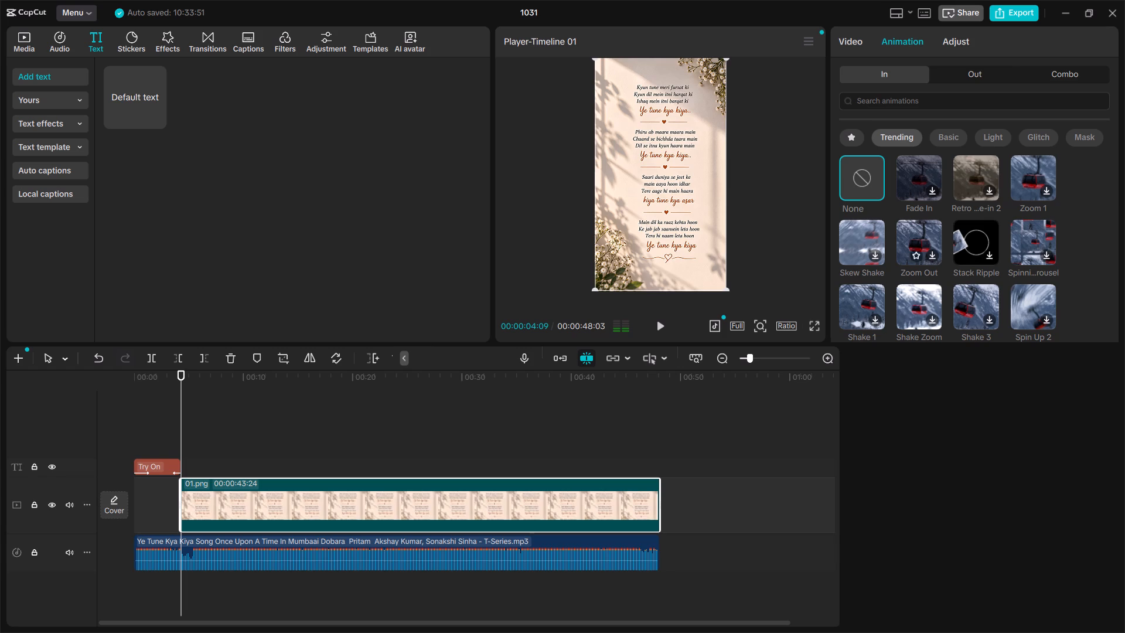
pyautogui.click(923, 178)
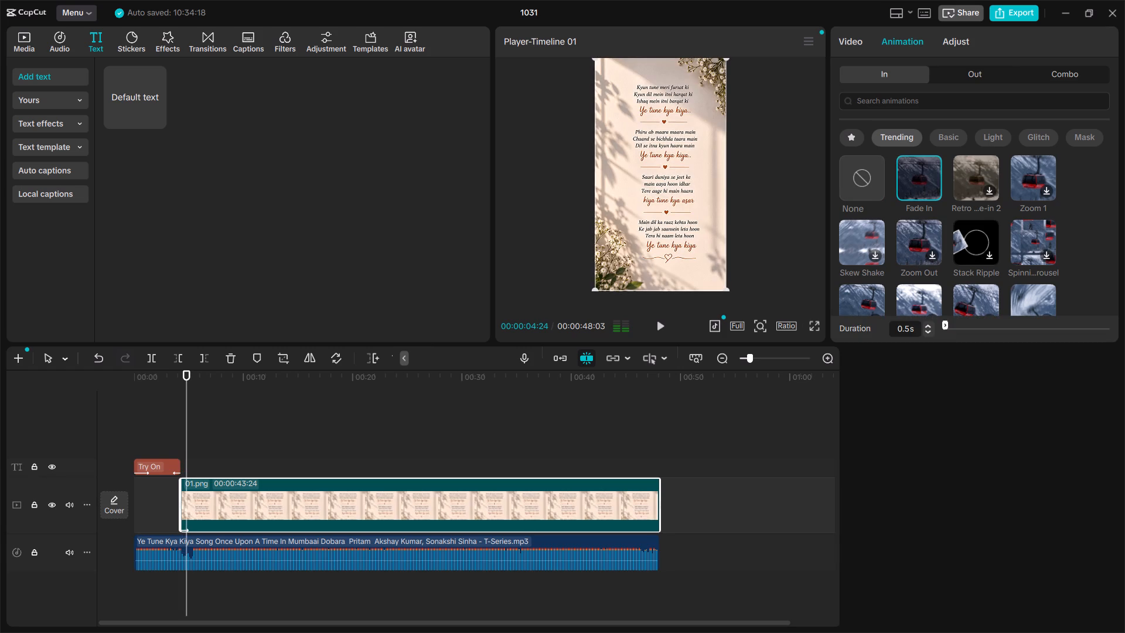
# Preview the video from within the opening text to check how it leads into the lyric image.
pyautogui.click(173, 416)
pyautogui.moveTo(173, 416); pyautogui.dragTo(153, 418)
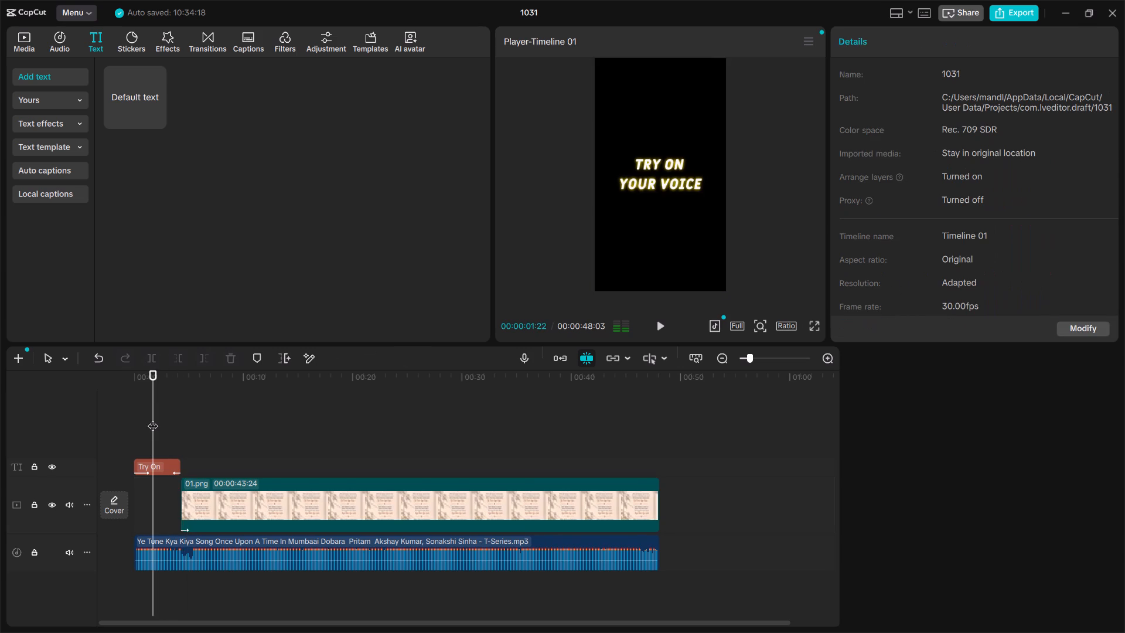
pyautogui.press('space')
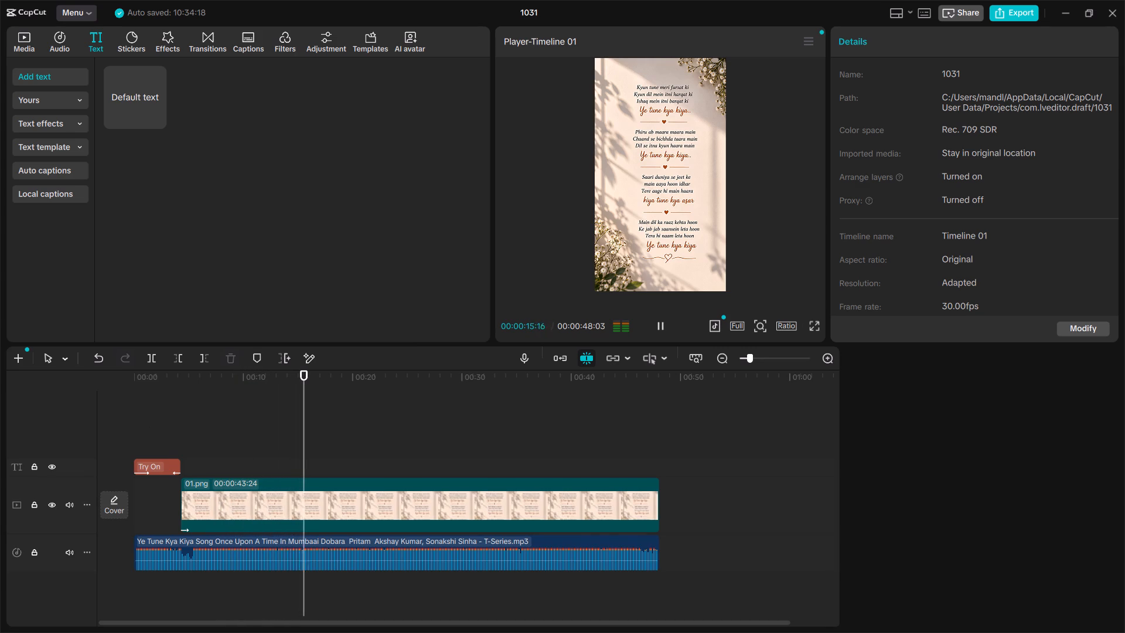
# Add the white audio-waveform music player sticker from the Trending stickers to the timeline at the start of clip 01.png.
pyautogui.click(128, 36)
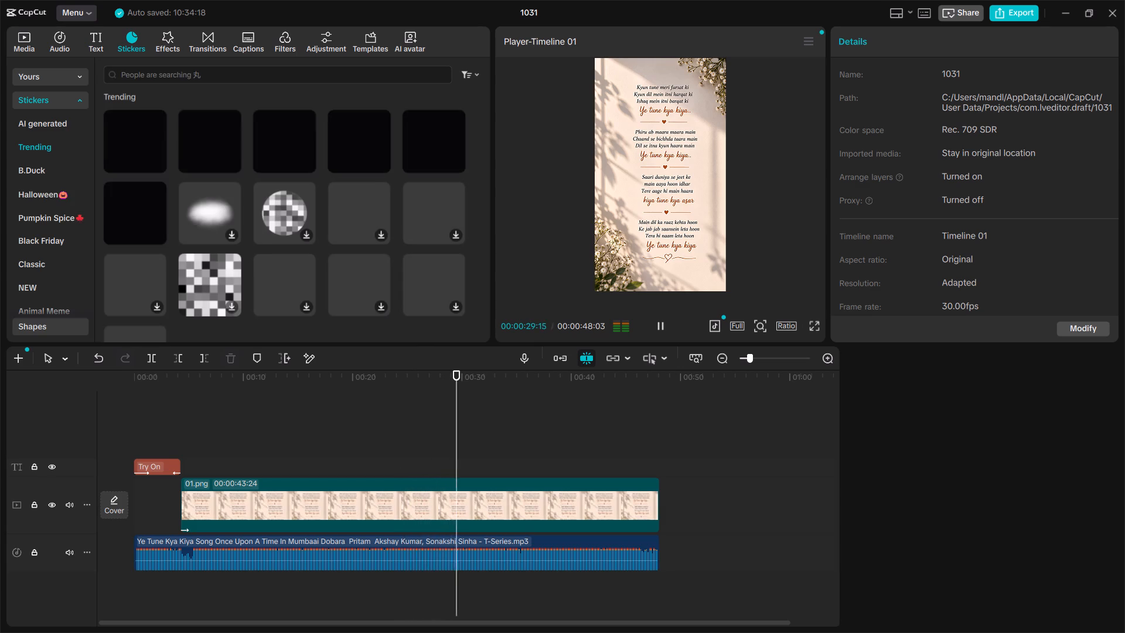
pyautogui.scroll(-1, 216, 171)
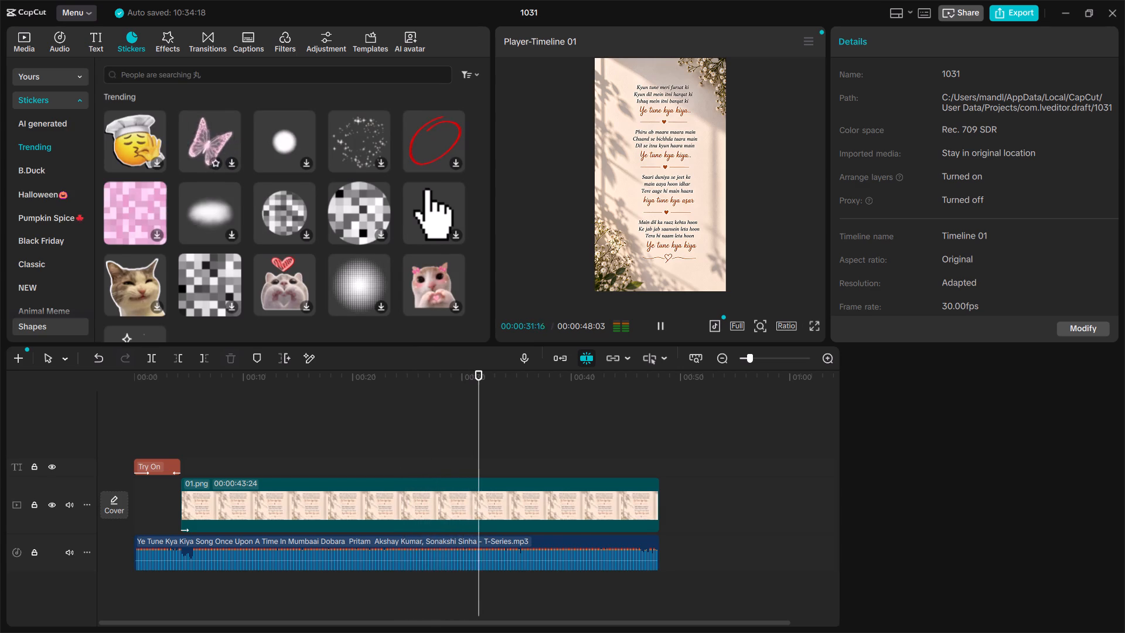
pyautogui.scroll(-2, 216, 171)
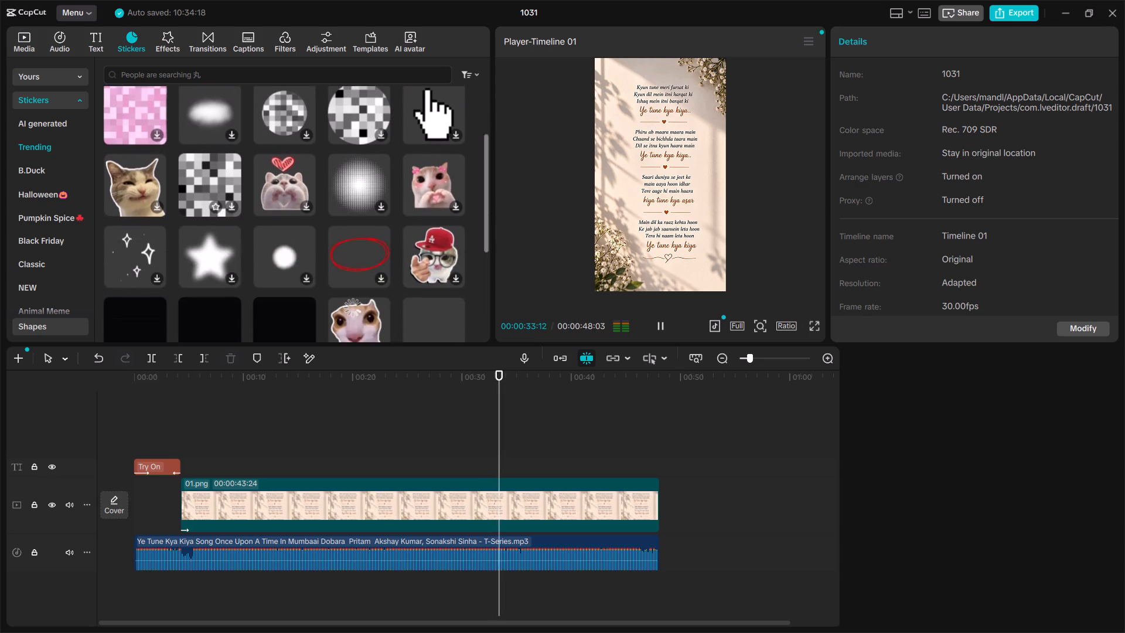
pyautogui.scroll(-1, 216, 171)
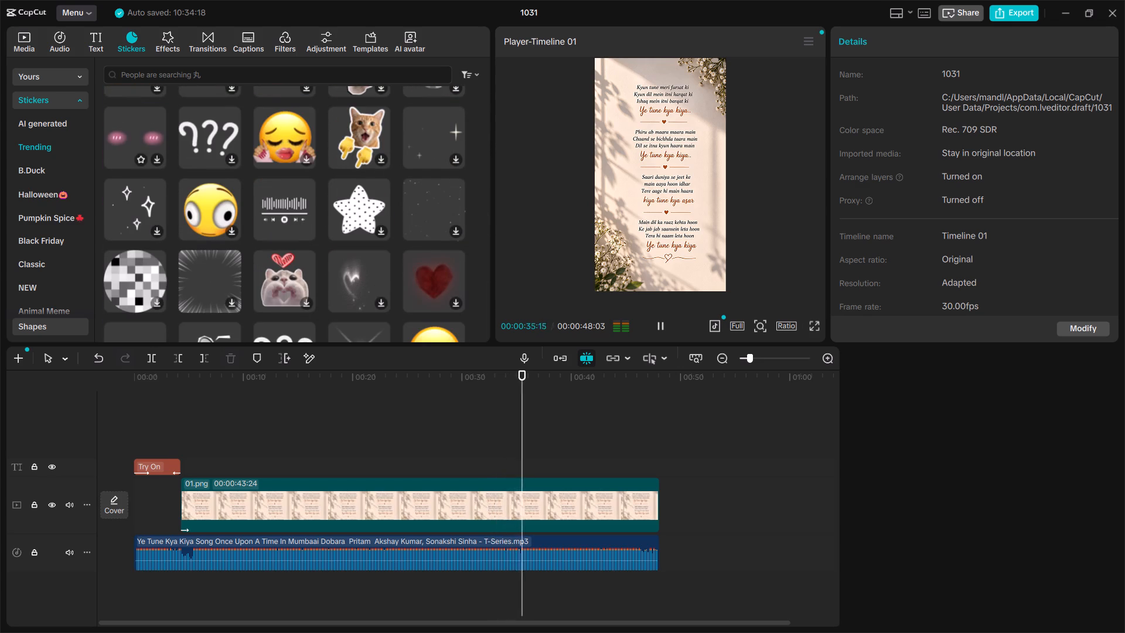
pyautogui.moveTo(271, 212); pyautogui.dragTo(151, 465)
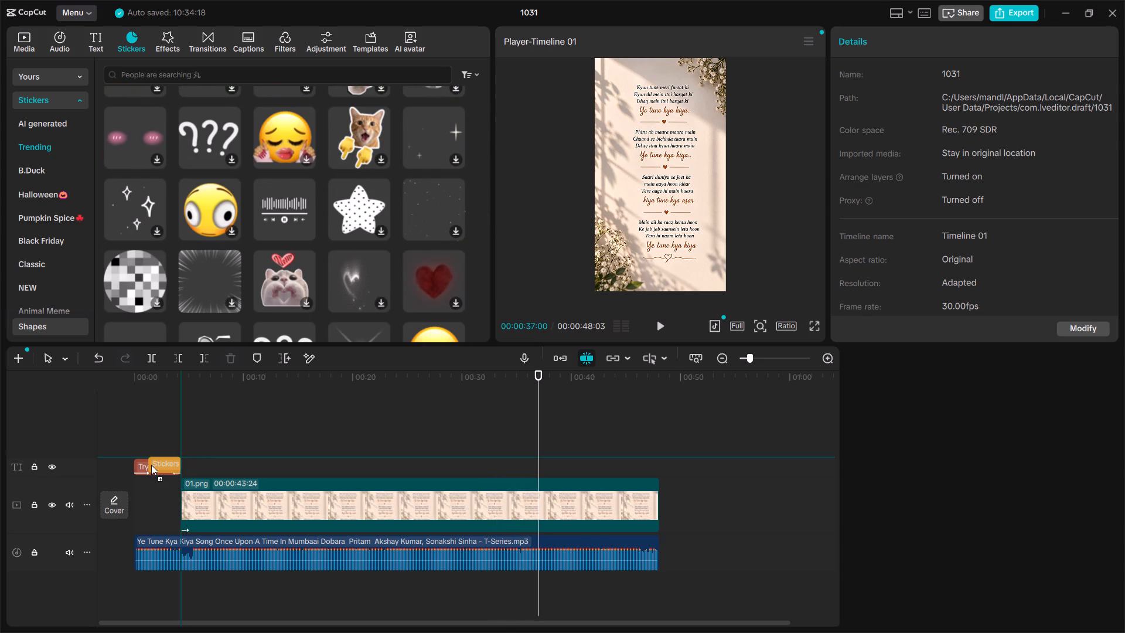
pyautogui.moveTo(151, 465); pyautogui.dragTo(187, 473)
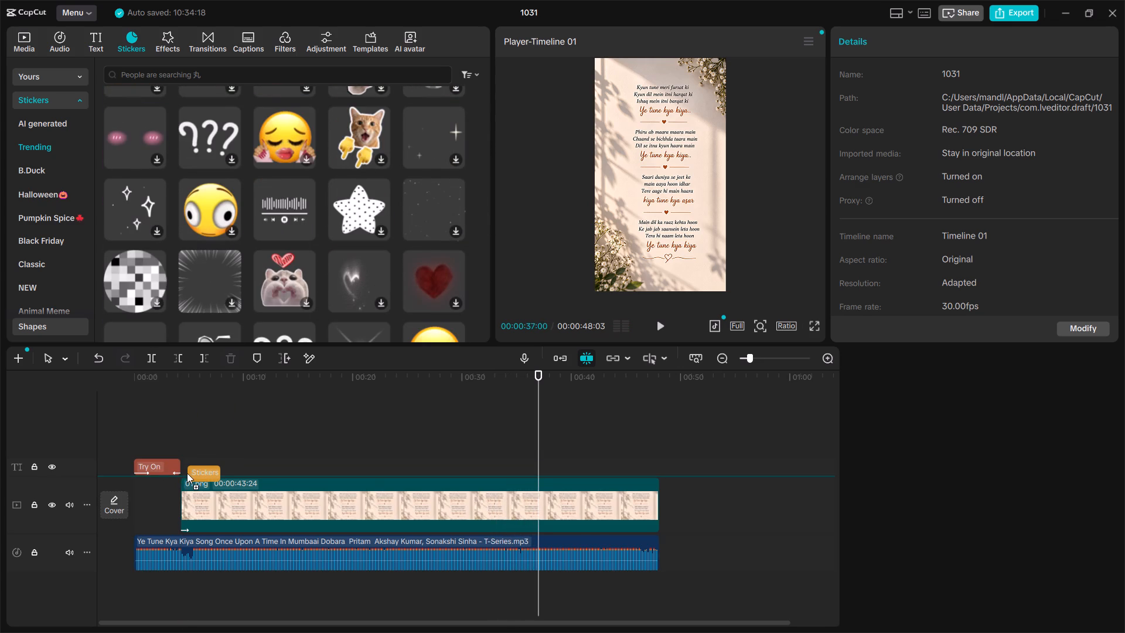
pyautogui.moveTo(187, 473); pyautogui.dragTo(180, 471)
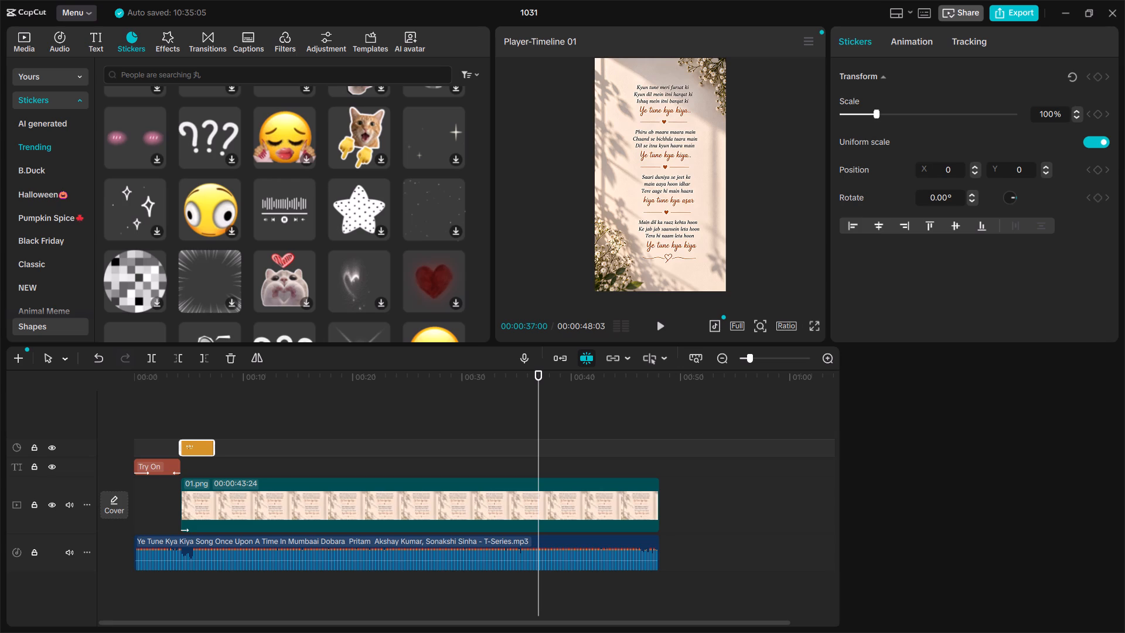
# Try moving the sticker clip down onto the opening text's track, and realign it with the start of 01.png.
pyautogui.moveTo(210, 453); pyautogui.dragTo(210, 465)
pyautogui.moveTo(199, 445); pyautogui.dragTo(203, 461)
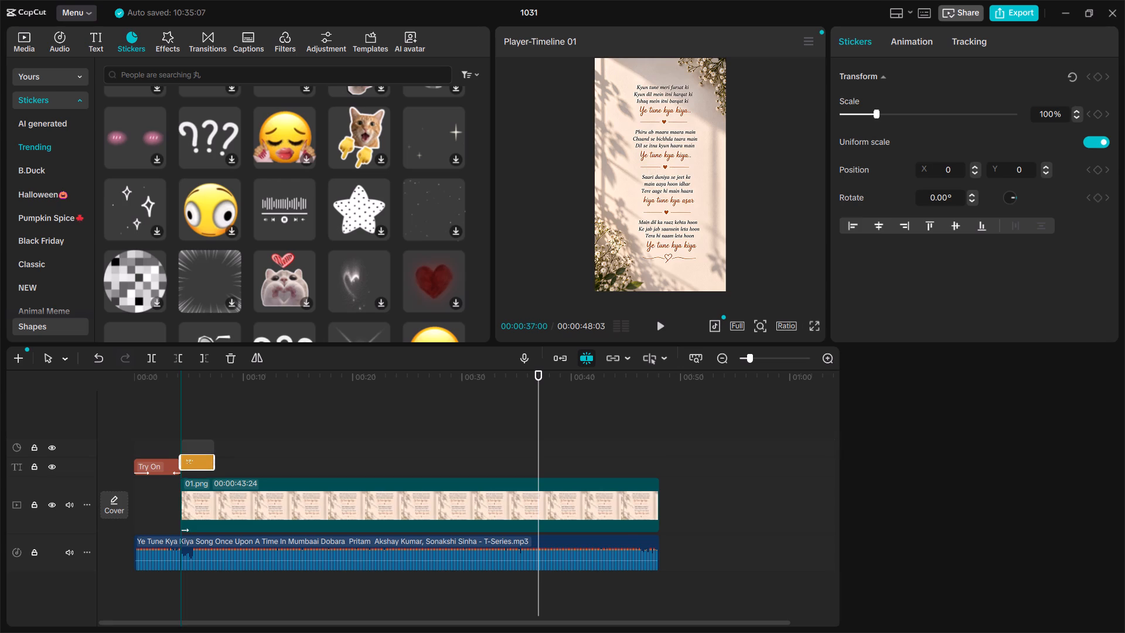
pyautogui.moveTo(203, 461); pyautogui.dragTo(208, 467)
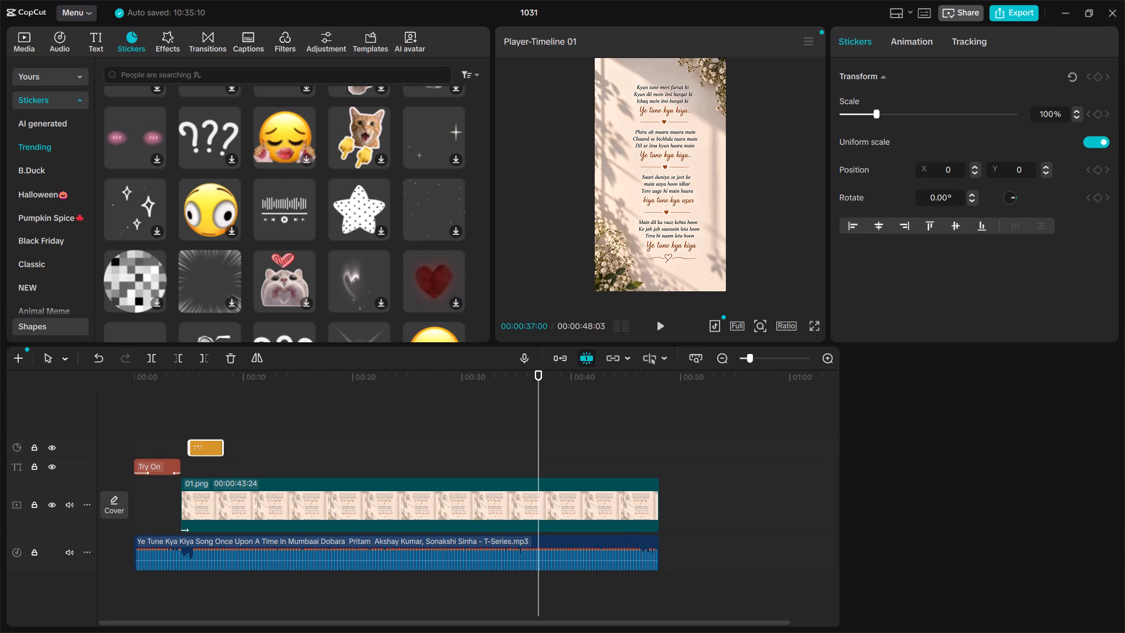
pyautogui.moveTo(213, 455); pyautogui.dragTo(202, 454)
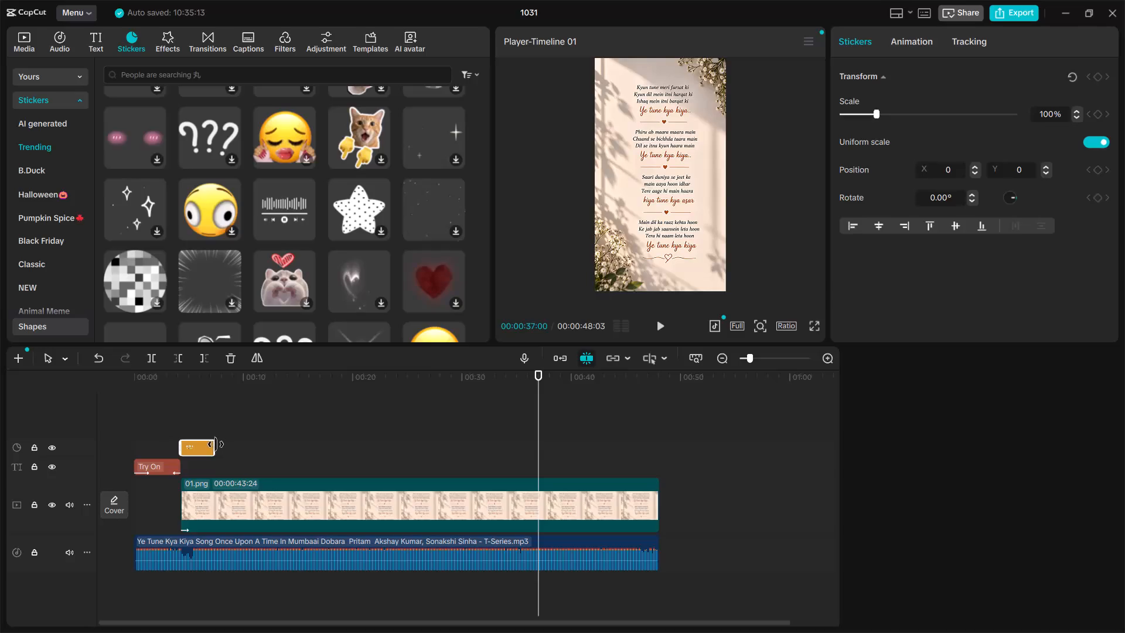
# Extend the sticker clip to the end of the lyric image clip.
pyautogui.moveTo(214, 445); pyautogui.dragTo(667, 445)
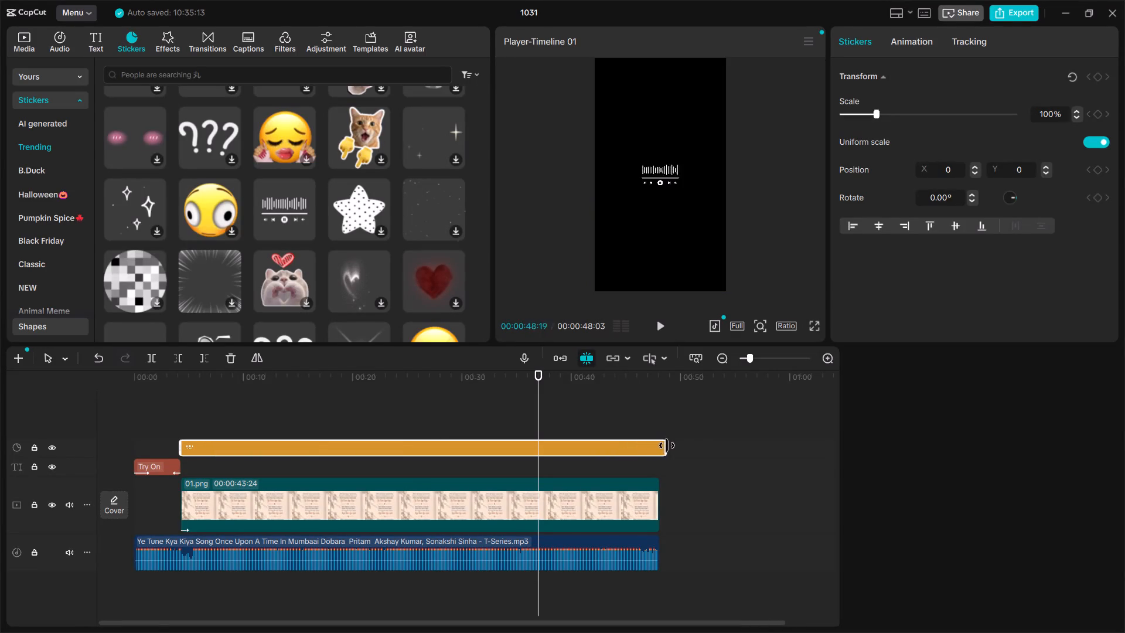
pyautogui.moveTo(667, 445); pyautogui.dragTo(657, 464)
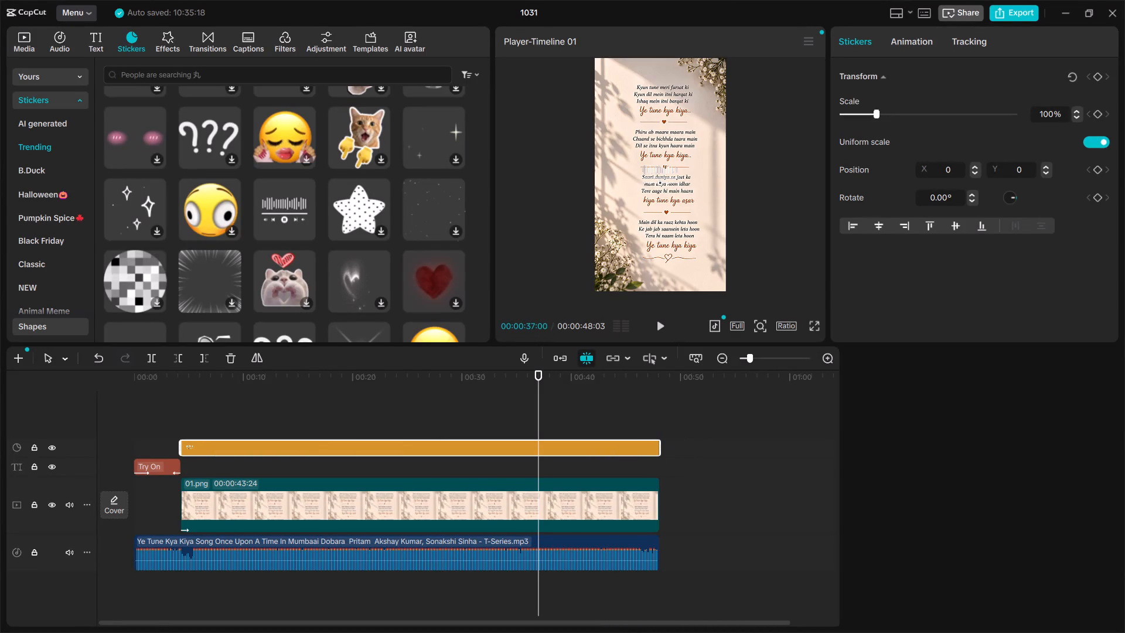
# Move the music player sticker below the last lyric line, at about X 121, Y -1676, and play the video.
pyautogui.moveTo(662, 165); pyautogui.dragTo(662, 168)
pyautogui.moveTo(662, 168); pyautogui.dragTo(662, 262)
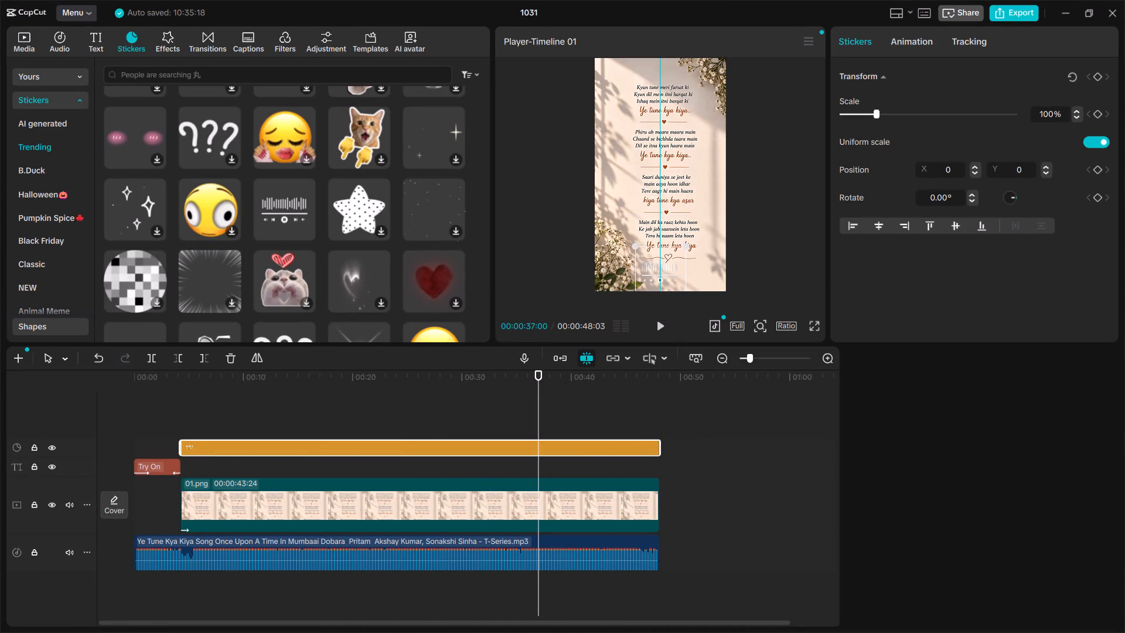
pyautogui.moveTo(662, 262); pyautogui.dragTo(665, 263)
pyautogui.click(665, 263)
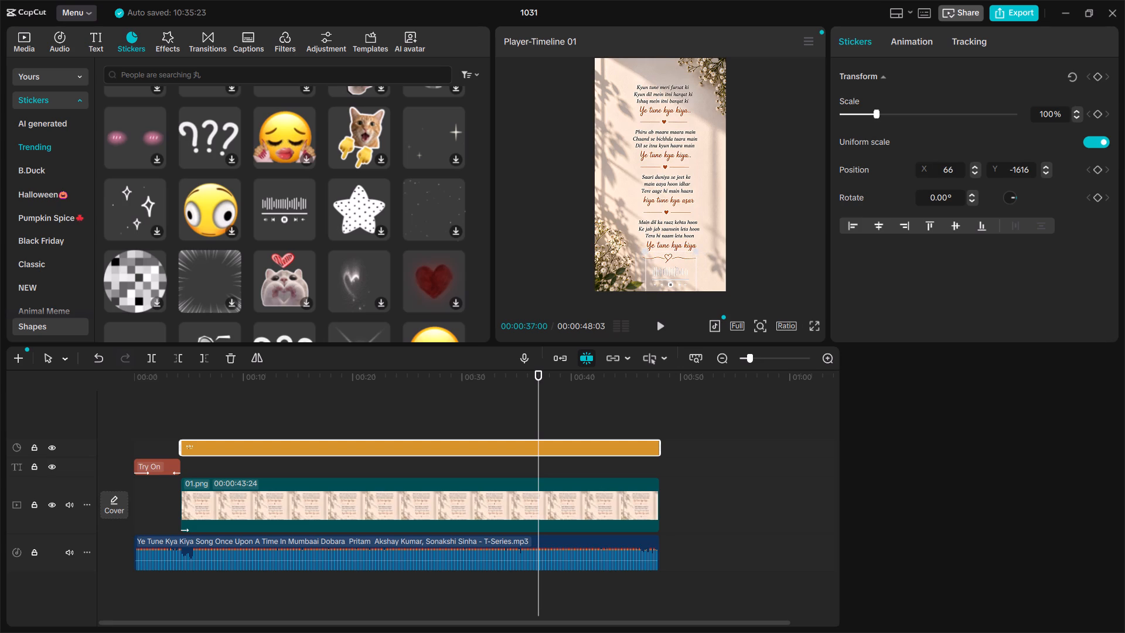
pyautogui.press('space')
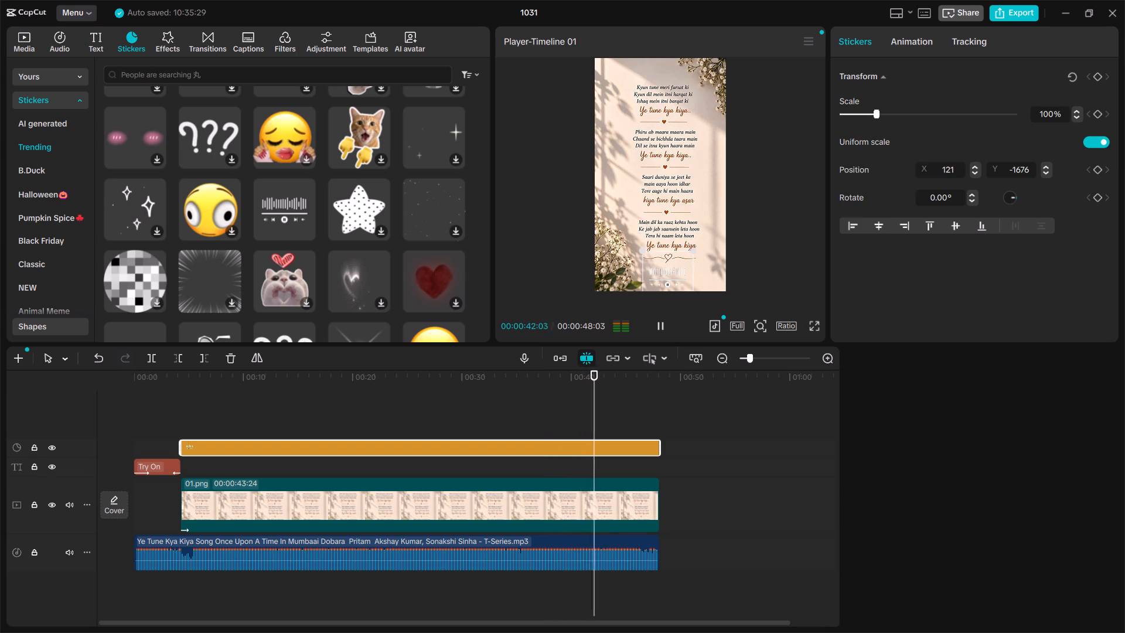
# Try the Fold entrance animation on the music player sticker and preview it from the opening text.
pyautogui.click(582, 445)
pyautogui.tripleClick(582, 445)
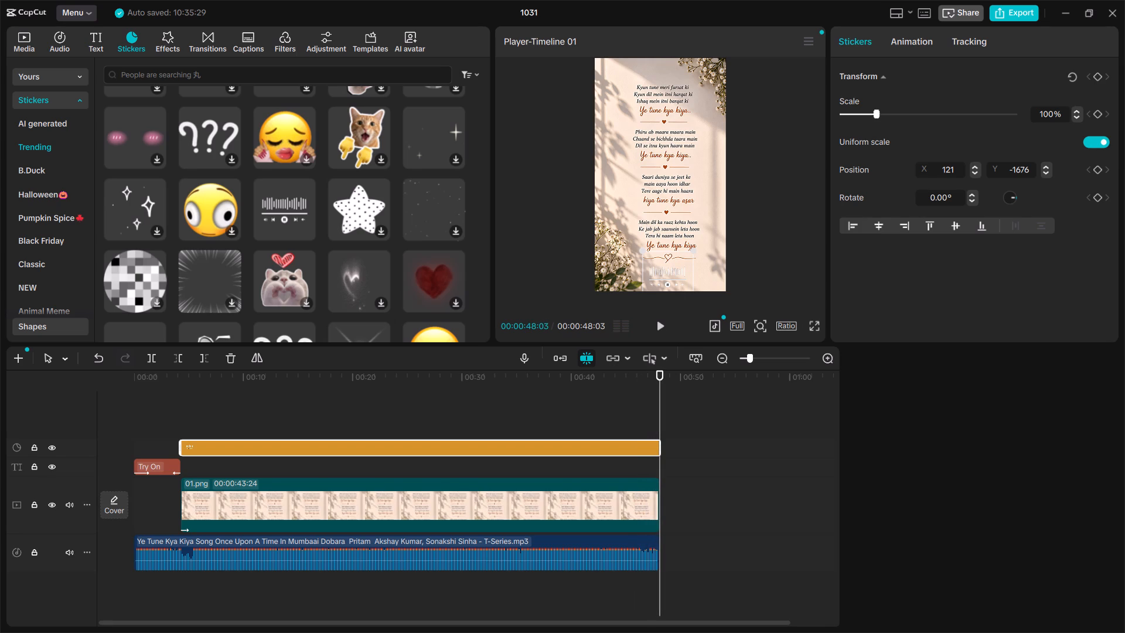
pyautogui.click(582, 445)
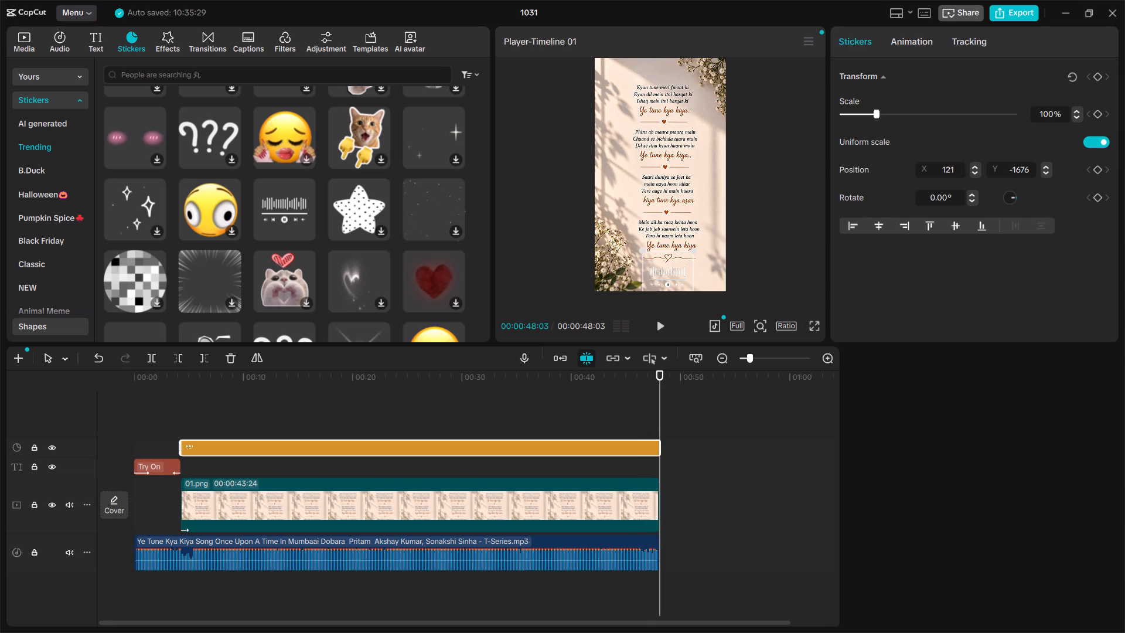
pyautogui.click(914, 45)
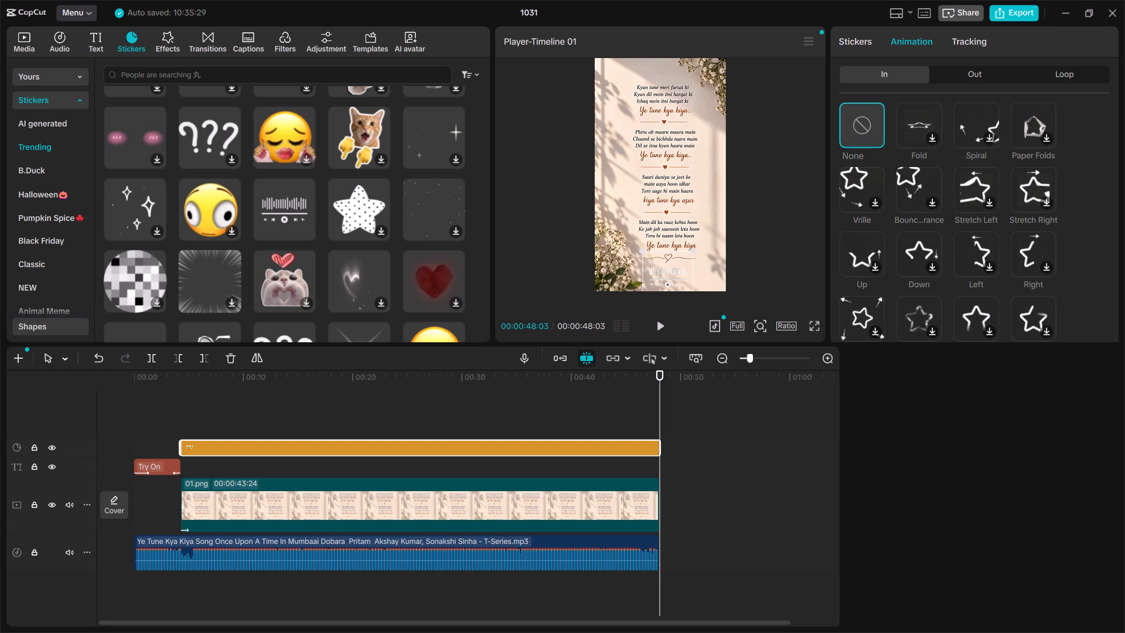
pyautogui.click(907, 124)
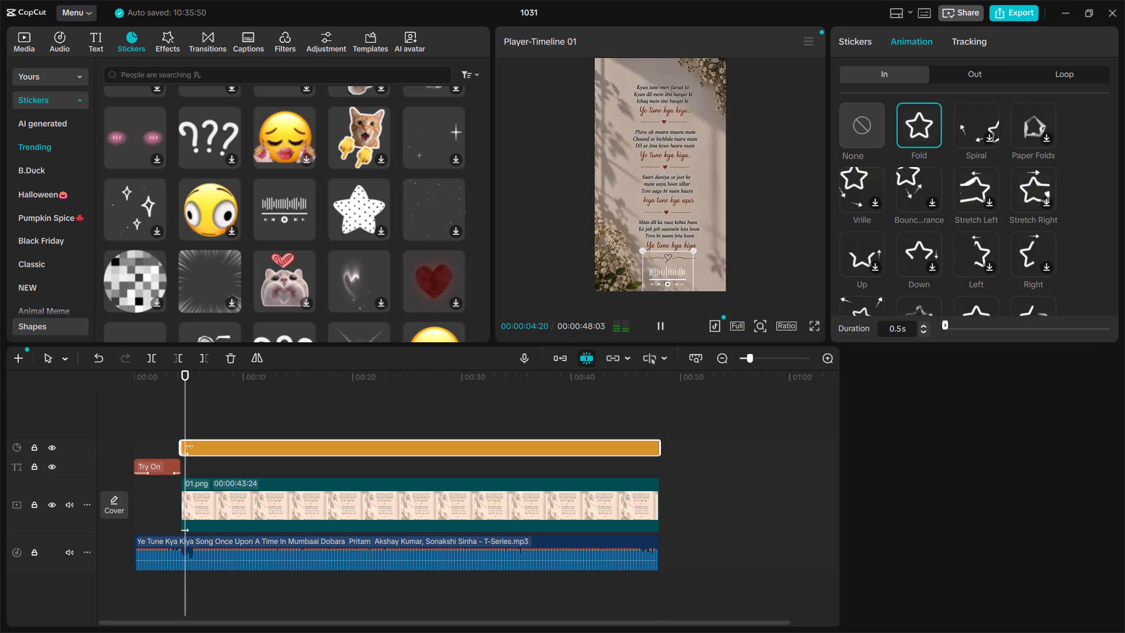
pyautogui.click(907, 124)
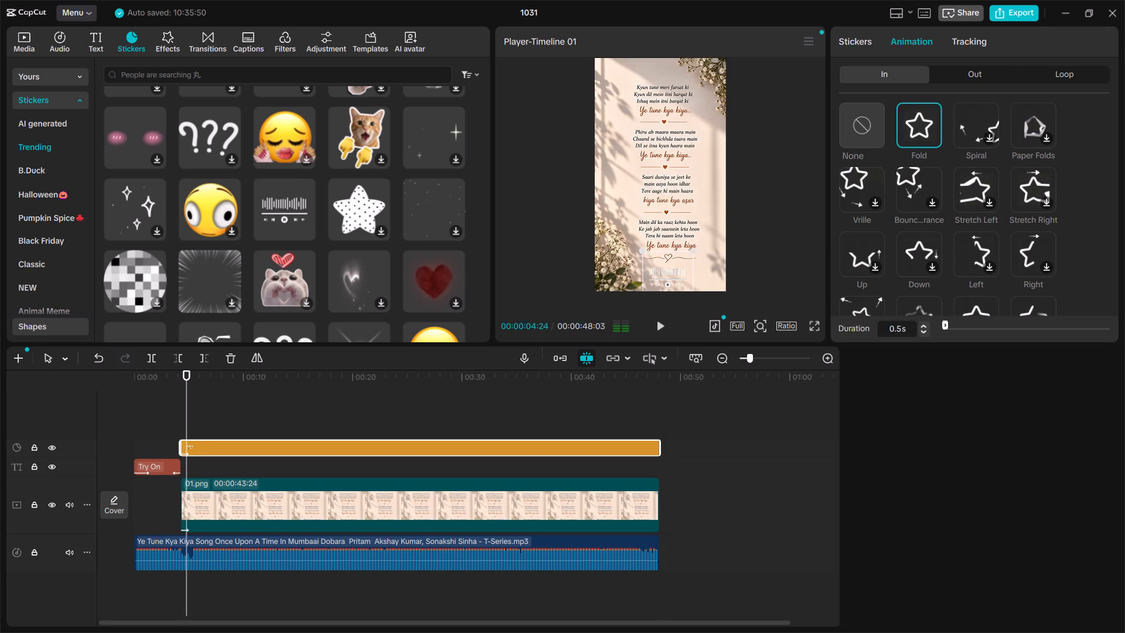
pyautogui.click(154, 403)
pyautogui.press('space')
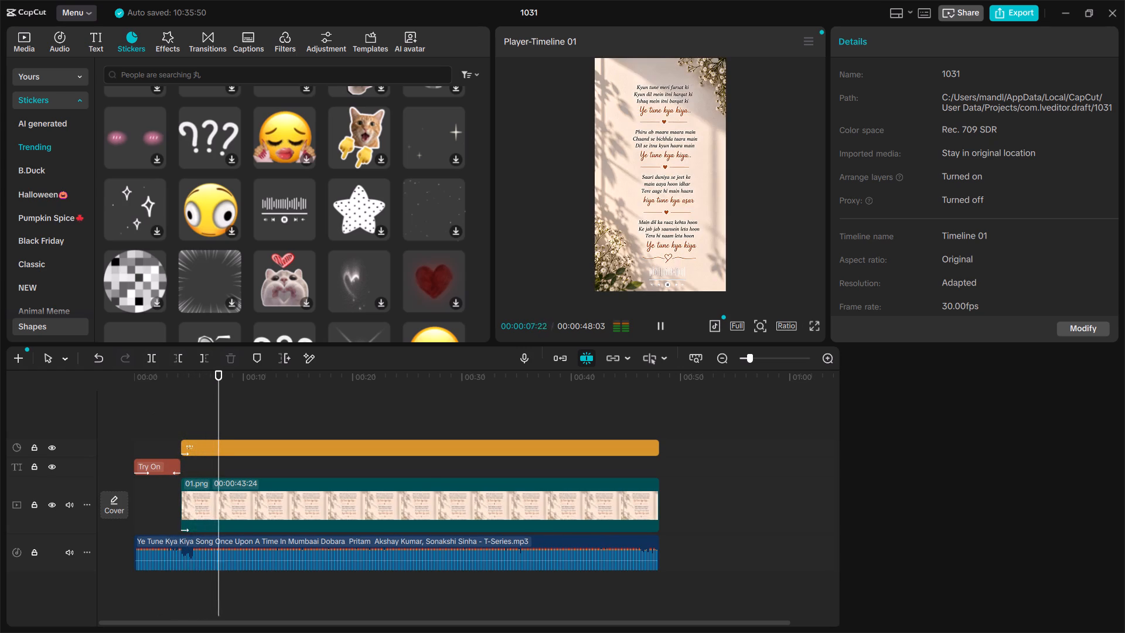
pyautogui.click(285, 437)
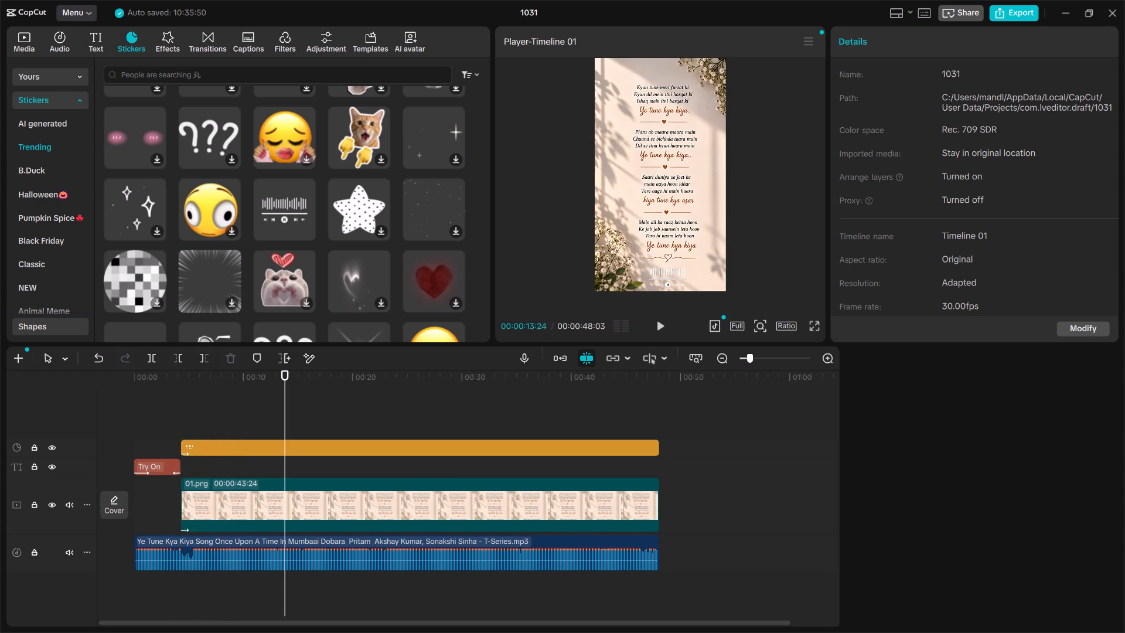
# Try the Spiral entrance animation on the music player sticker, and settle on Paper Folds.
pyautogui.click(300, 447)
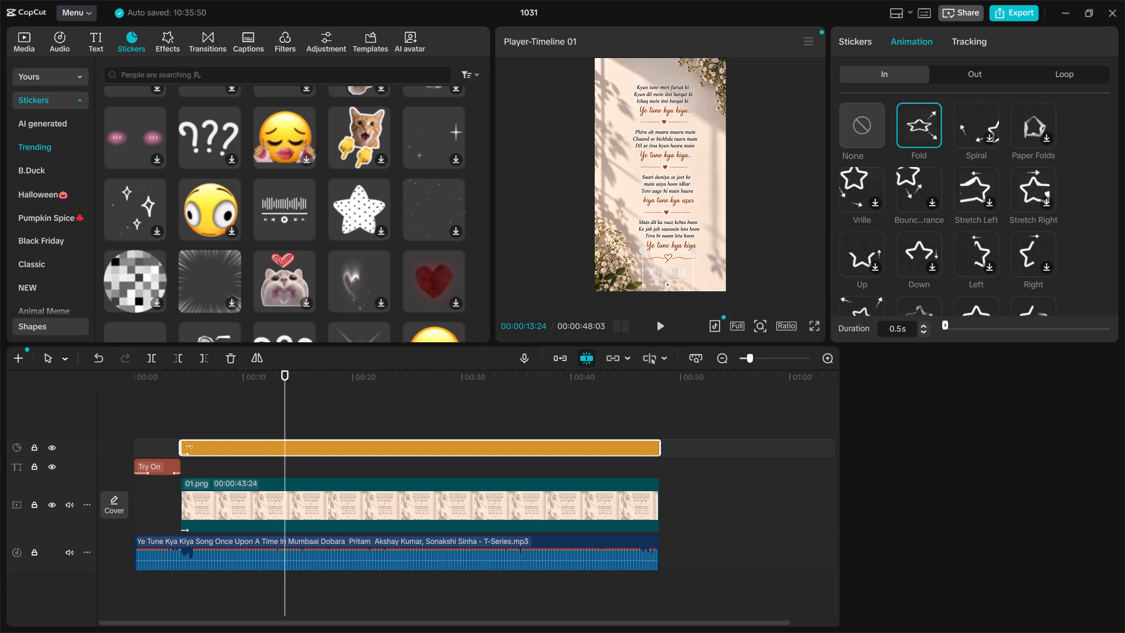
pyautogui.click(973, 126)
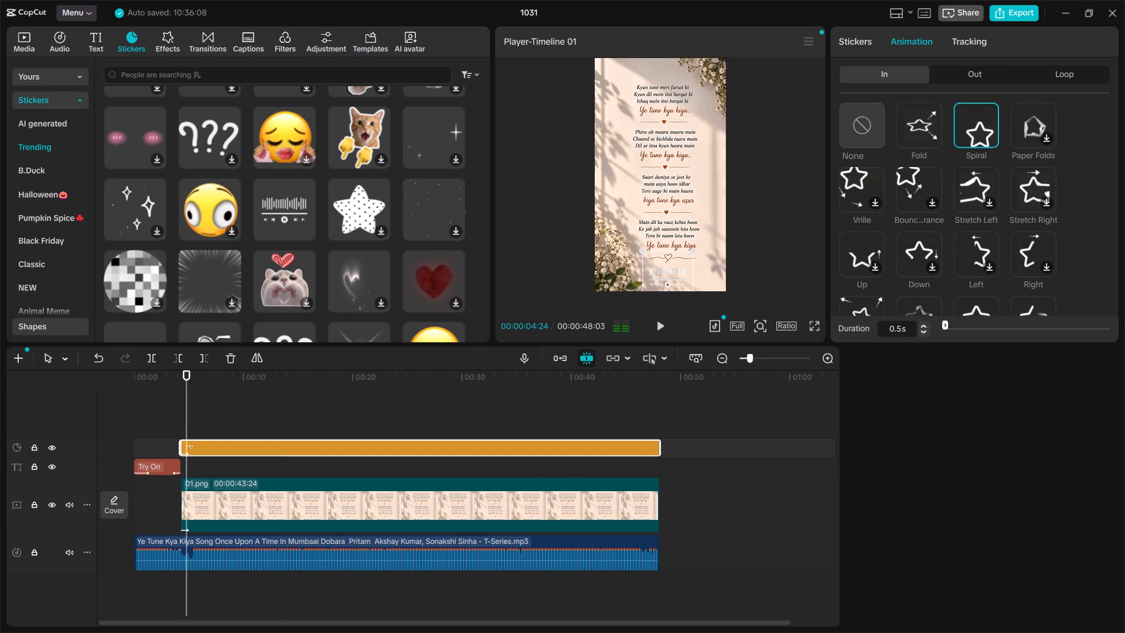
pyautogui.click(1041, 122)
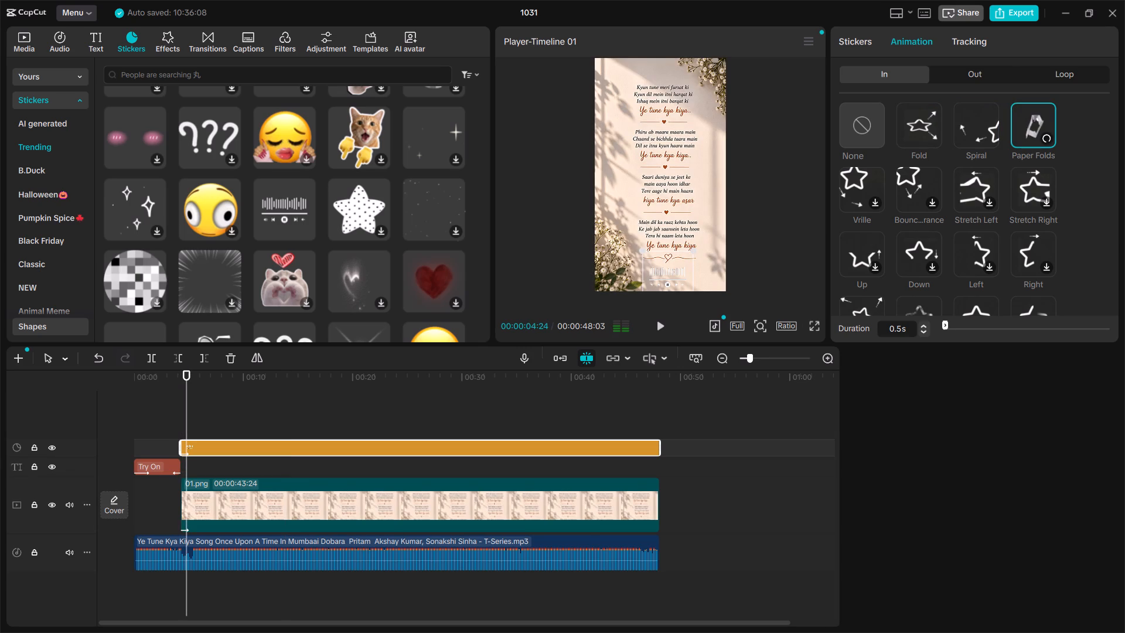
pyautogui.click(1041, 122)
pyautogui.scroll(-1, 970, 261)
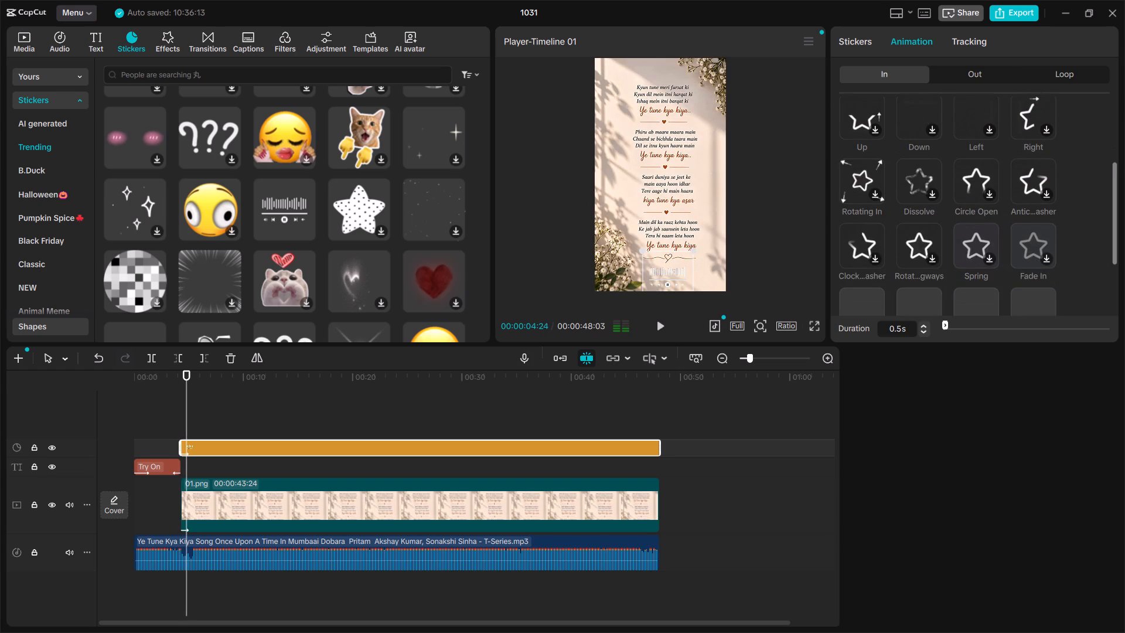
pyautogui.scroll(1, 970, 261)
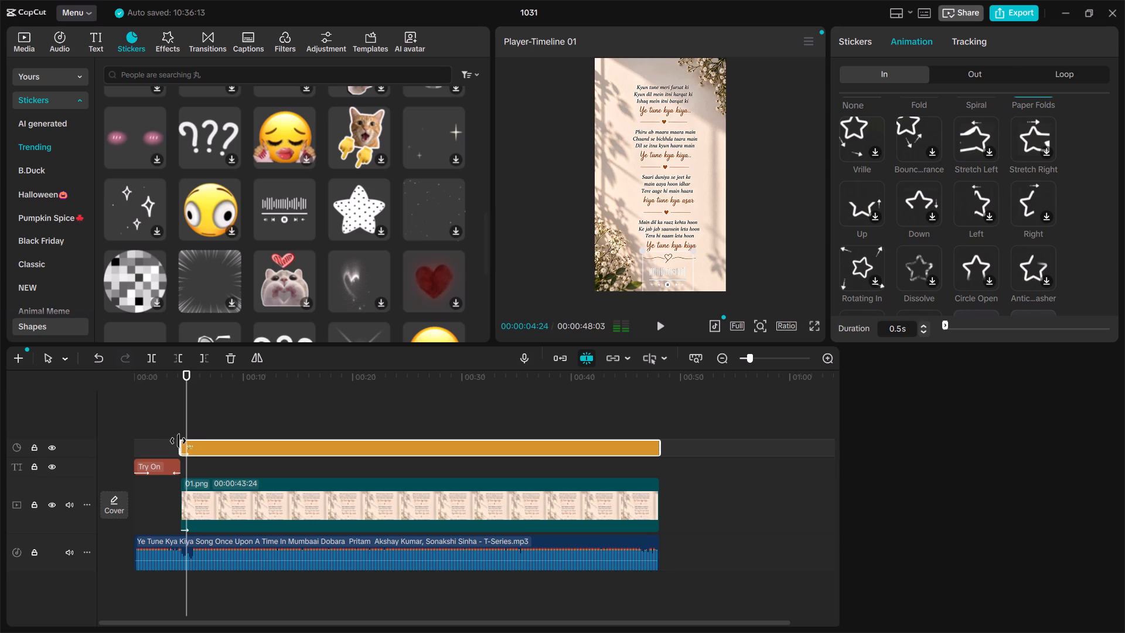
# Trim the sticker clip's start to about 1 s after 01.png begins, and preview its entrance.
pyautogui.moveTo(178, 444); pyautogui.dragTo(187, 447)
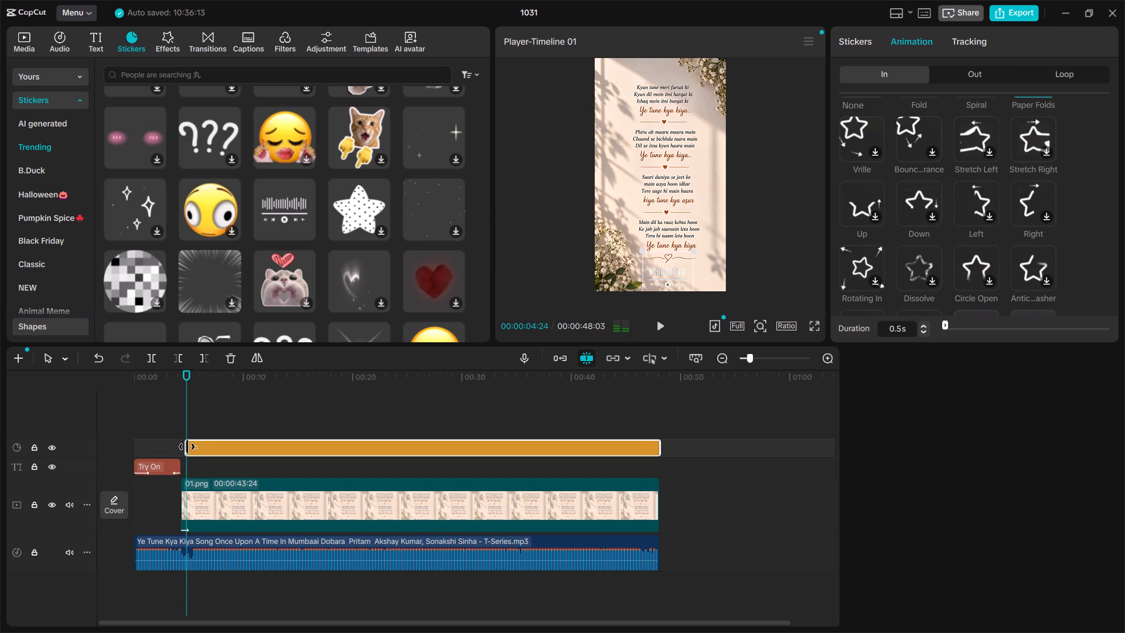
pyautogui.moveTo(187, 447); pyautogui.dragTo(192, 448)
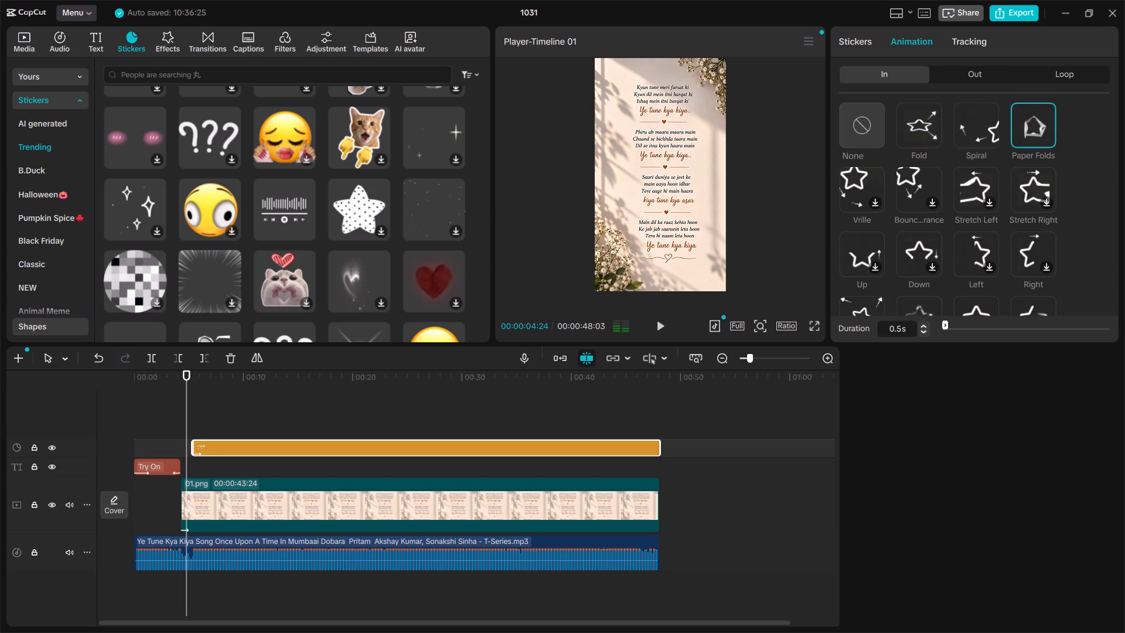
pyautogui.click(163, 451)
pyautogui.press('space')
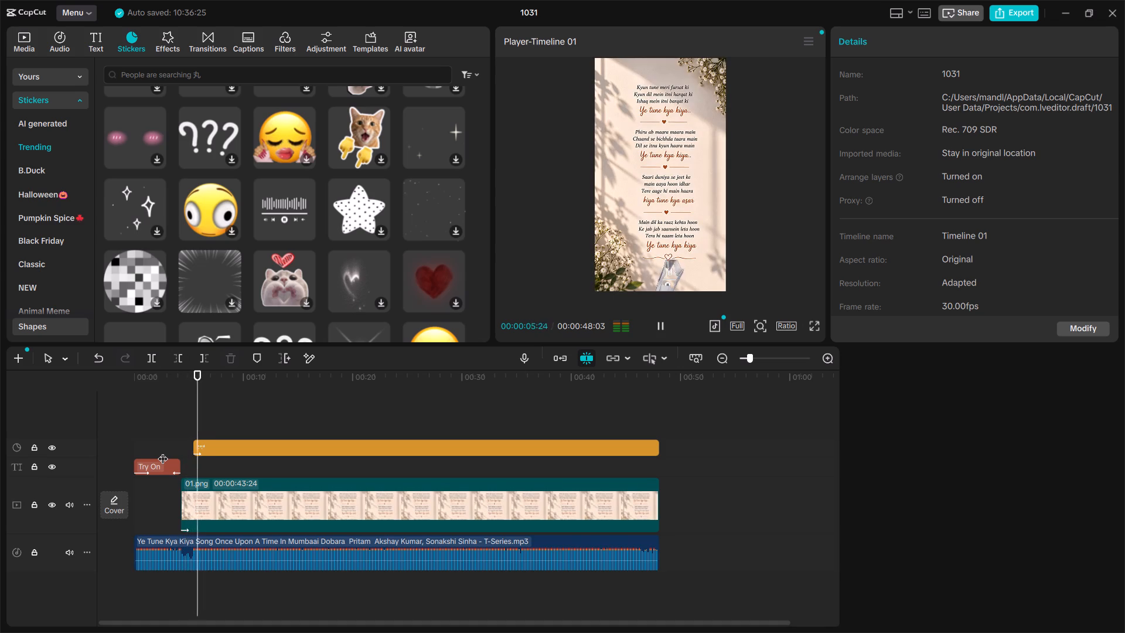
# Extend the music player sticker clip's start back to just after 01.png begins.
pyautogui.press('space')
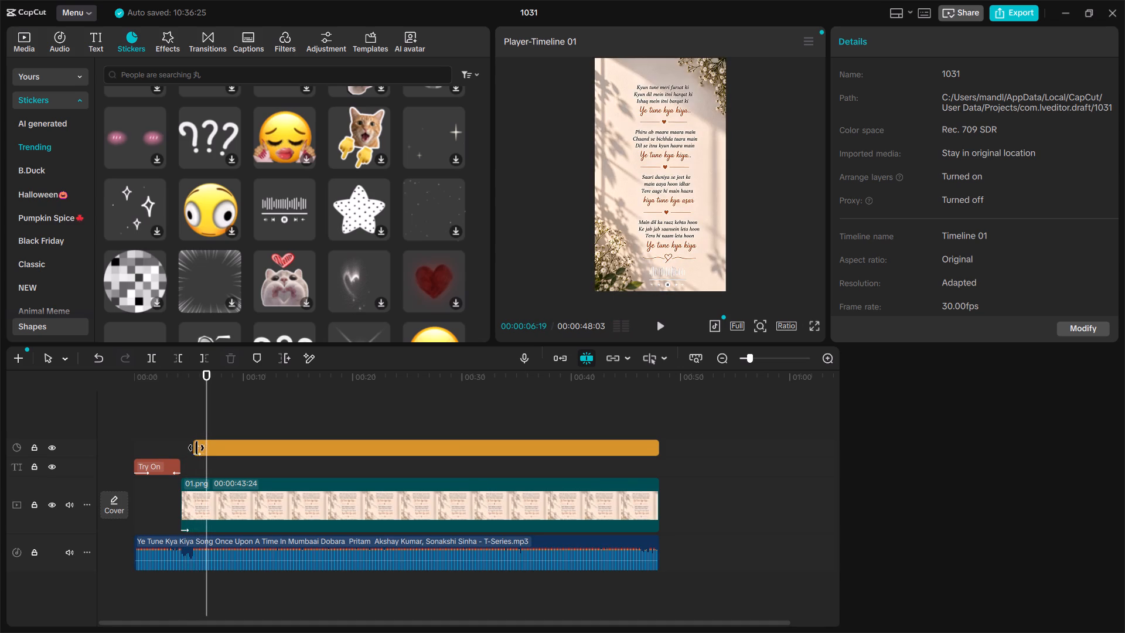
pyautogui.click(199, 448)
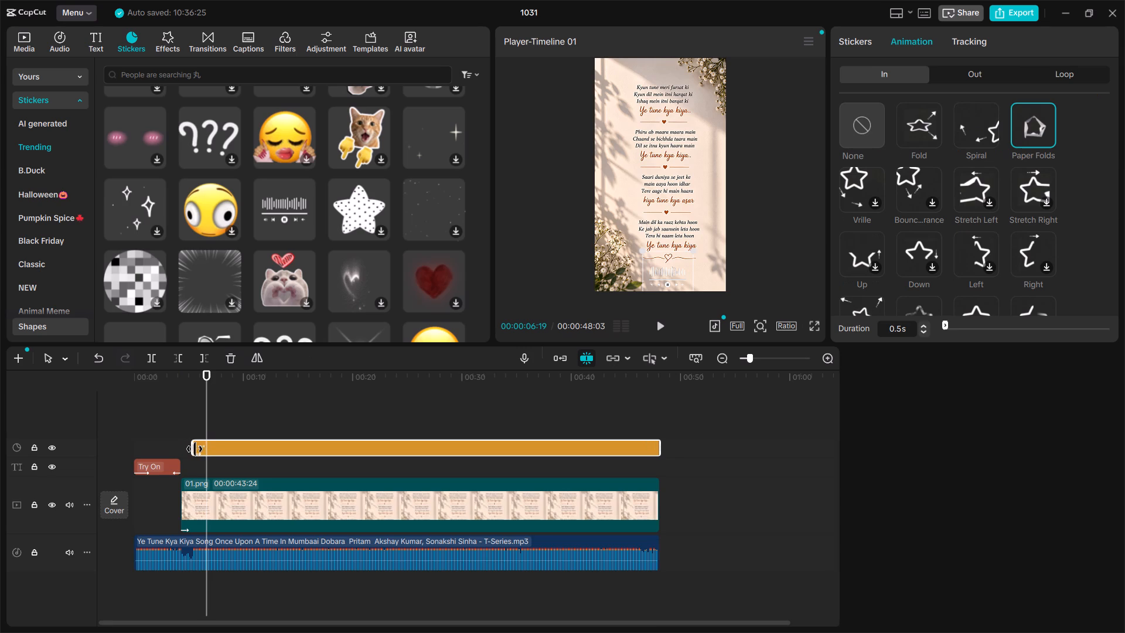
pyautogui.moveTo(192, 449); pyautogui.dragTo(186, 449)
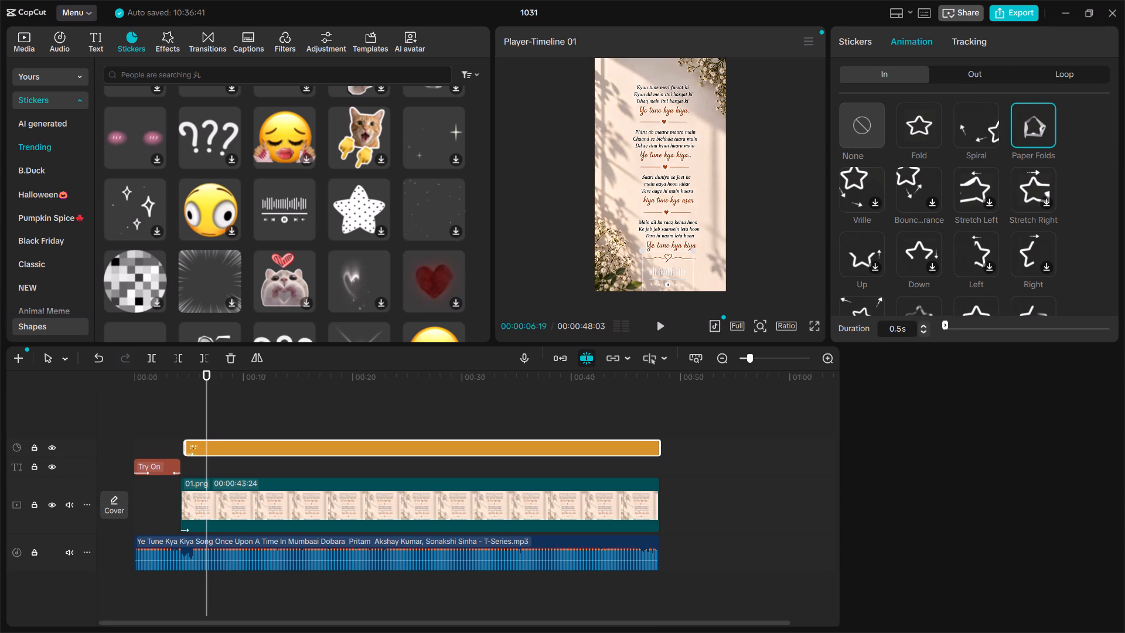
# Apply the Fold entrance animation to the music player sticker and preview it from the opening text.
pyautogui.click(916, 131)
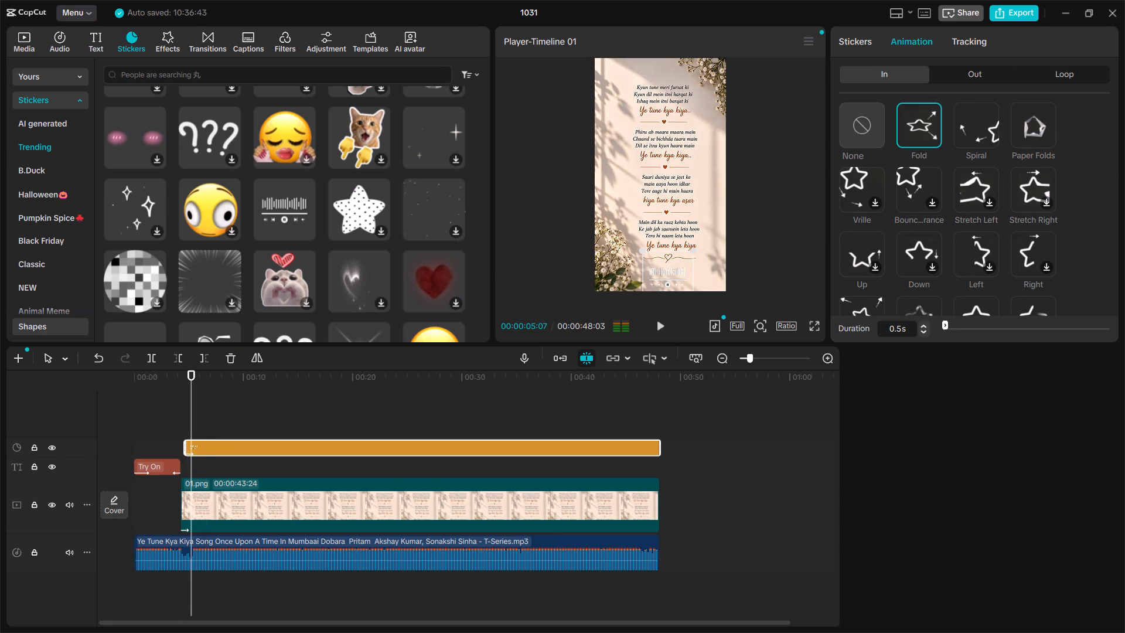
pyautogui.click(151, 426)
pyautogui.press('space')
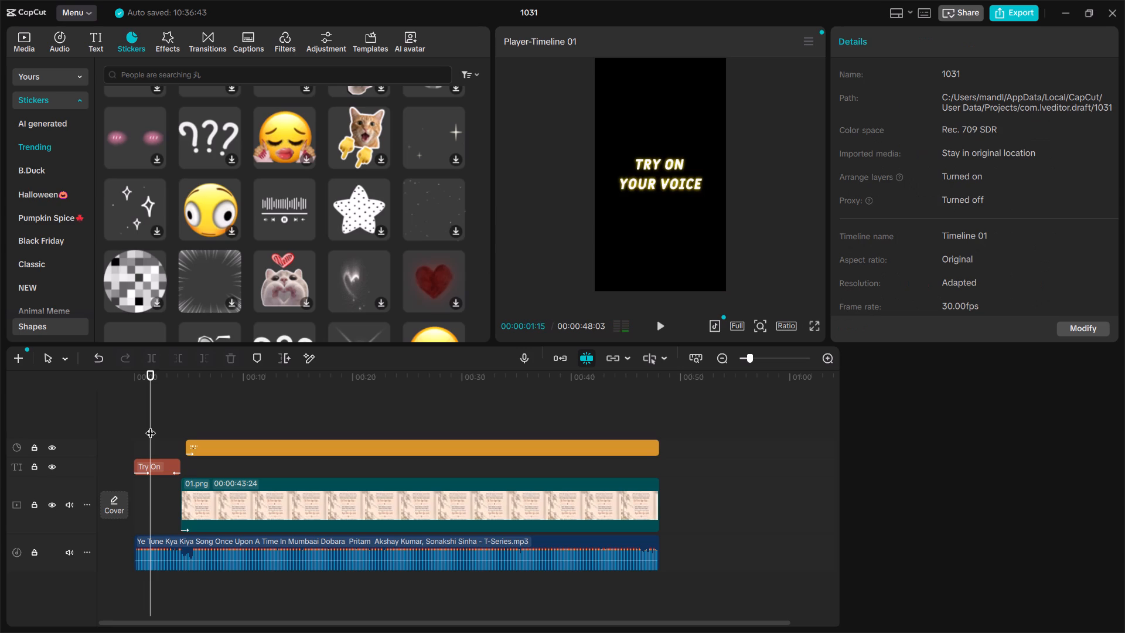
pyautogui.press('space')
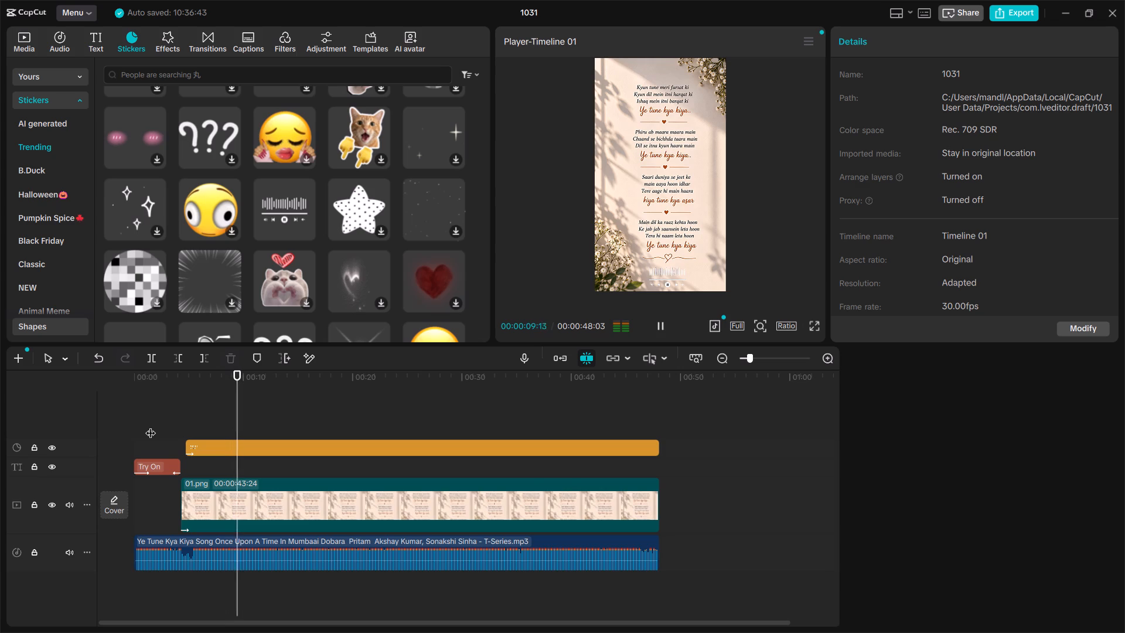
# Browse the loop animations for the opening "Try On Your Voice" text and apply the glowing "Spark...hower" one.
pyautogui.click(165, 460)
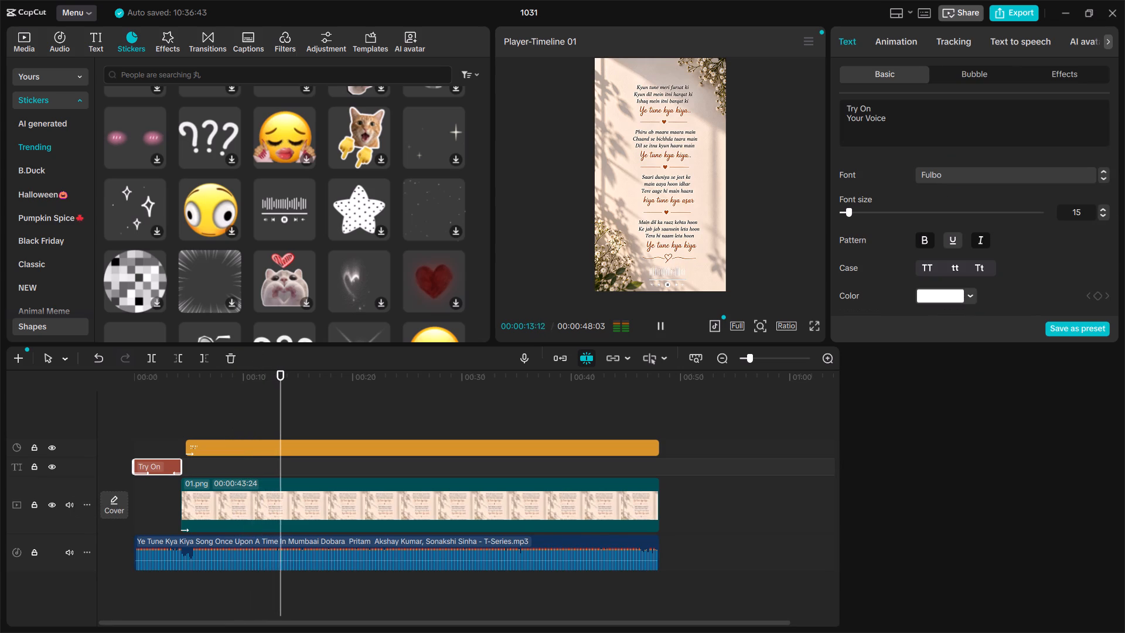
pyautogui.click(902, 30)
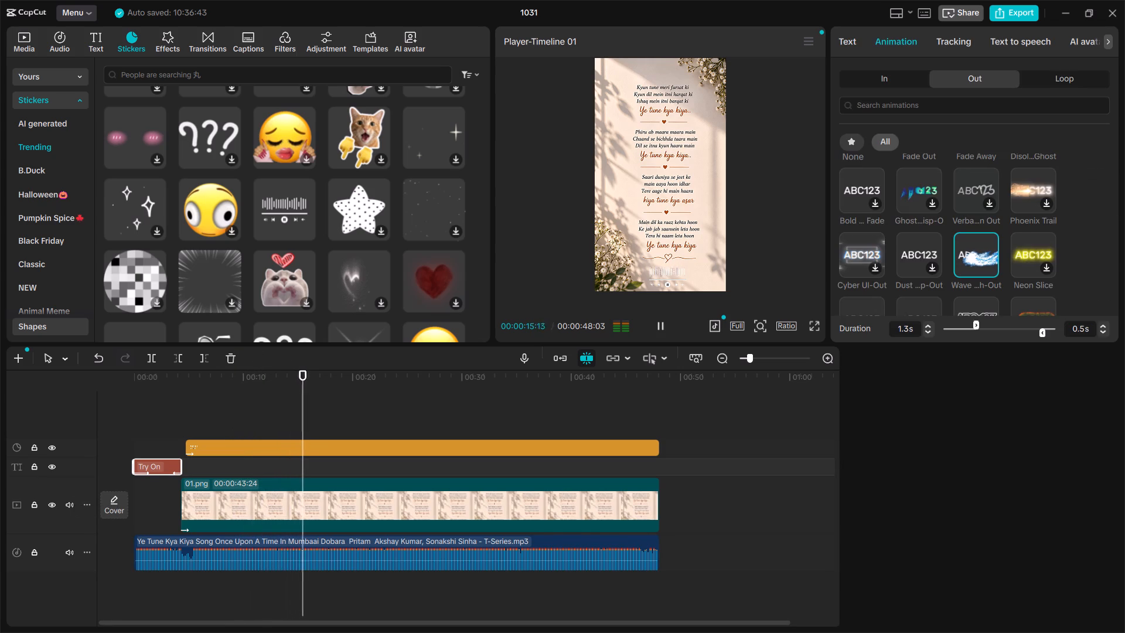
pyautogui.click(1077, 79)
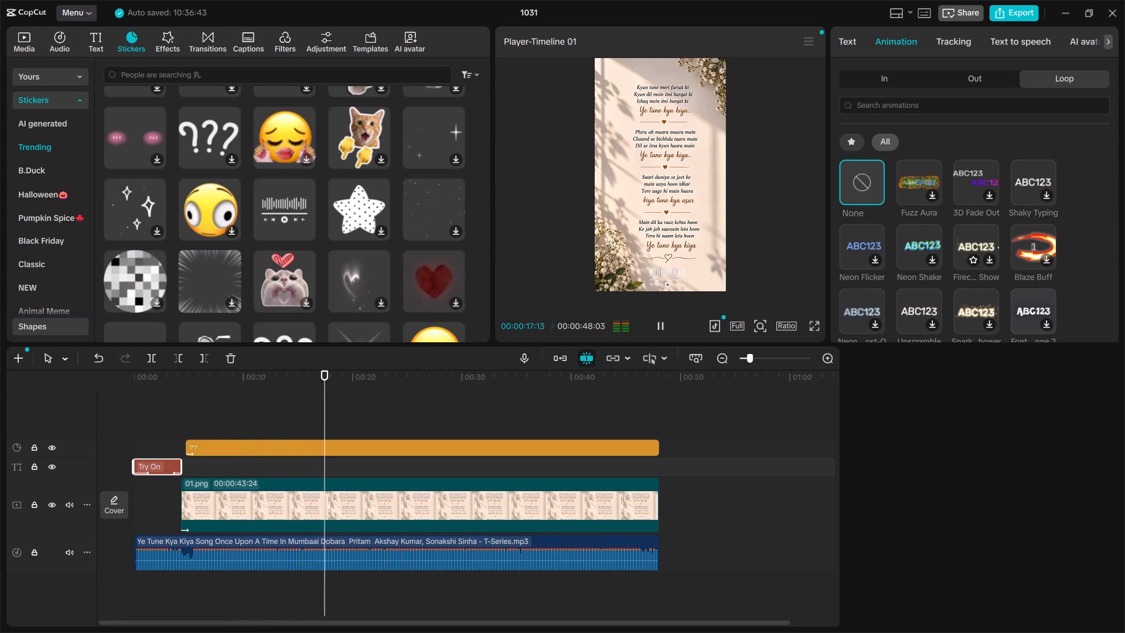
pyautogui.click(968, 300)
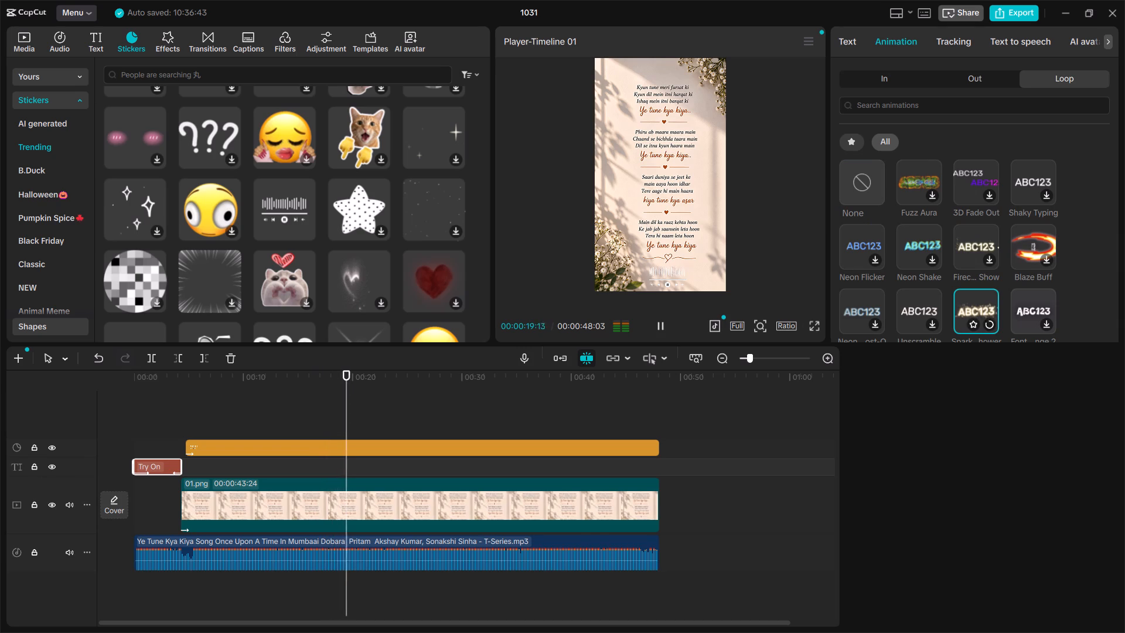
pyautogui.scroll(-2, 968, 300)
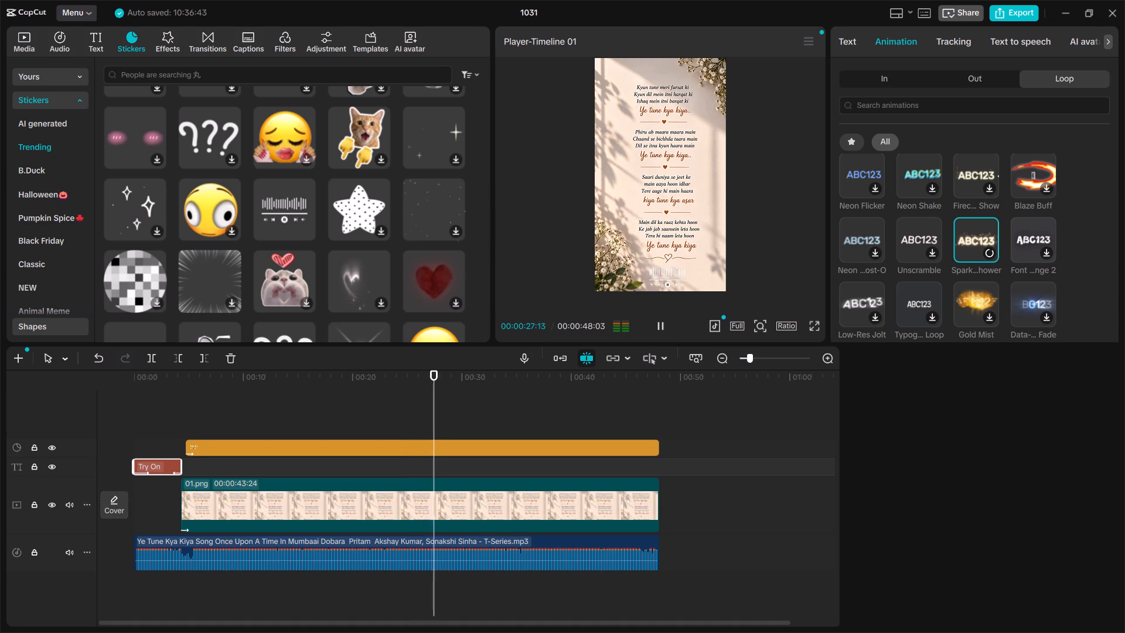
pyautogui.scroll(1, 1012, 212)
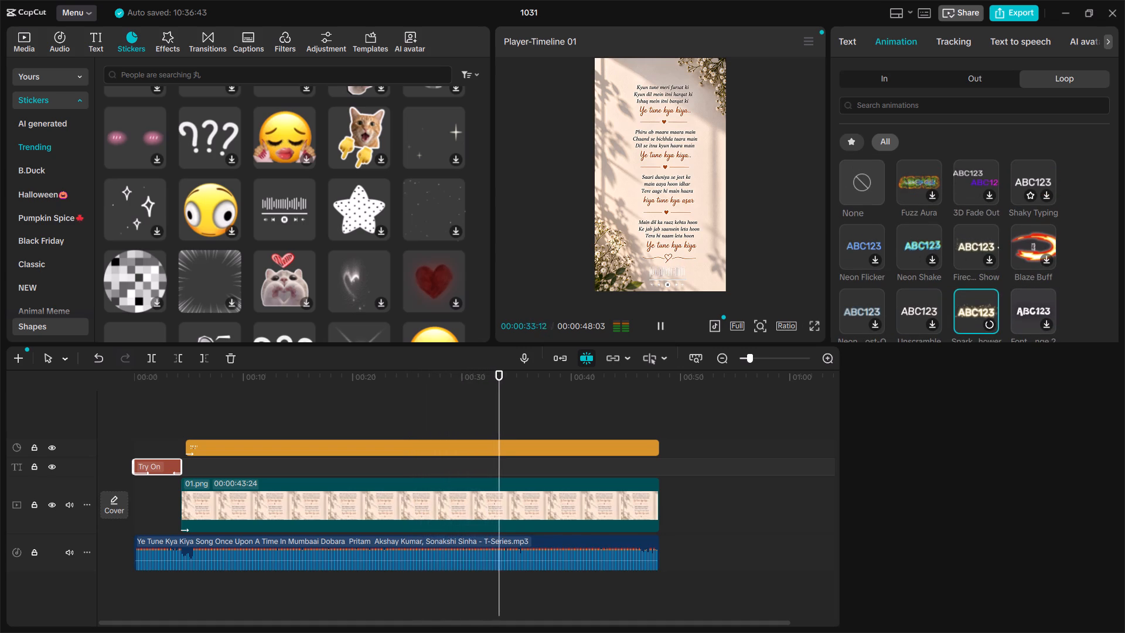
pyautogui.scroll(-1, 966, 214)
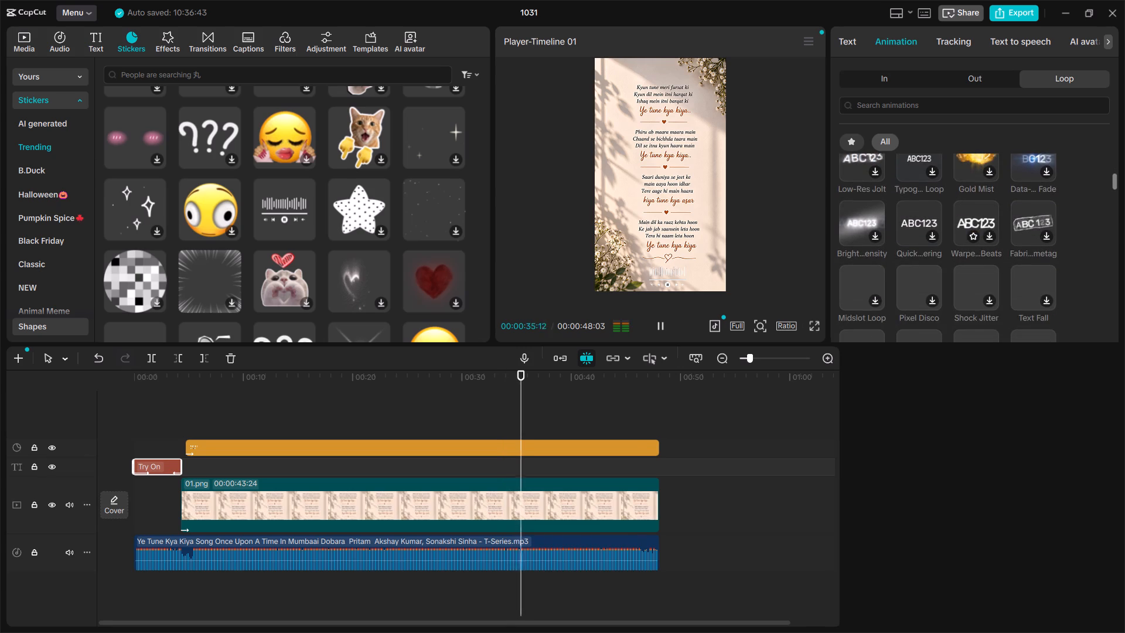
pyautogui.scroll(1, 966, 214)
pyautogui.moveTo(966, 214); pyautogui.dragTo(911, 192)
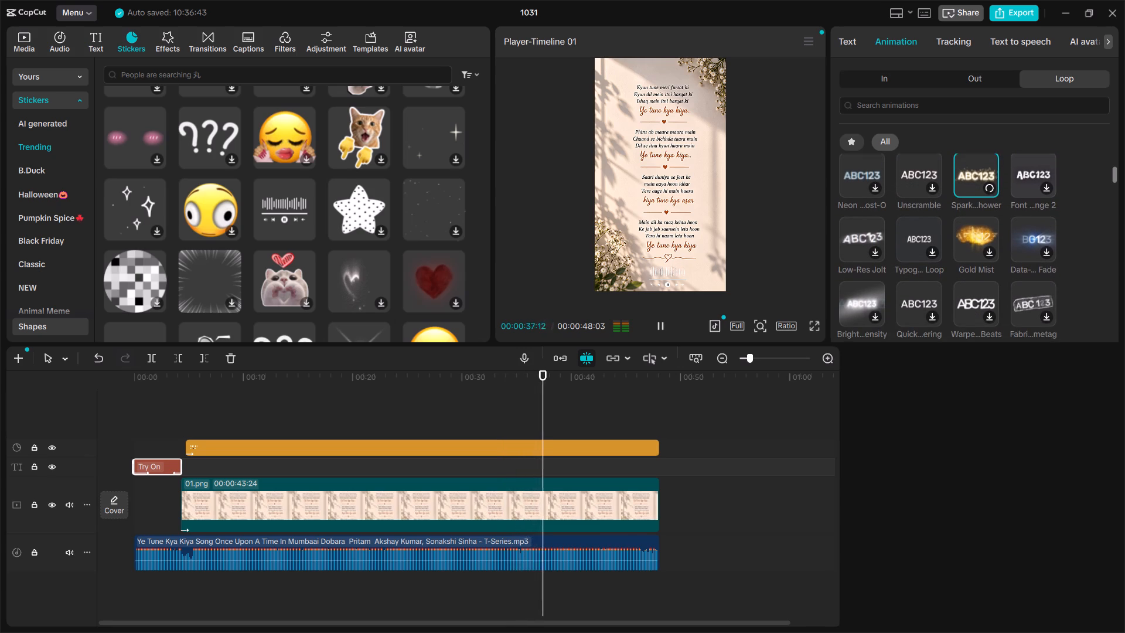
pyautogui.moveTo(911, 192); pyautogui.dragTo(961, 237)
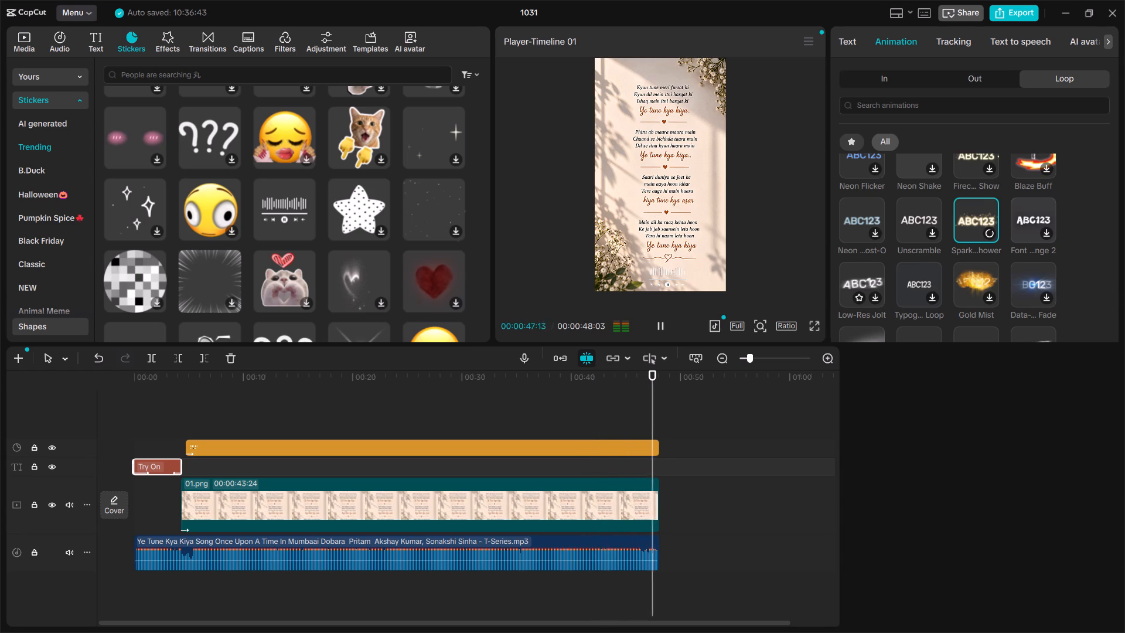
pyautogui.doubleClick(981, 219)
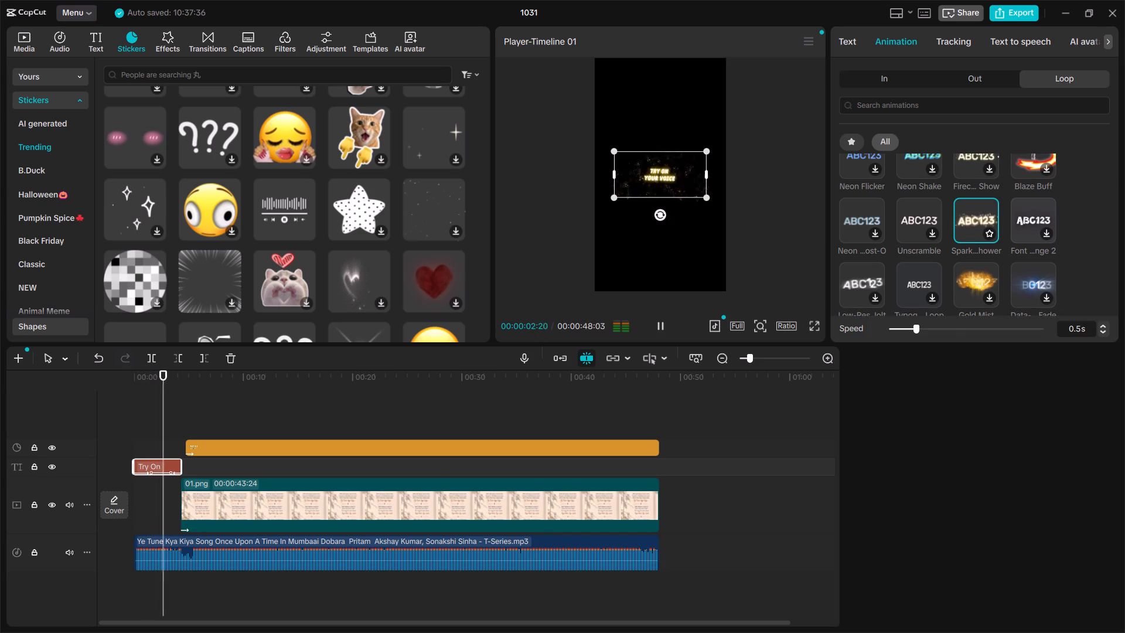
# Play back the opening text from near the video's start to check its loop animation.
pyautogui.click(763, 428)
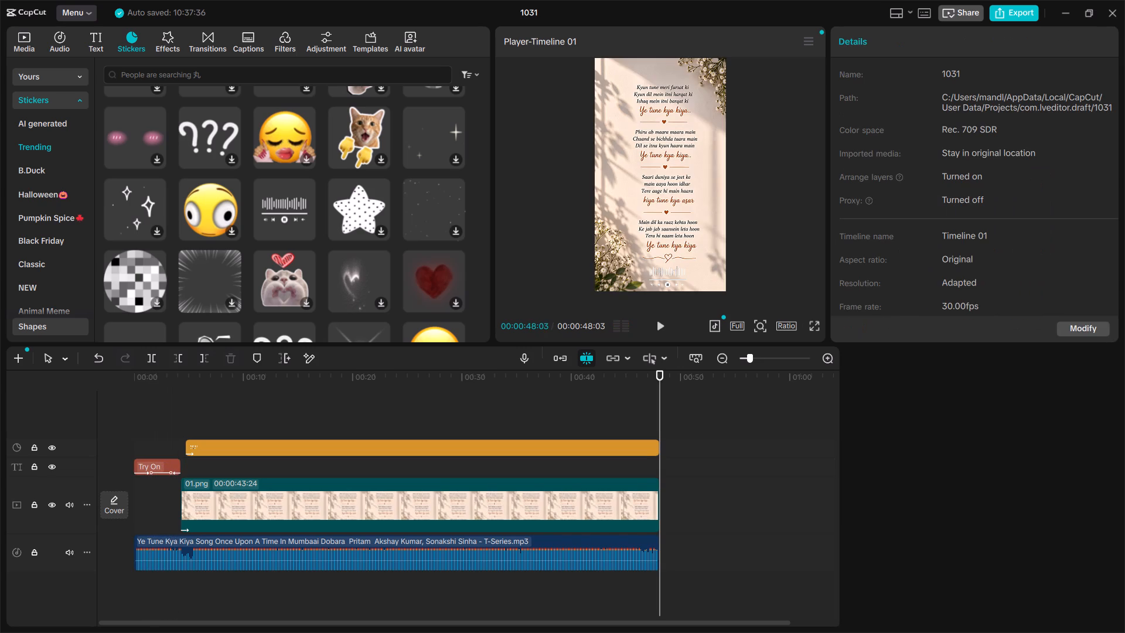
pyautogui.click(141, 406)
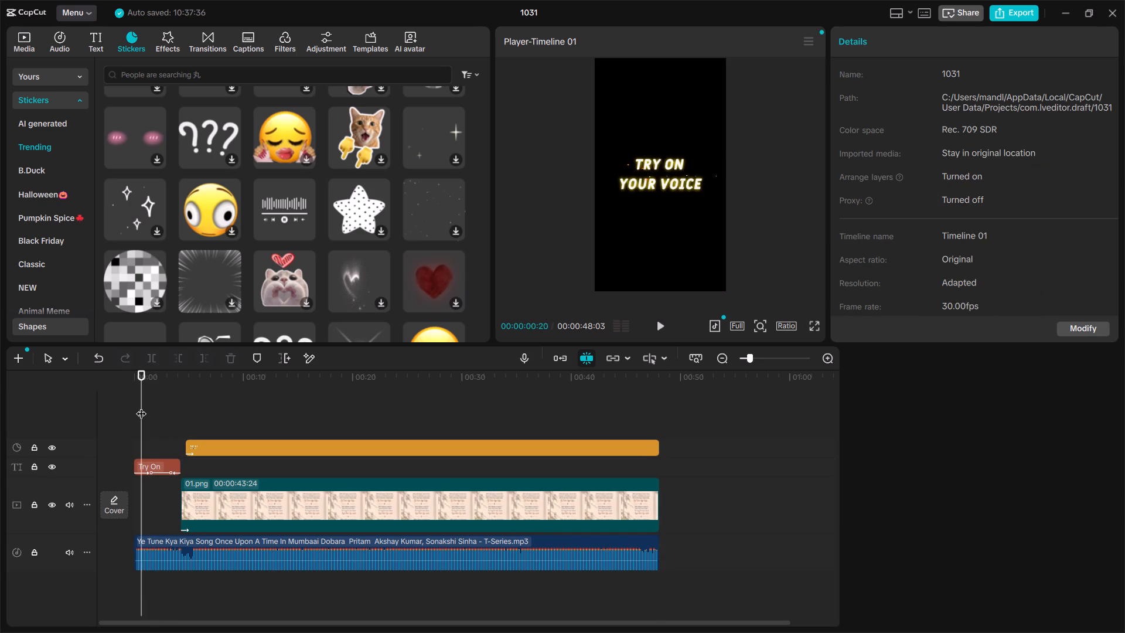
pyautogui.press('space')
pyautogui.press('space')
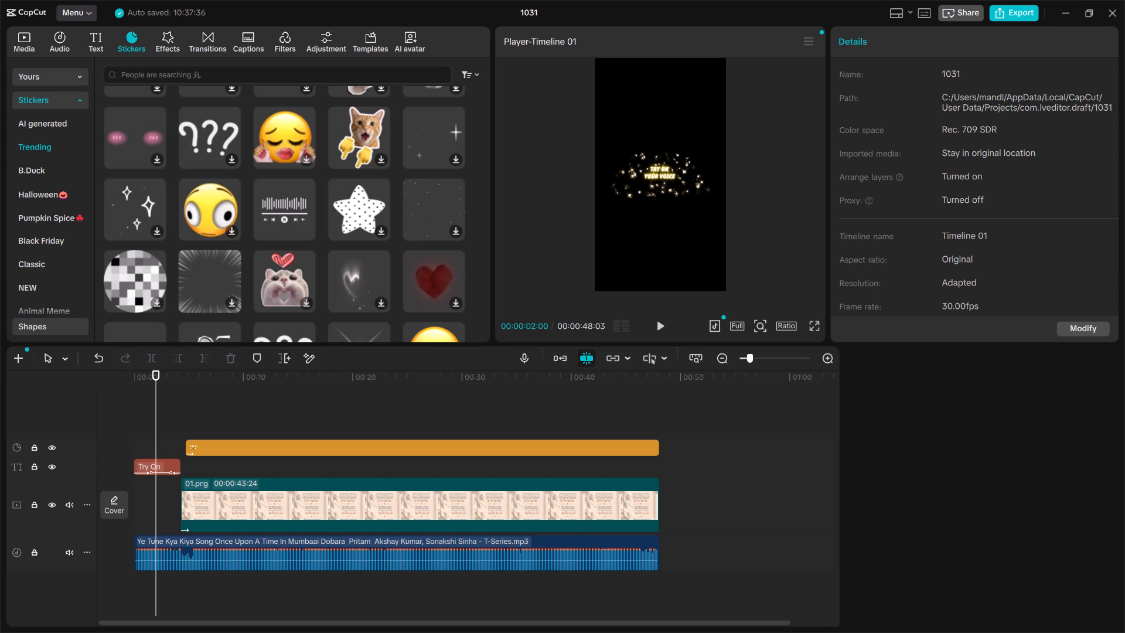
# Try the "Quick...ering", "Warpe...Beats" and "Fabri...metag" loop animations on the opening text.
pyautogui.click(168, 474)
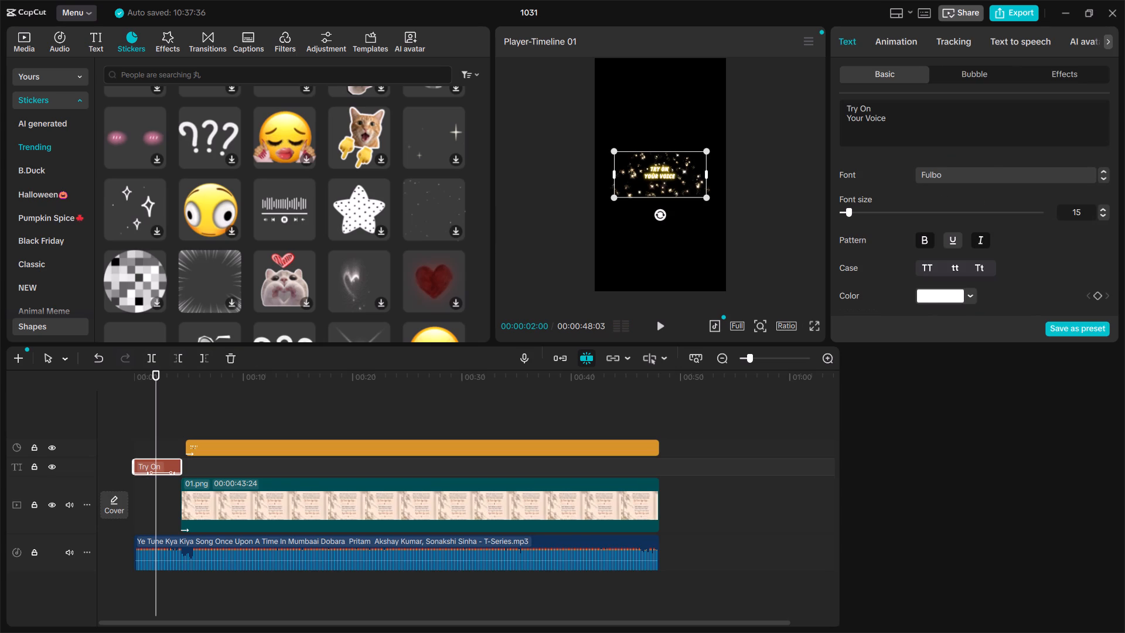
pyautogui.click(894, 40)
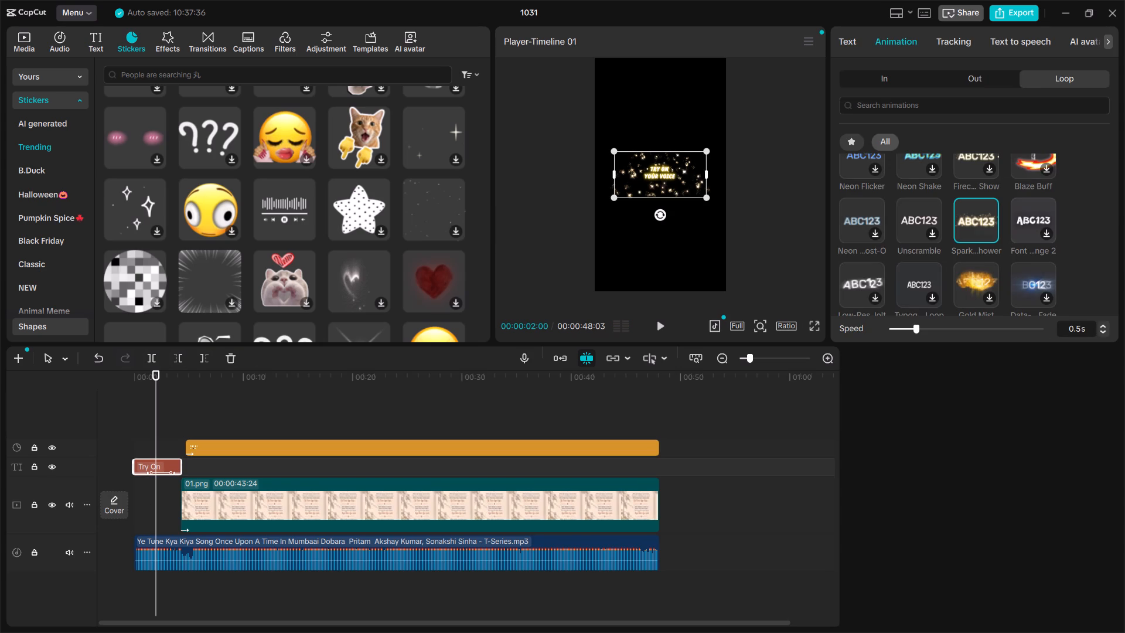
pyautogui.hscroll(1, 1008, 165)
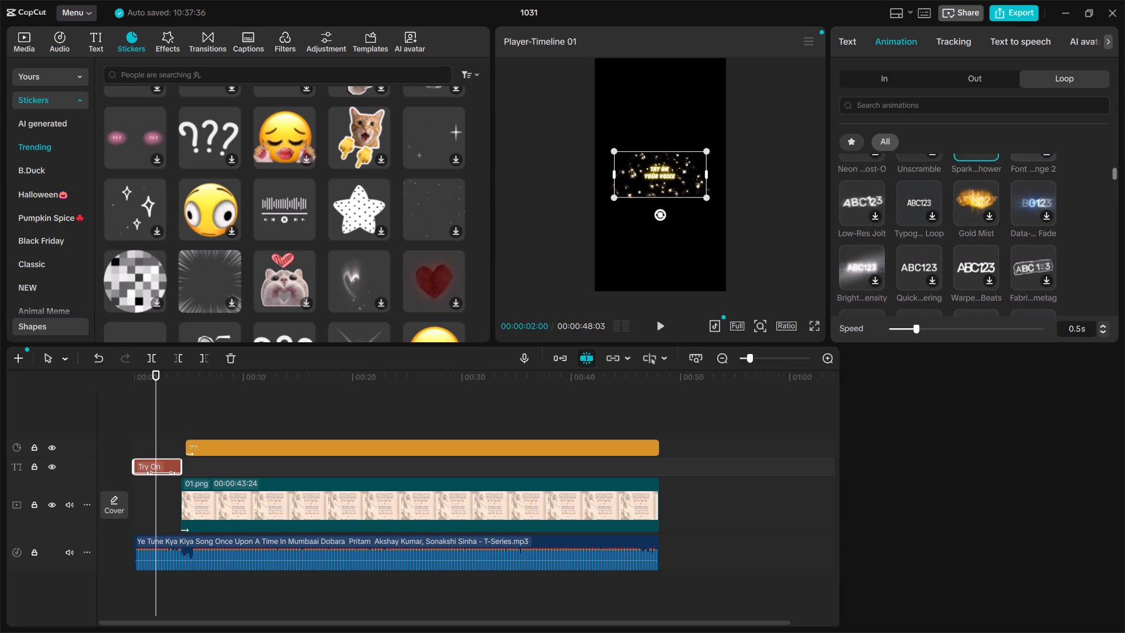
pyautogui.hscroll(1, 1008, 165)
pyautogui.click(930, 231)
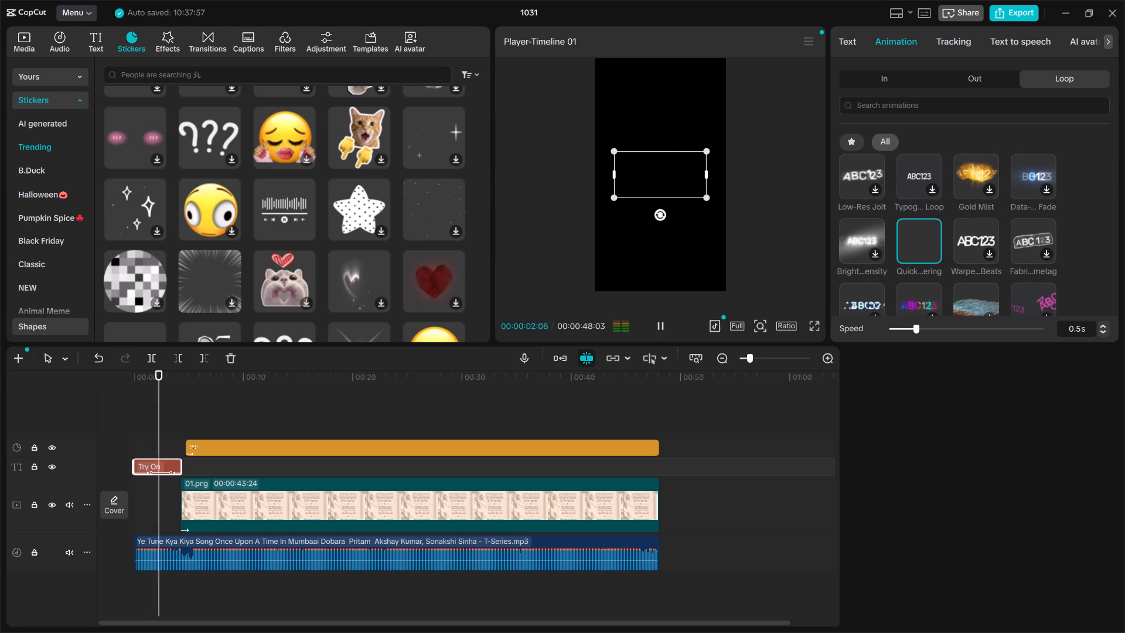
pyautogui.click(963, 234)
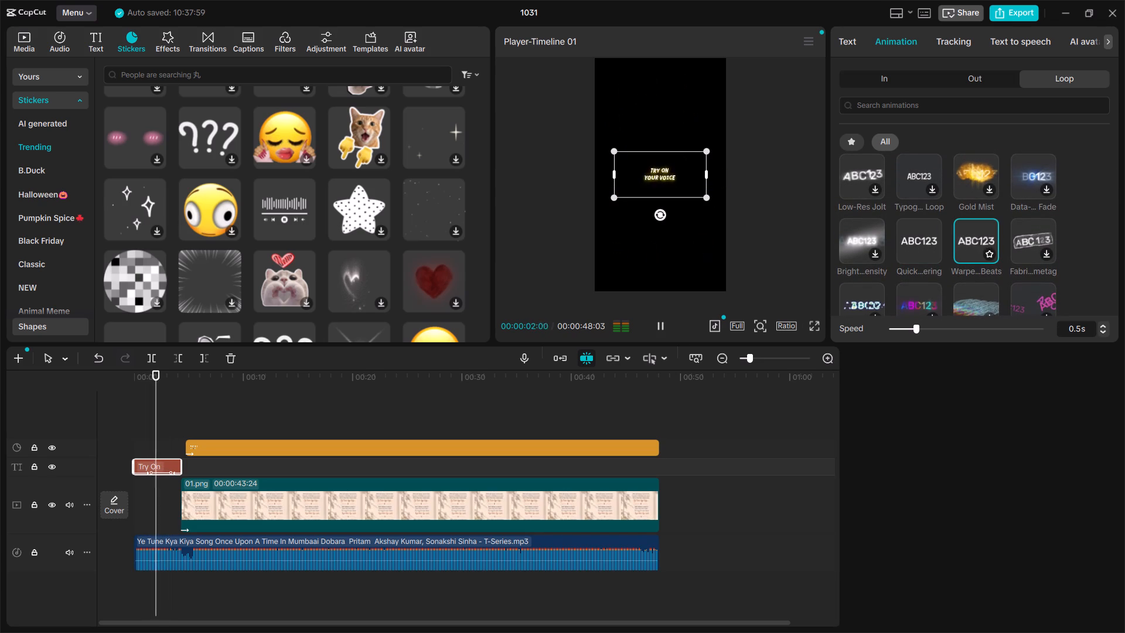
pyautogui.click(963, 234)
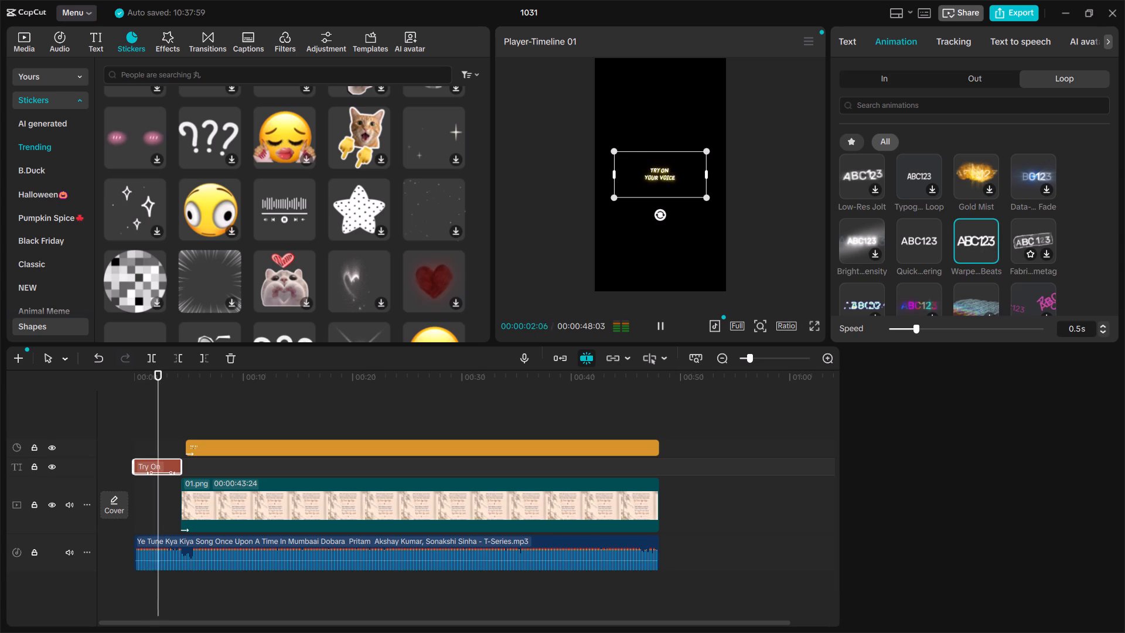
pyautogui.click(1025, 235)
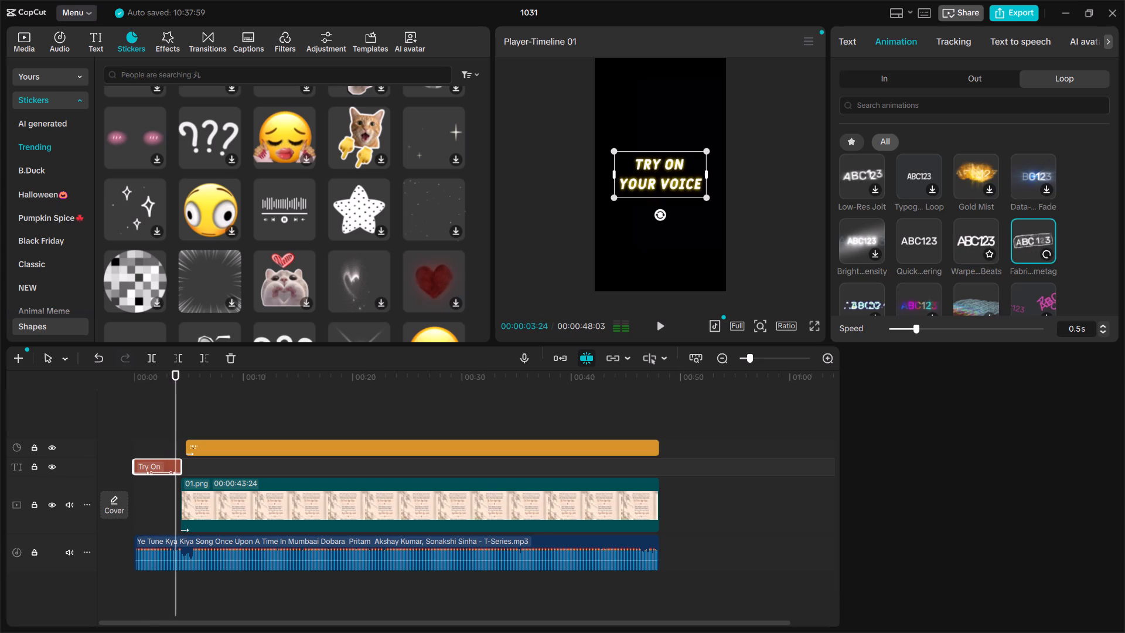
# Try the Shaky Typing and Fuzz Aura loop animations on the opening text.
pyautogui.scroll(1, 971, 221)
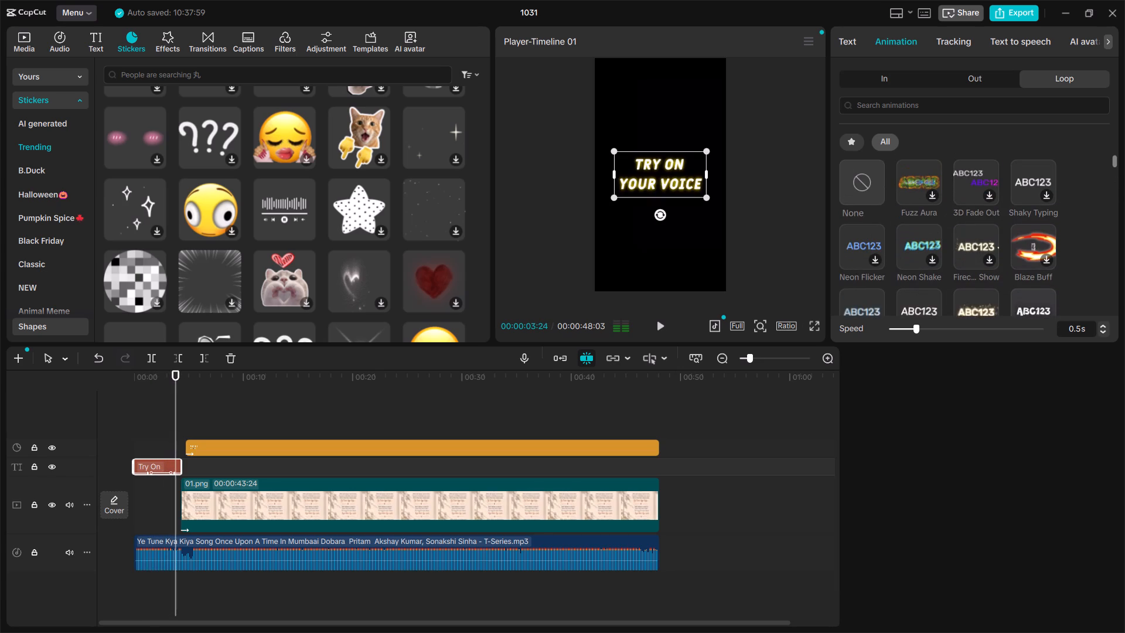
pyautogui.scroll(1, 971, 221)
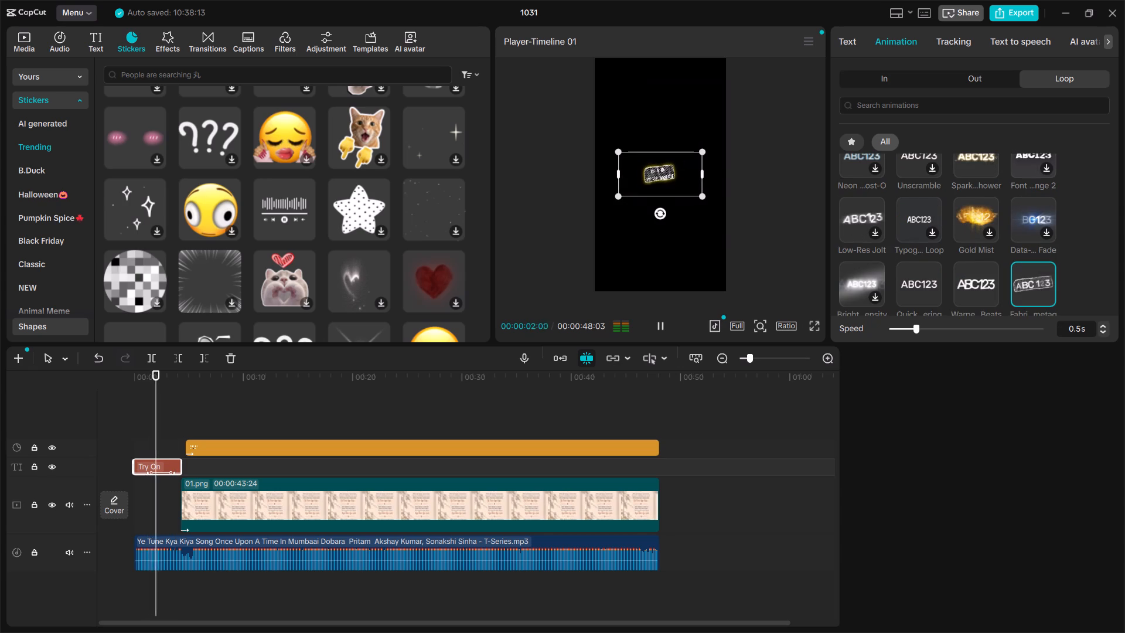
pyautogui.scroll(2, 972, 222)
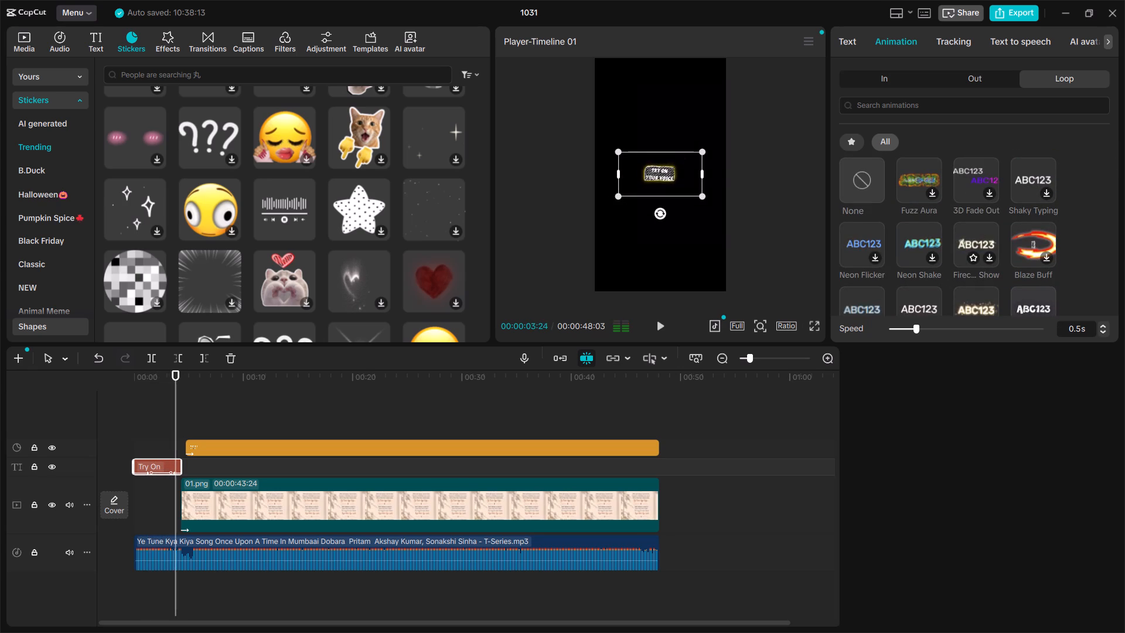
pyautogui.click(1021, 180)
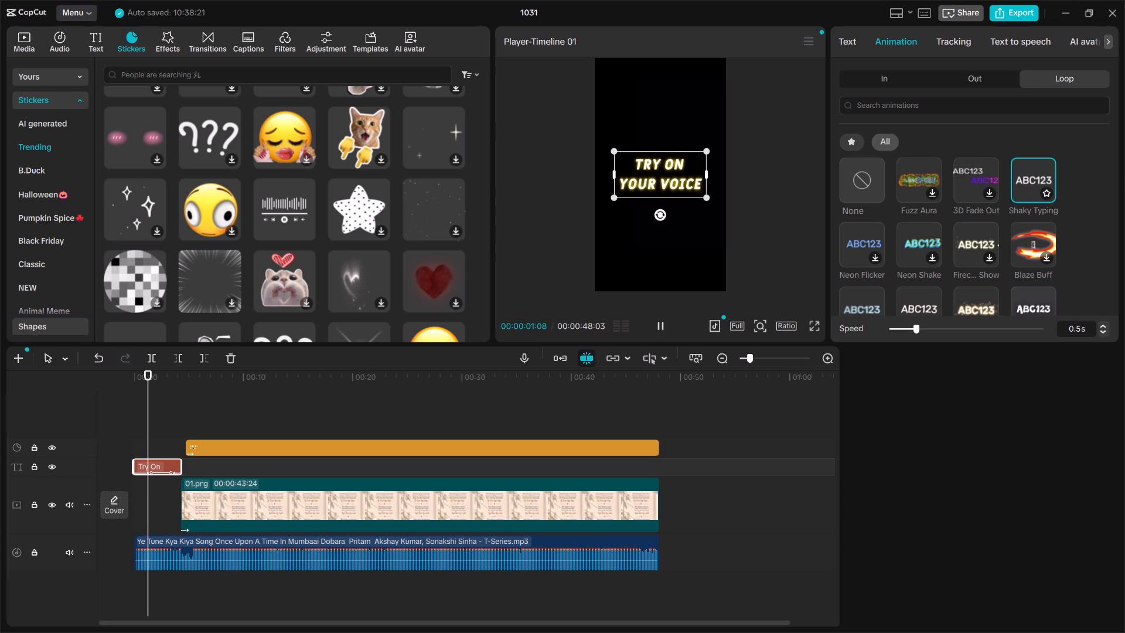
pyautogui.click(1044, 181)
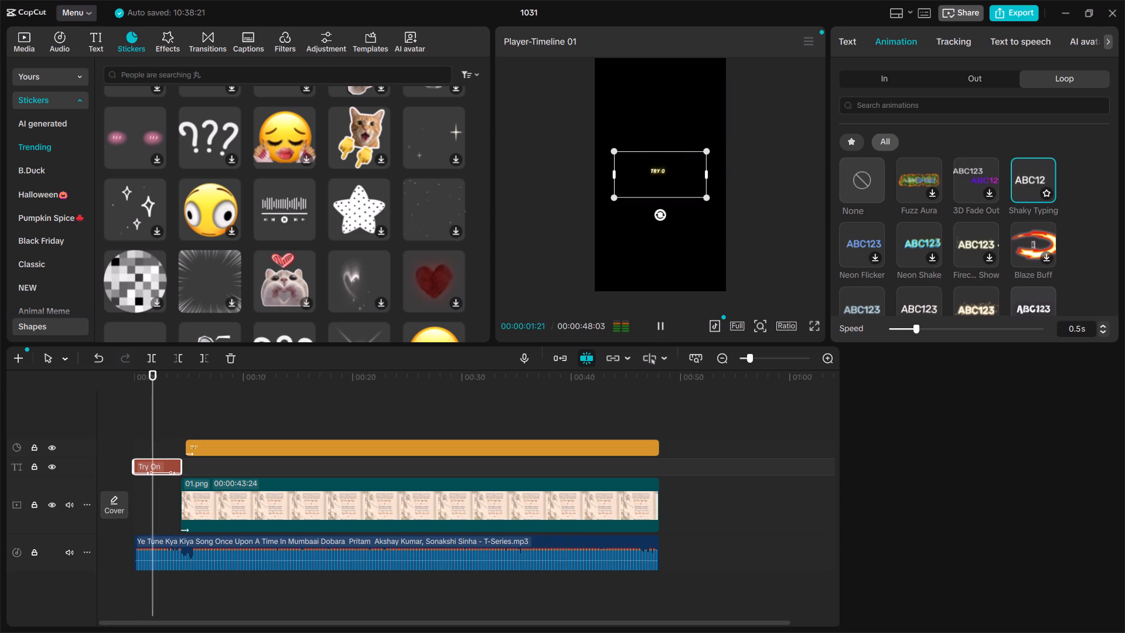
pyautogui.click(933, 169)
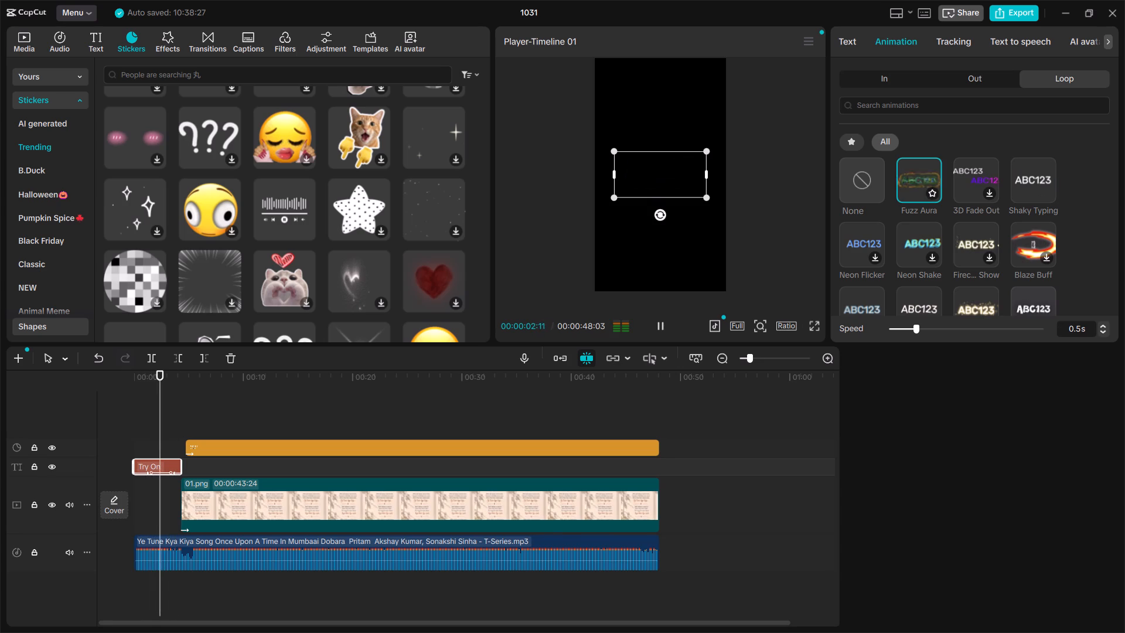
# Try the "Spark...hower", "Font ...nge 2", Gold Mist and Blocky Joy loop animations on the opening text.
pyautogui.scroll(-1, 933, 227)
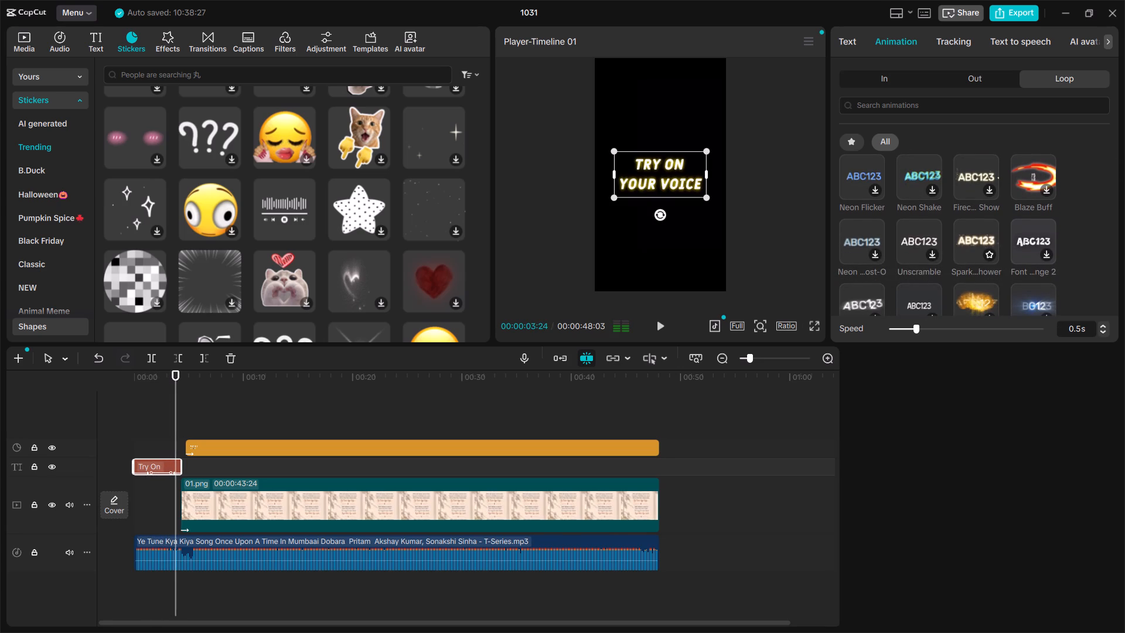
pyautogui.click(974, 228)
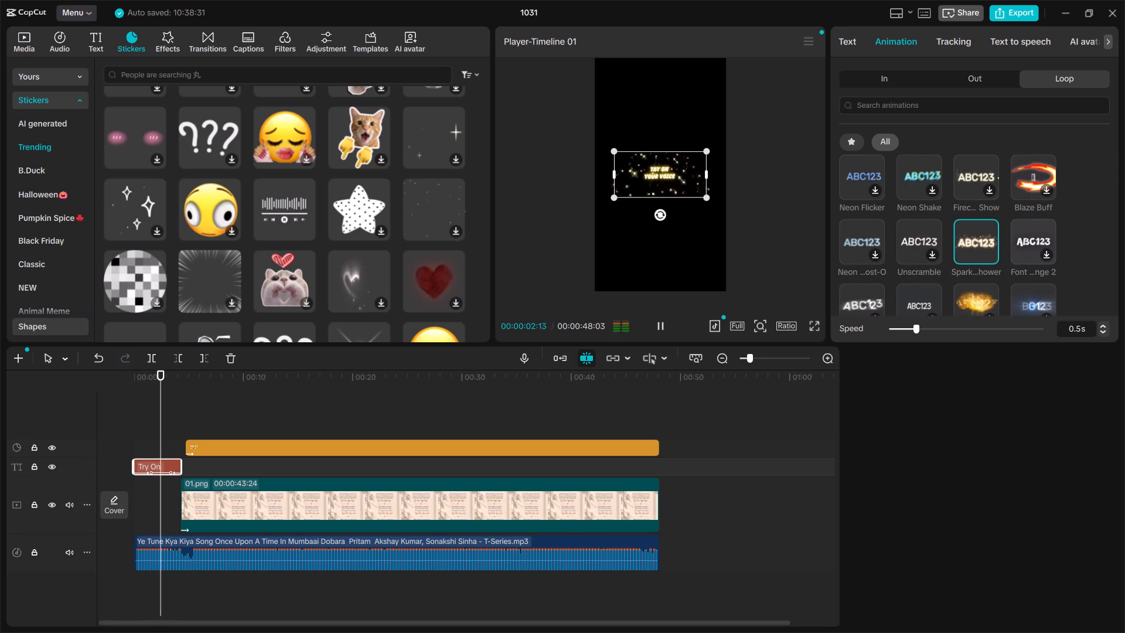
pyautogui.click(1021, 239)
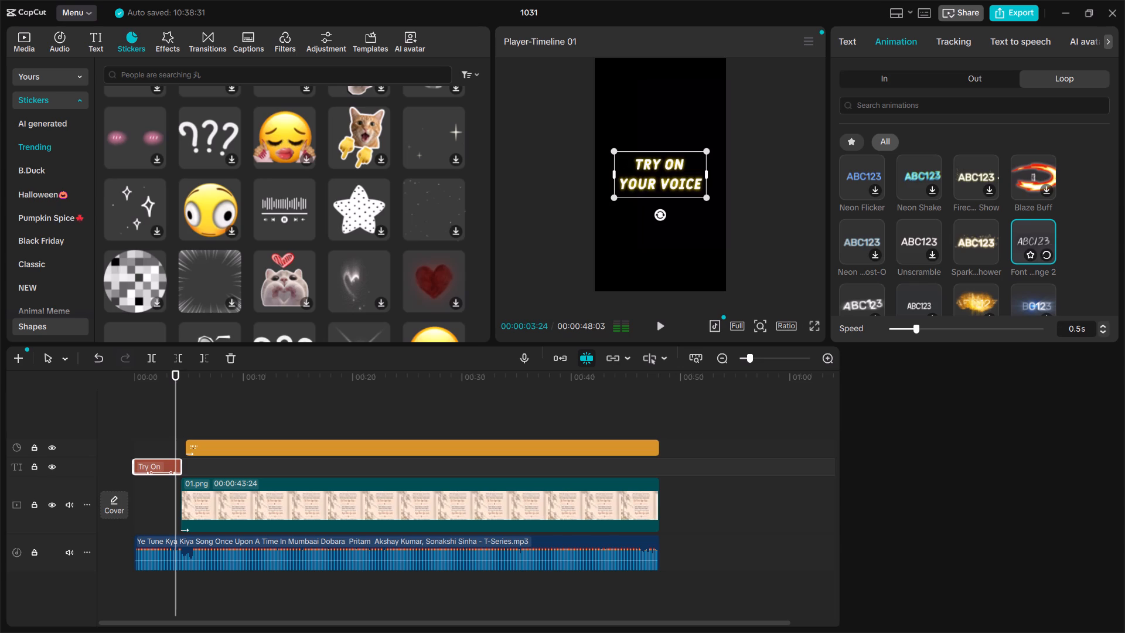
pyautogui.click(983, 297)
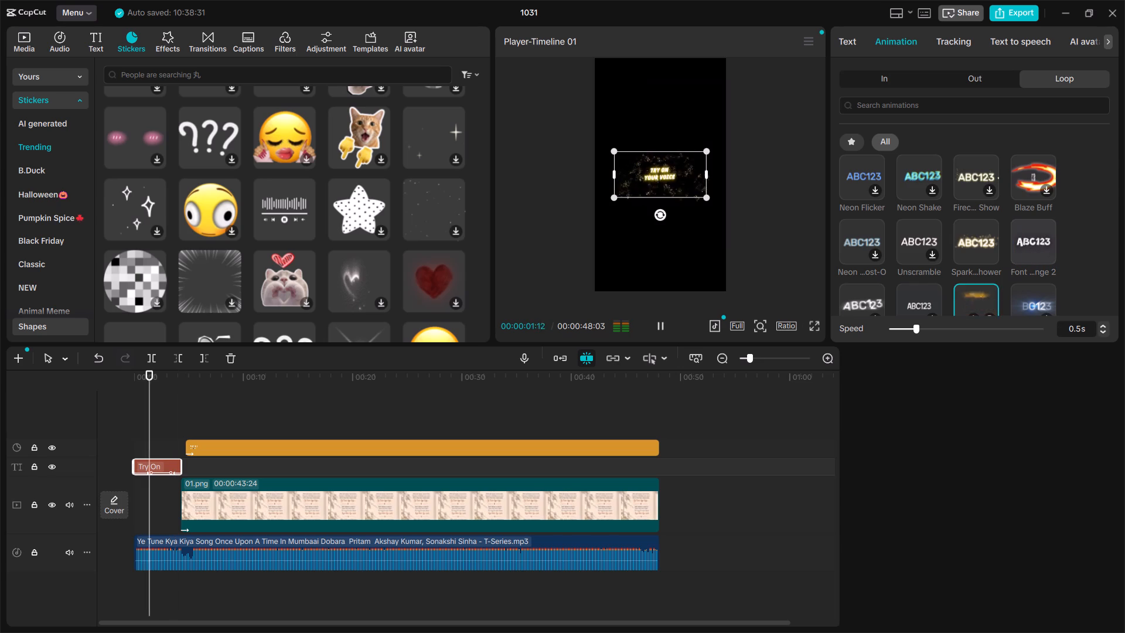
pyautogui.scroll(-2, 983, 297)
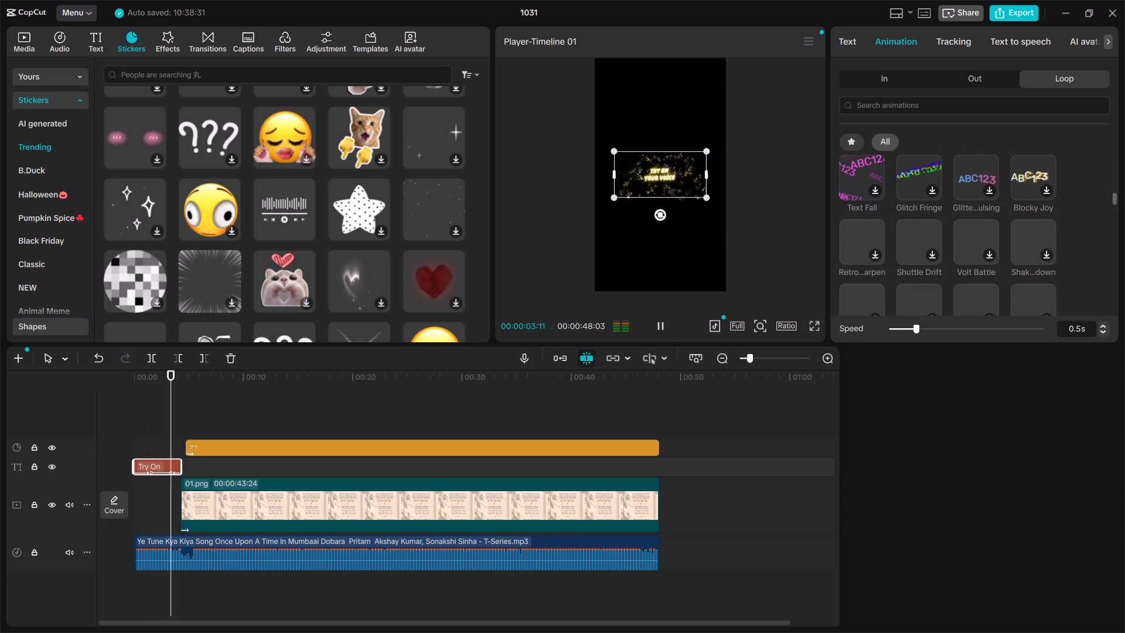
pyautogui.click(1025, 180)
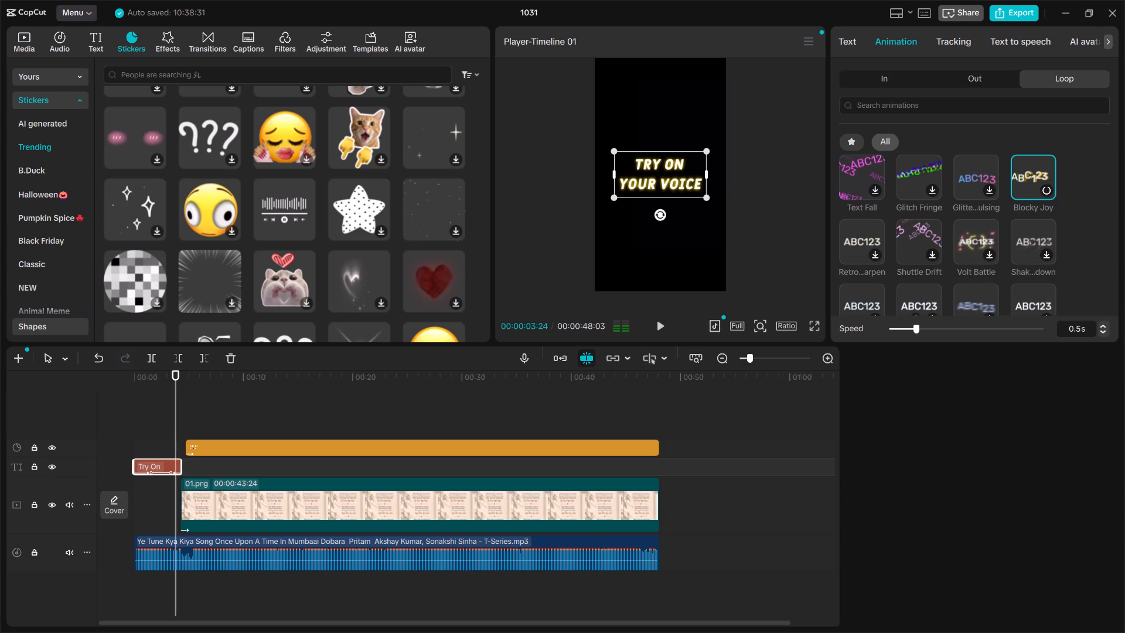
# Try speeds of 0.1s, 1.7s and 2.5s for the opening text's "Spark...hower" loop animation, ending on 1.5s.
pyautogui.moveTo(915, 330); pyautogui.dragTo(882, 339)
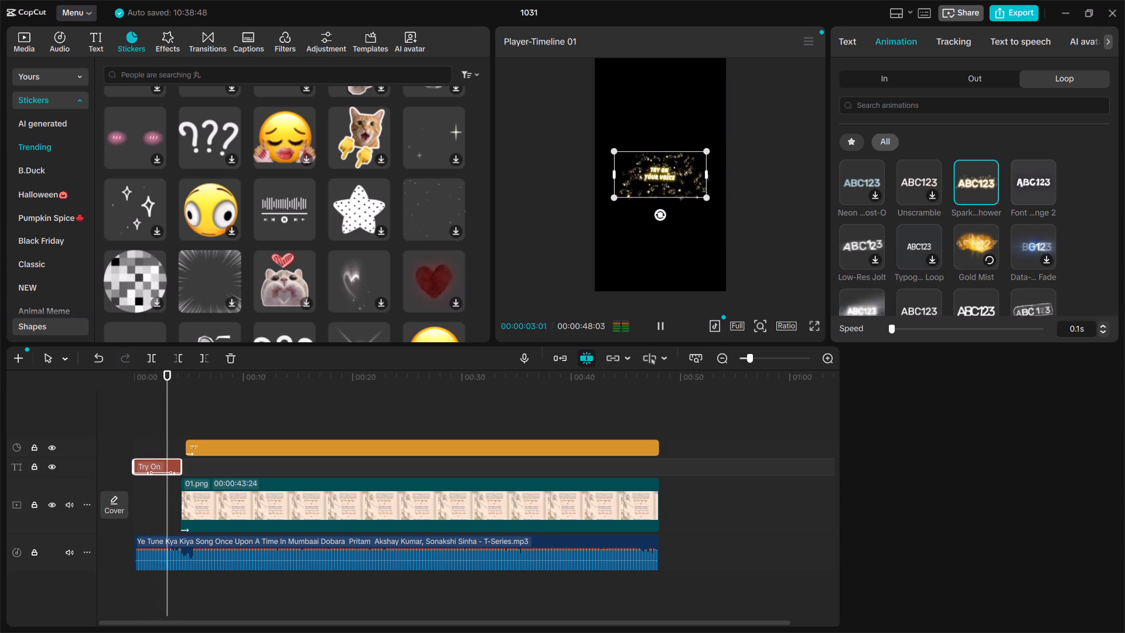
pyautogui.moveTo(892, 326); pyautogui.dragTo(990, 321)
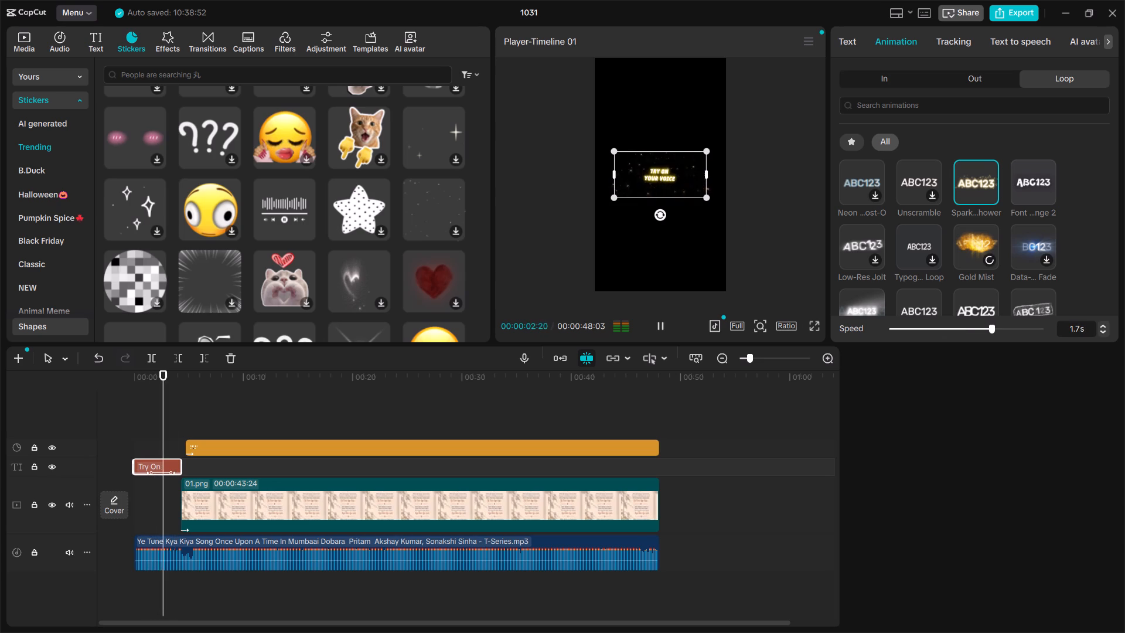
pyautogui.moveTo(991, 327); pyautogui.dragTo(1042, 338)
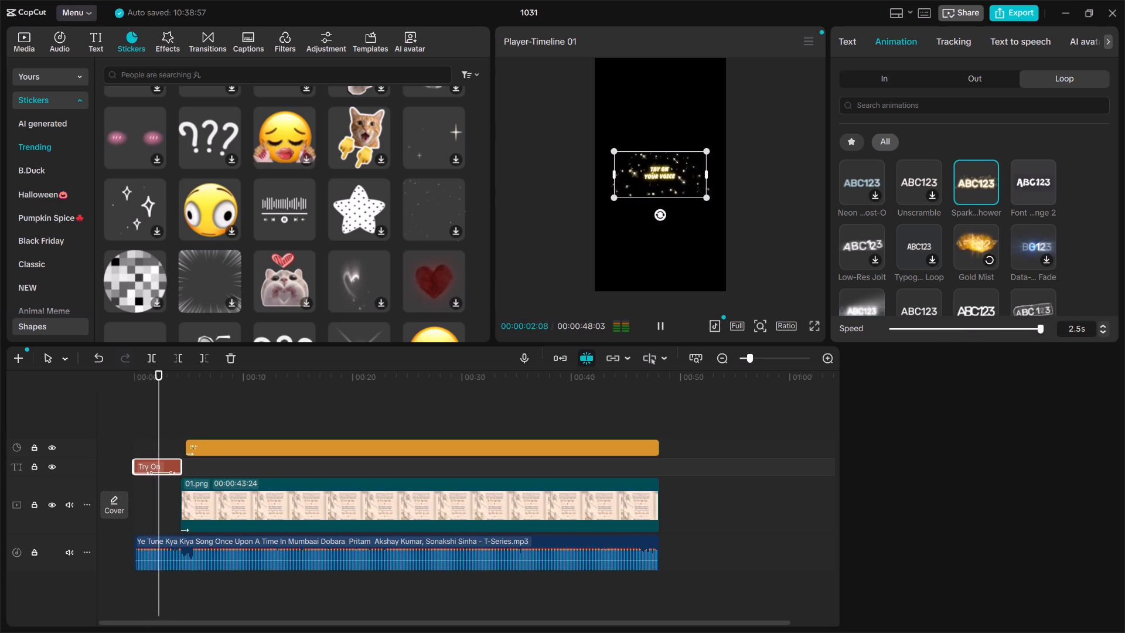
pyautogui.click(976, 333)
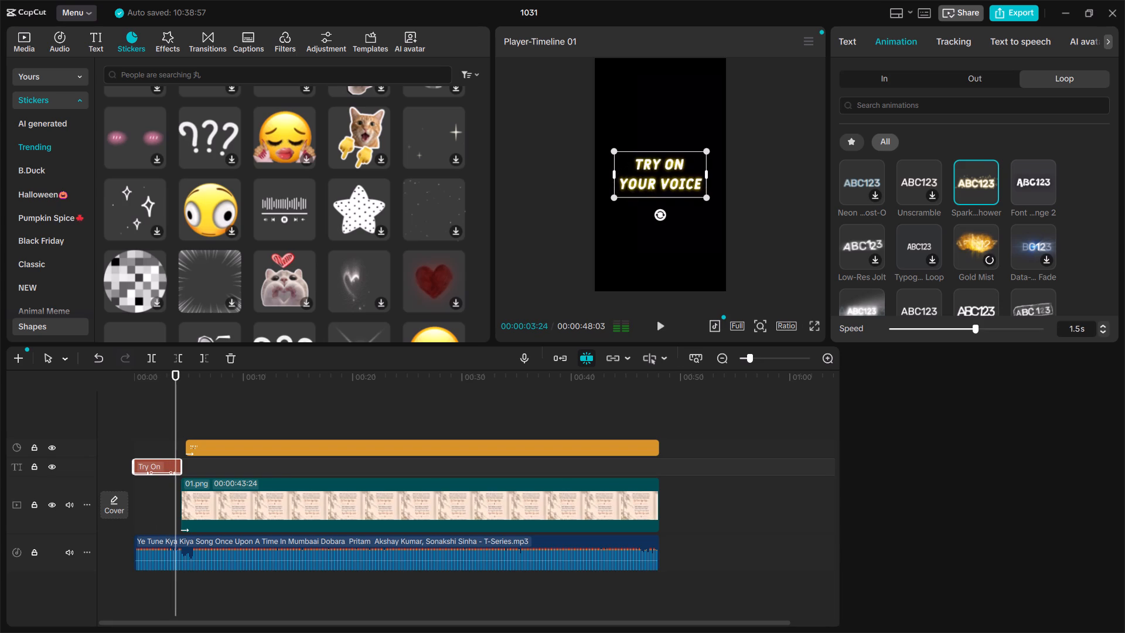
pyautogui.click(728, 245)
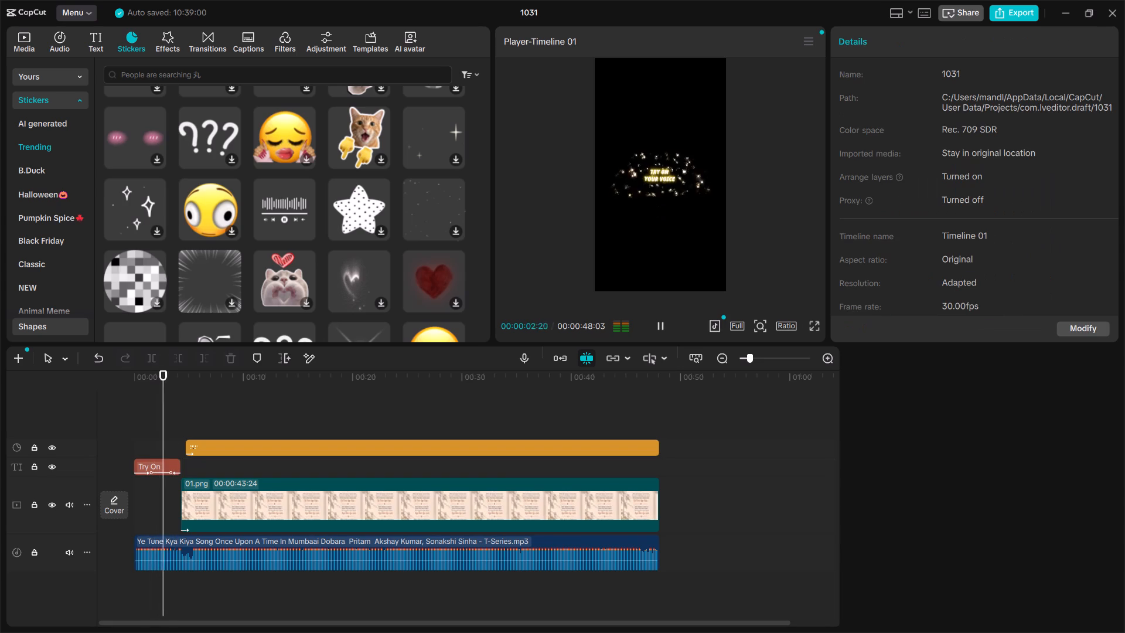
# Browse further loop animations for the "Try On Your Voice" text, try Crooked Jelly and apply Wave Flick.
pyautogui.click(679, 182)
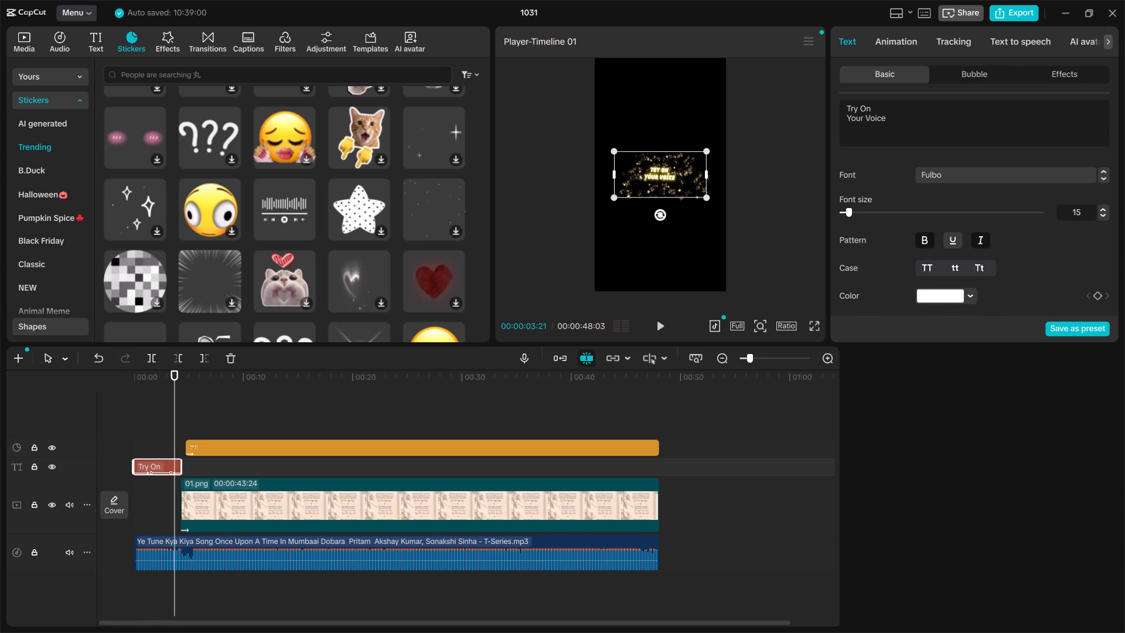
pyautogui.click(890, 40)
pyautogui.scroll(-1, 1001, 215)
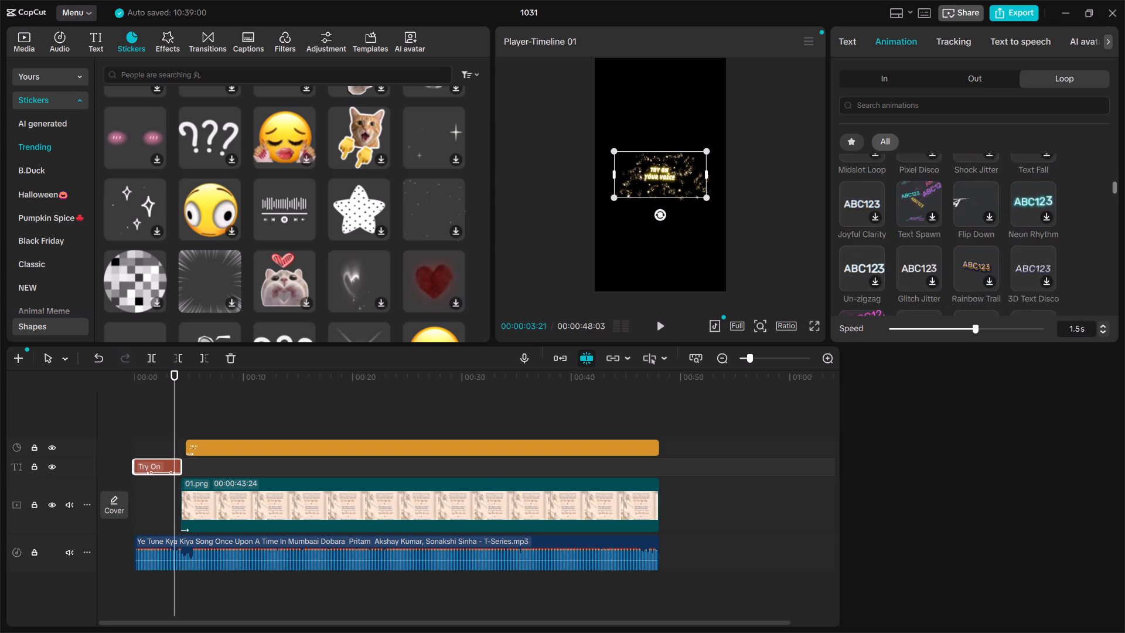
pyautogui.scroll(-3, 1001, 215)
pyautogui.scroll(1, 1001, 215)
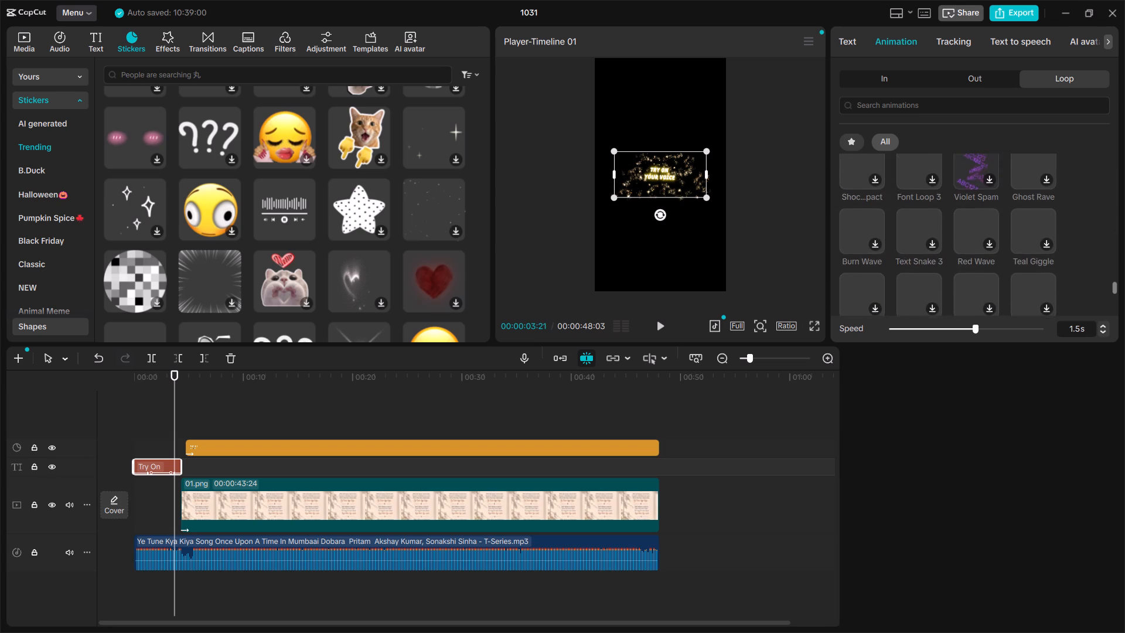
pyautogui.scroll(1, 1001, 215)
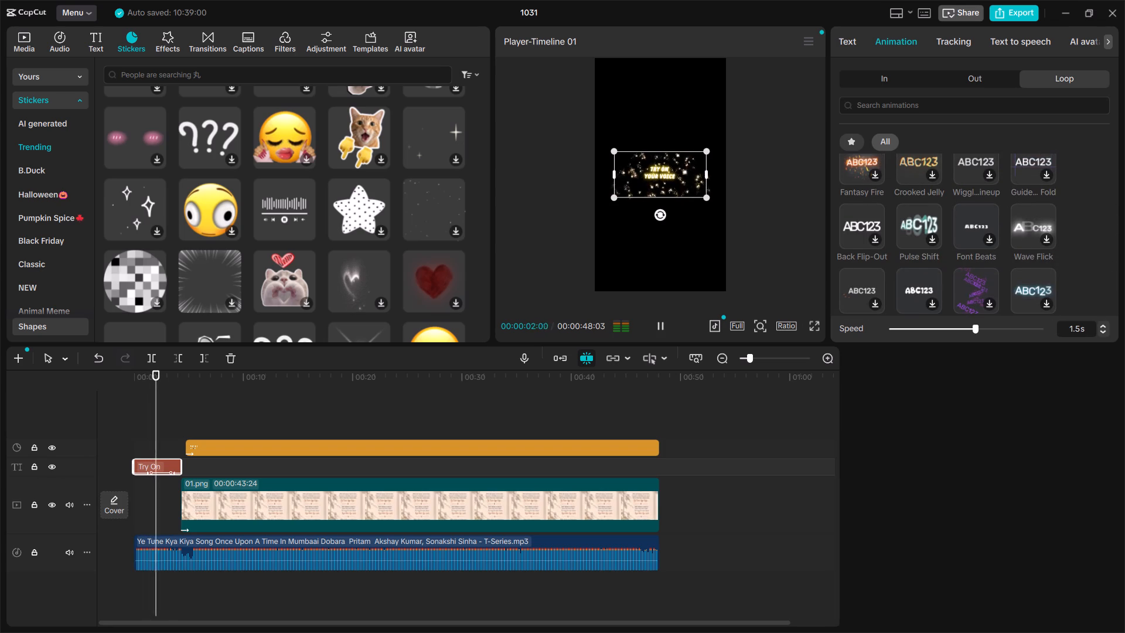
pyautogui.scroll(2, 1001, 215)
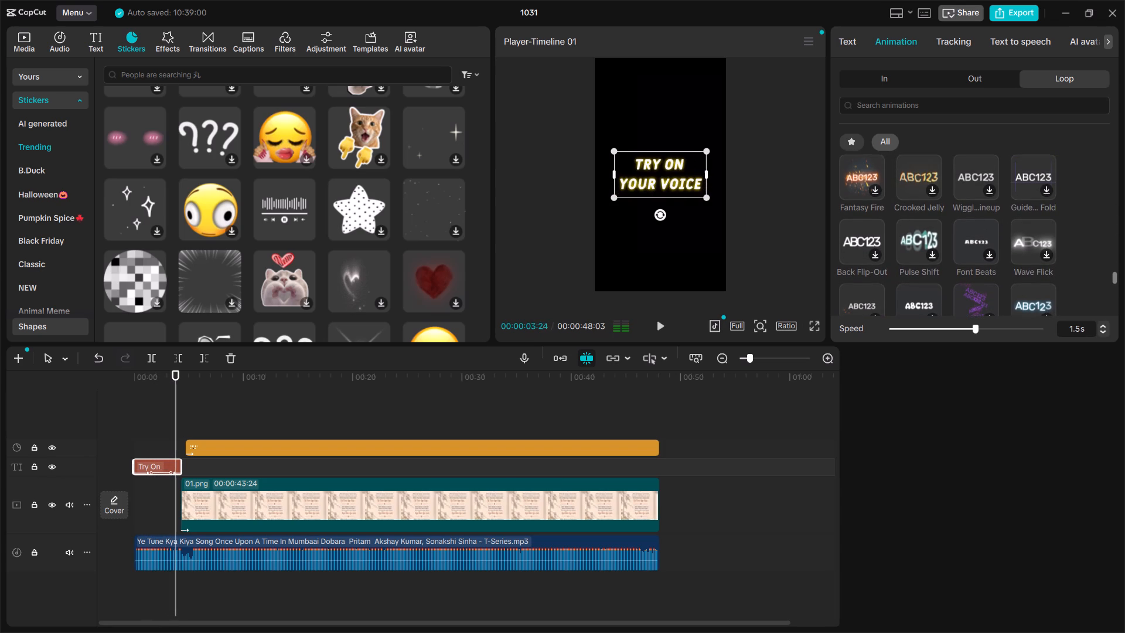
pyautogui.scroll(1, 1001, 215)
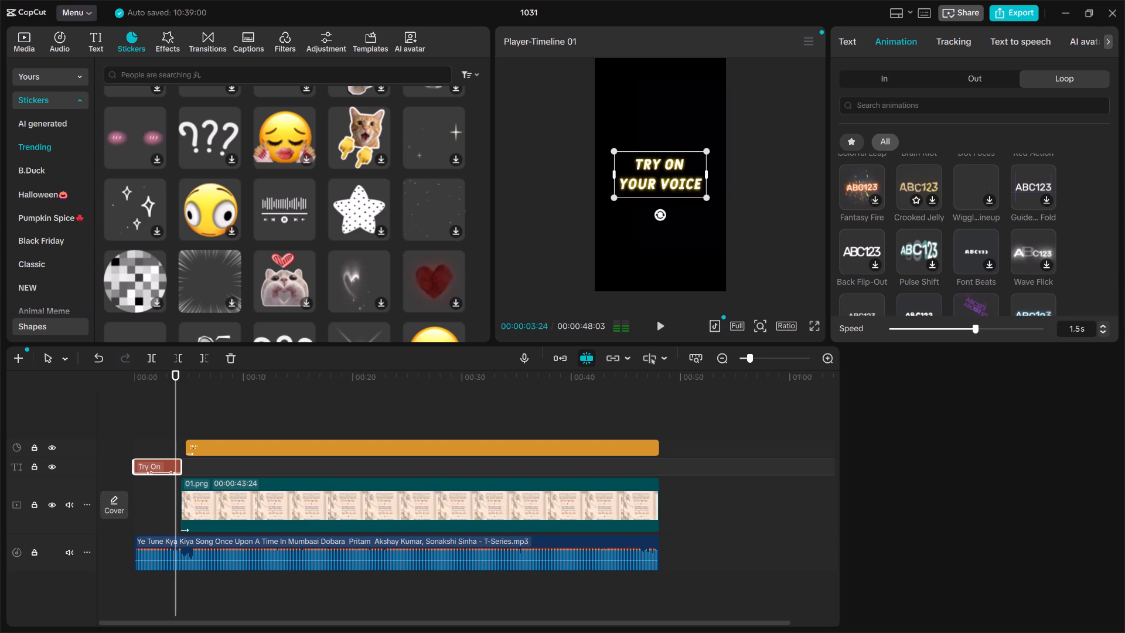
pyautogui.click(926, 180)
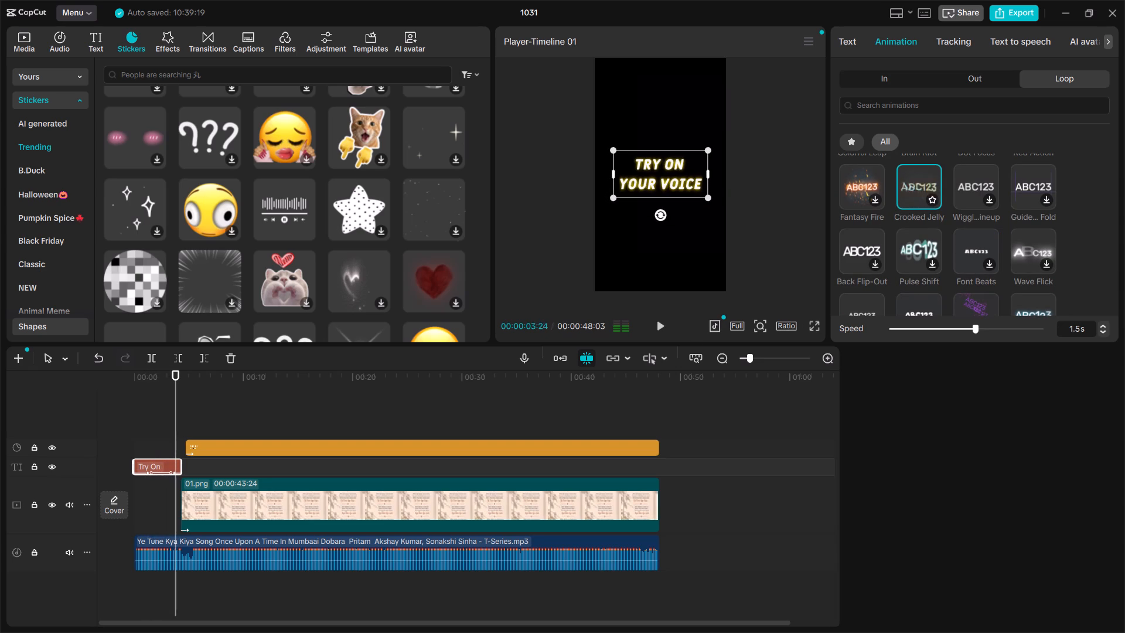
pyautogui.click(1011, 243)
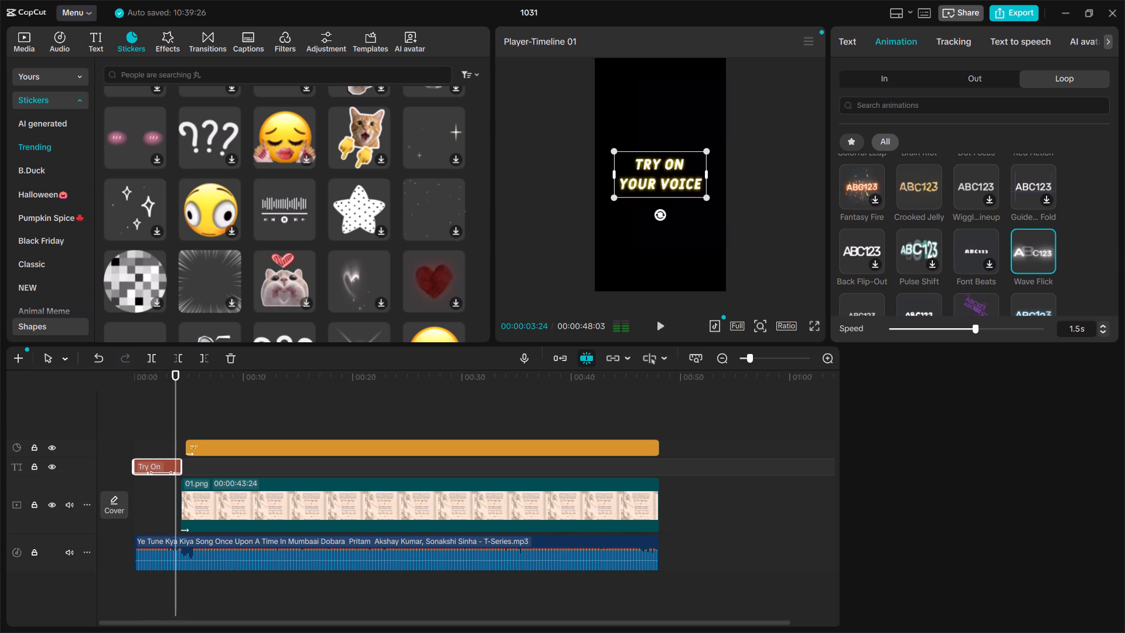
# Try a 0.3s speed for the opening text's Wave Flick loop animation, and set it to 2.5s.
pyautogui.moveTo(978, 331); pyautogui.dragTo(904, 339)
pyautogui.moveTo(904, 339); pyautogui.dragTo(1052, 348)
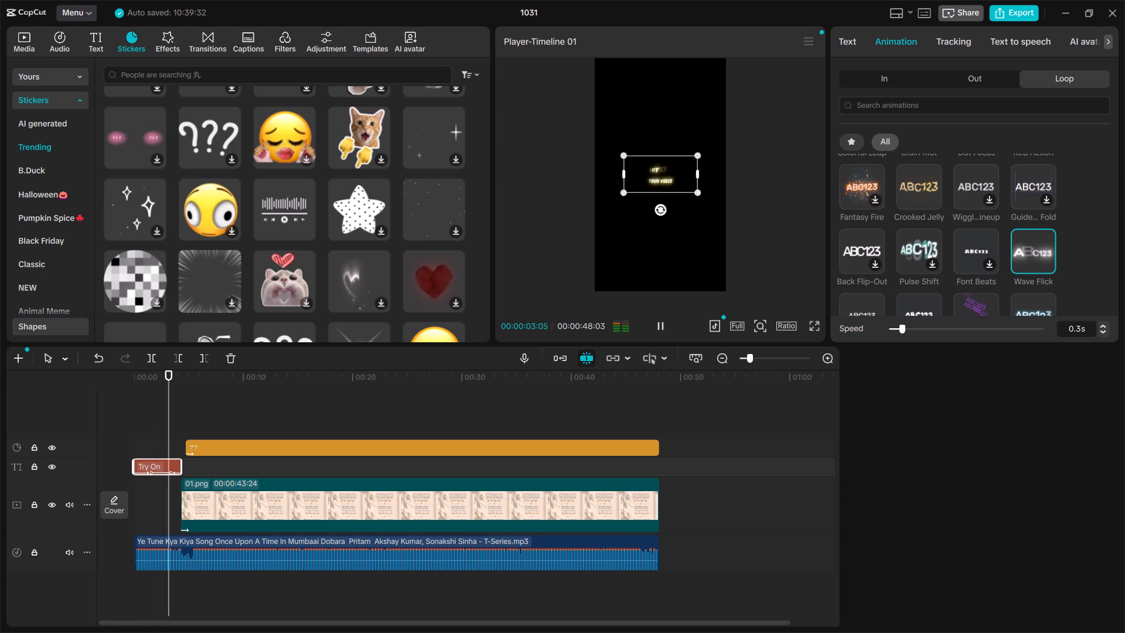
pyautogui.moveTo(1052, 348); pyautogui.dragTo(1042, 325)
pyautogui.click(1042, 325)
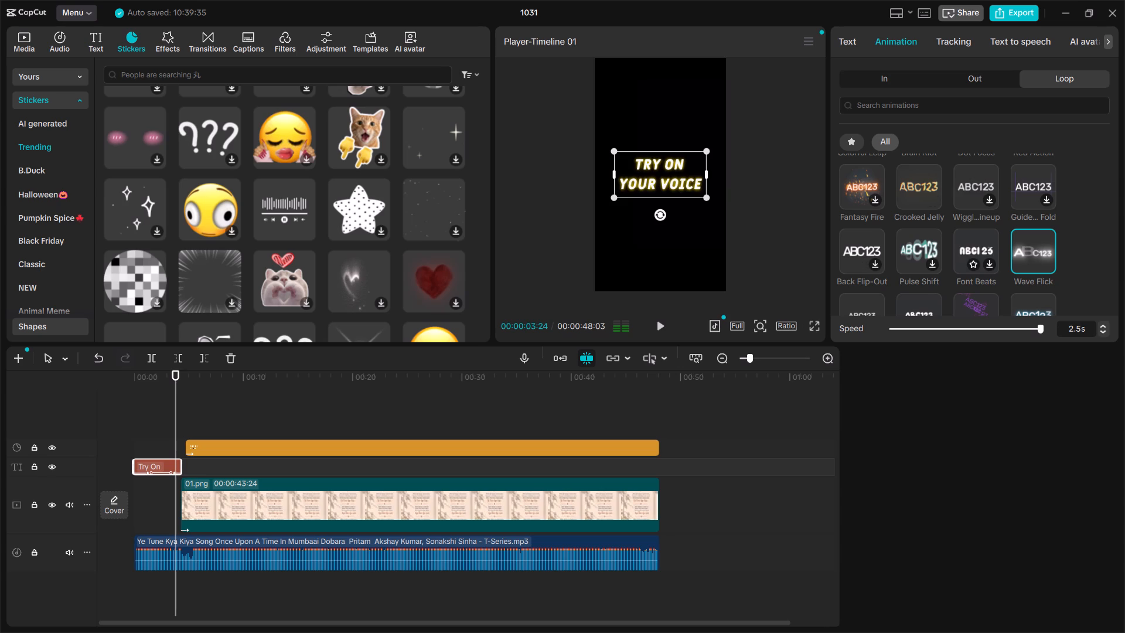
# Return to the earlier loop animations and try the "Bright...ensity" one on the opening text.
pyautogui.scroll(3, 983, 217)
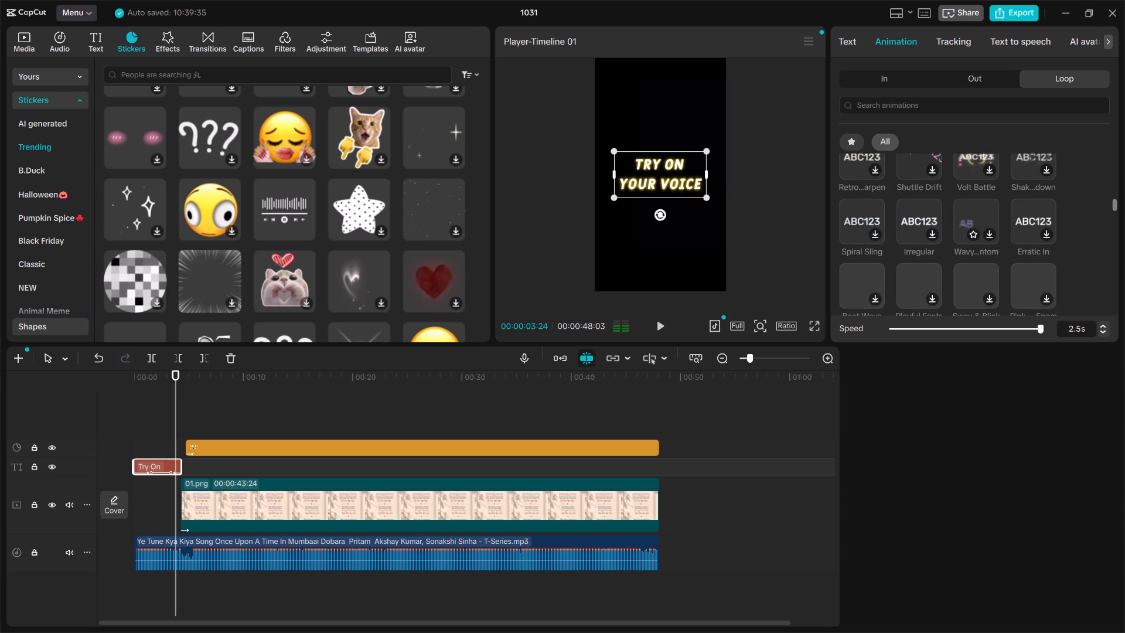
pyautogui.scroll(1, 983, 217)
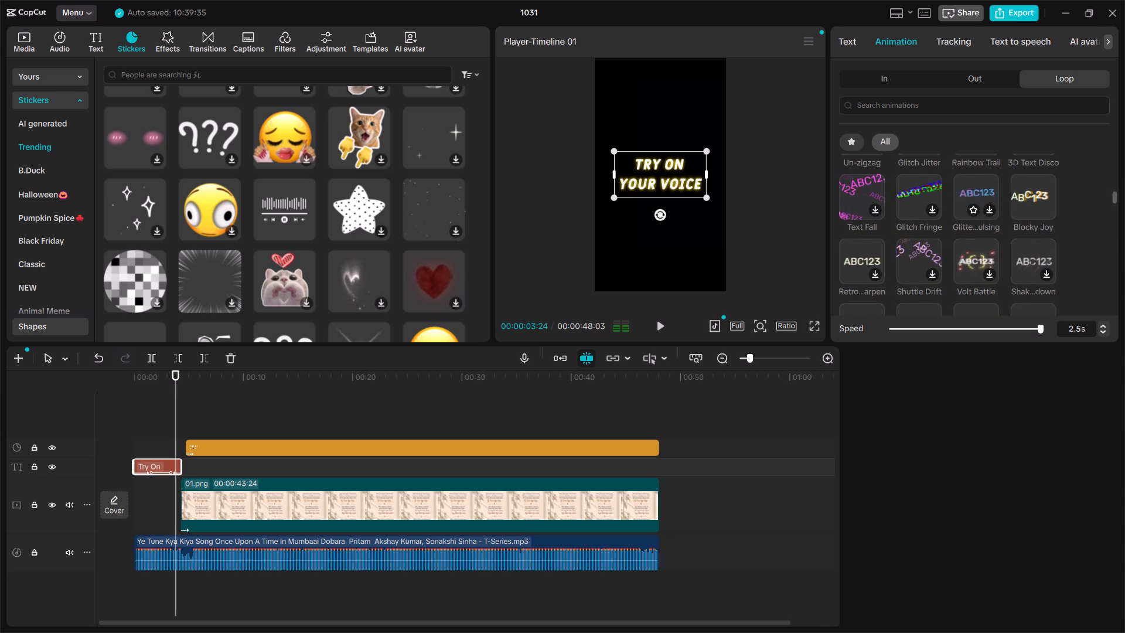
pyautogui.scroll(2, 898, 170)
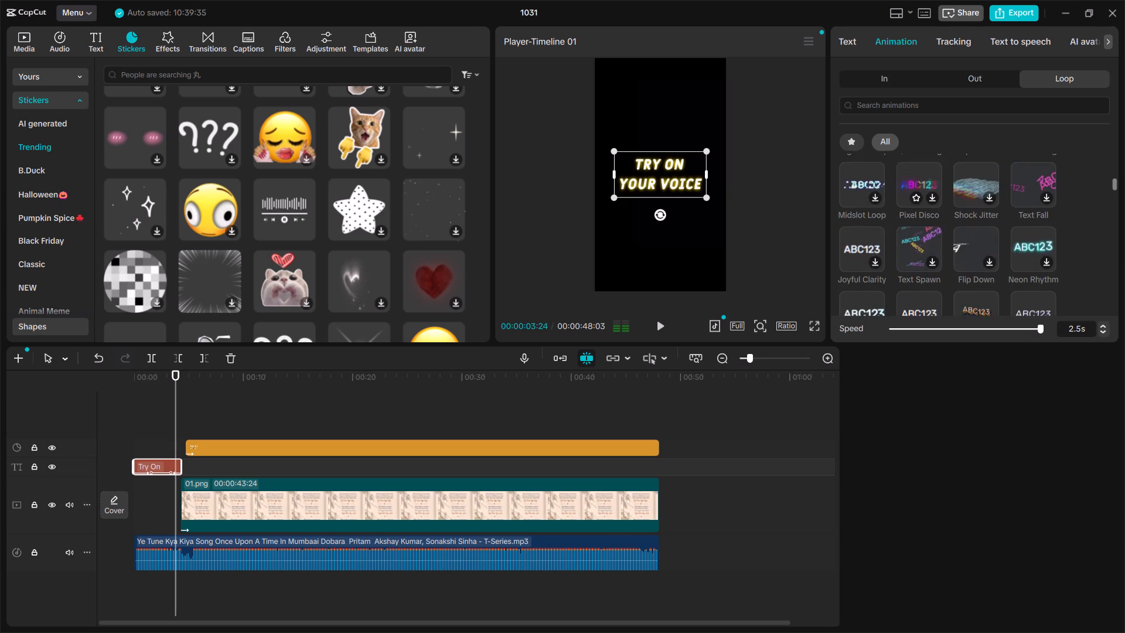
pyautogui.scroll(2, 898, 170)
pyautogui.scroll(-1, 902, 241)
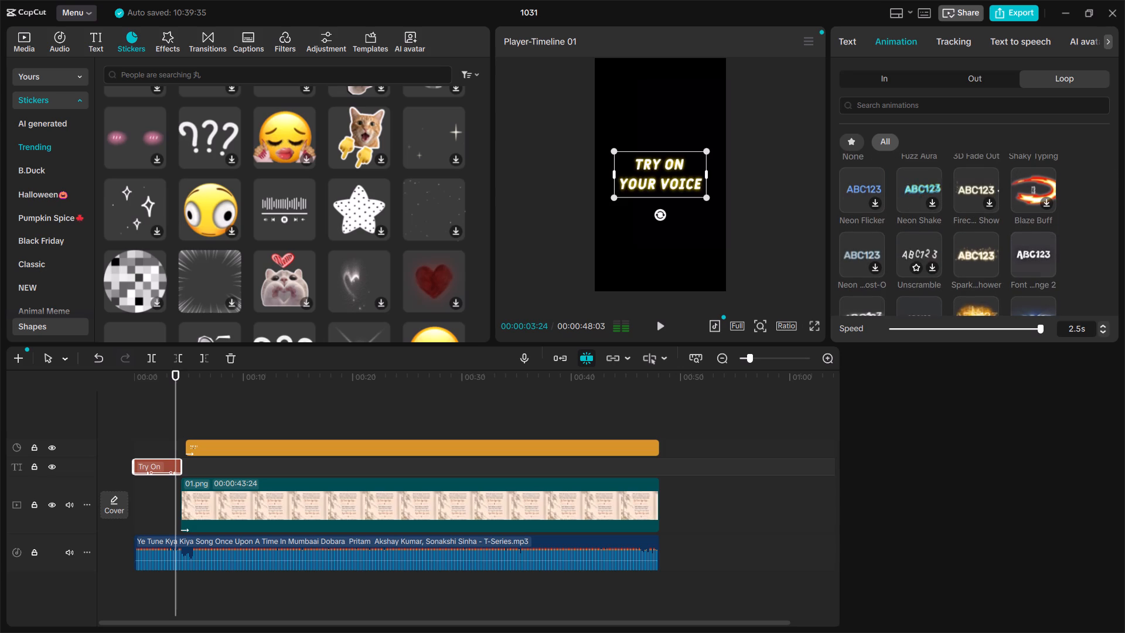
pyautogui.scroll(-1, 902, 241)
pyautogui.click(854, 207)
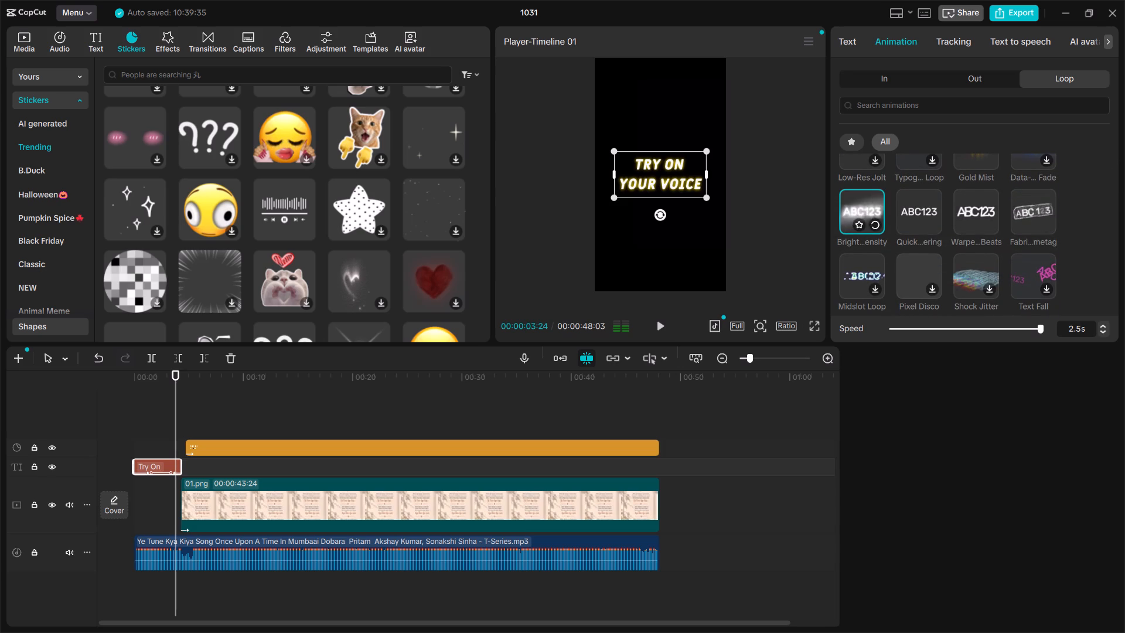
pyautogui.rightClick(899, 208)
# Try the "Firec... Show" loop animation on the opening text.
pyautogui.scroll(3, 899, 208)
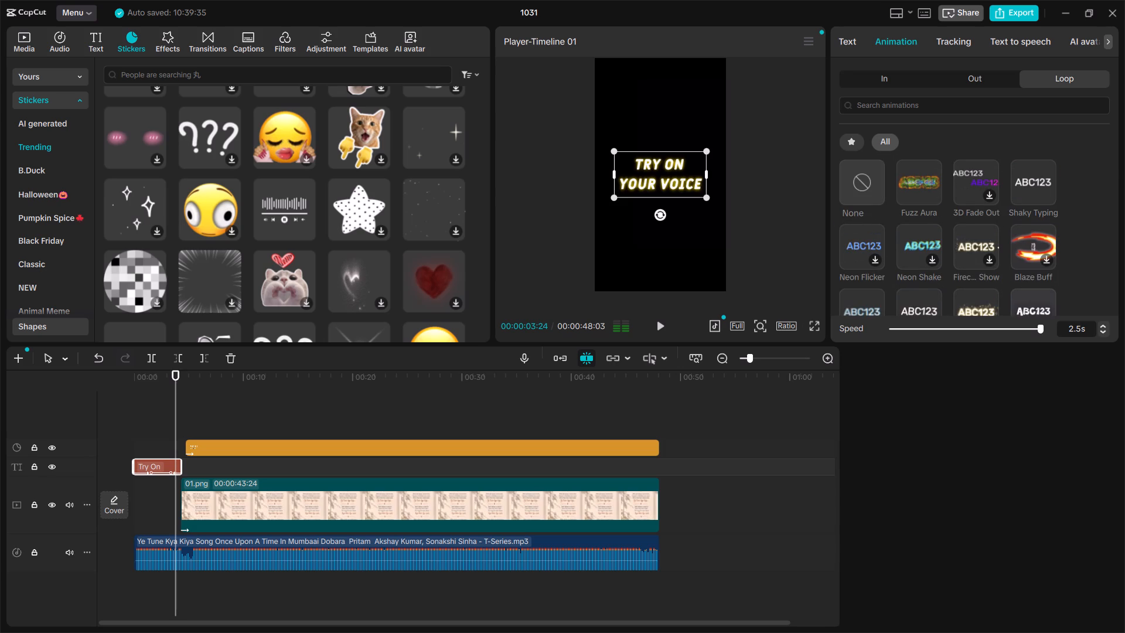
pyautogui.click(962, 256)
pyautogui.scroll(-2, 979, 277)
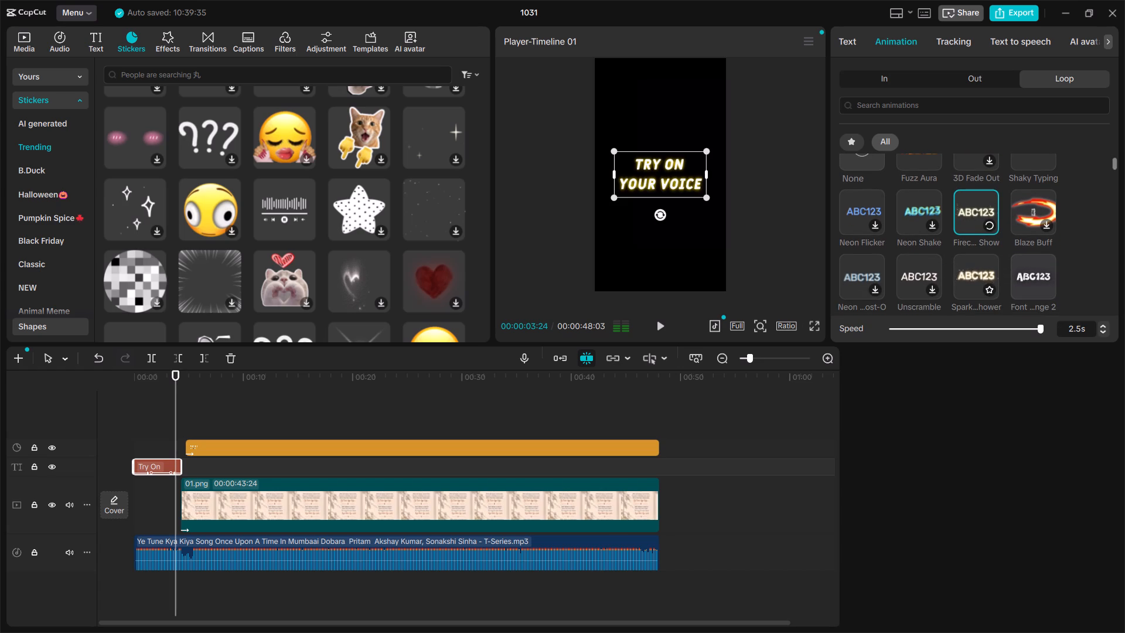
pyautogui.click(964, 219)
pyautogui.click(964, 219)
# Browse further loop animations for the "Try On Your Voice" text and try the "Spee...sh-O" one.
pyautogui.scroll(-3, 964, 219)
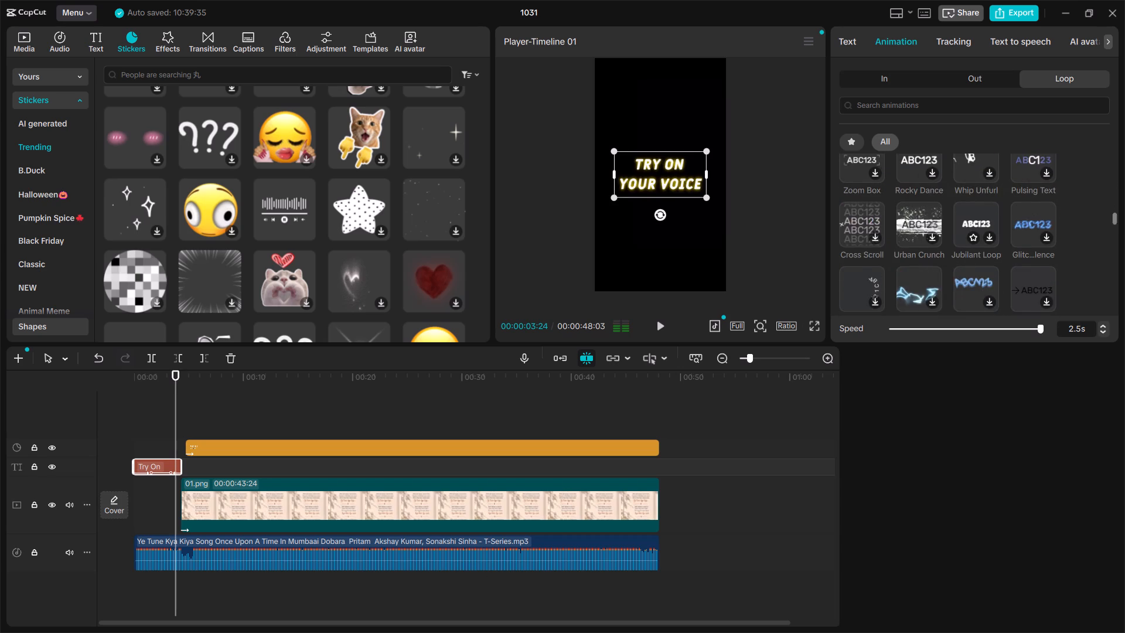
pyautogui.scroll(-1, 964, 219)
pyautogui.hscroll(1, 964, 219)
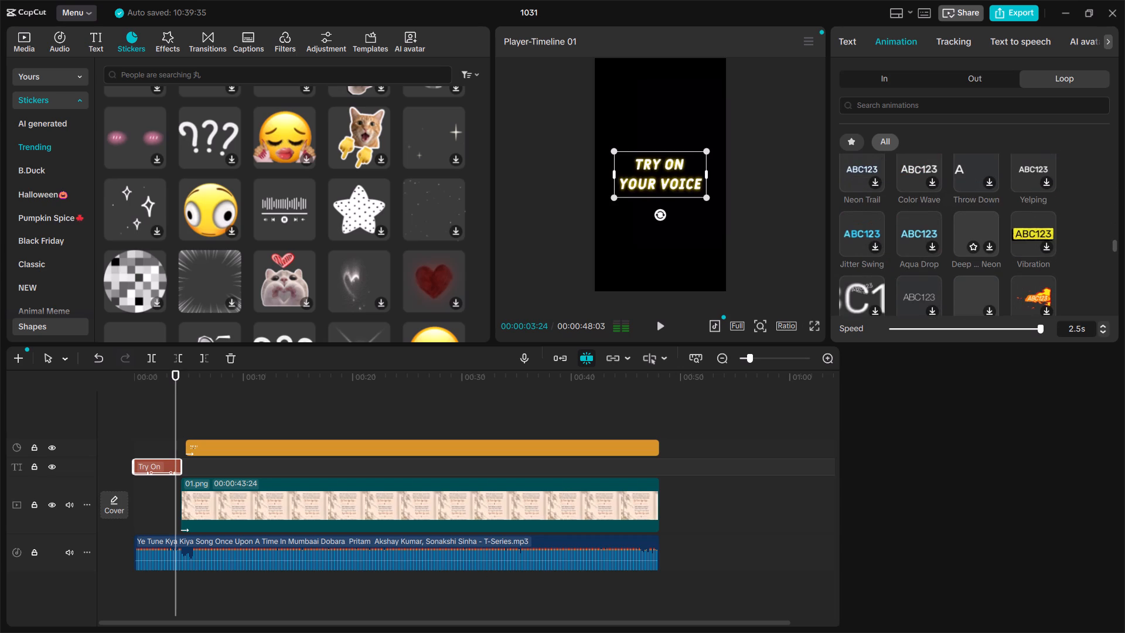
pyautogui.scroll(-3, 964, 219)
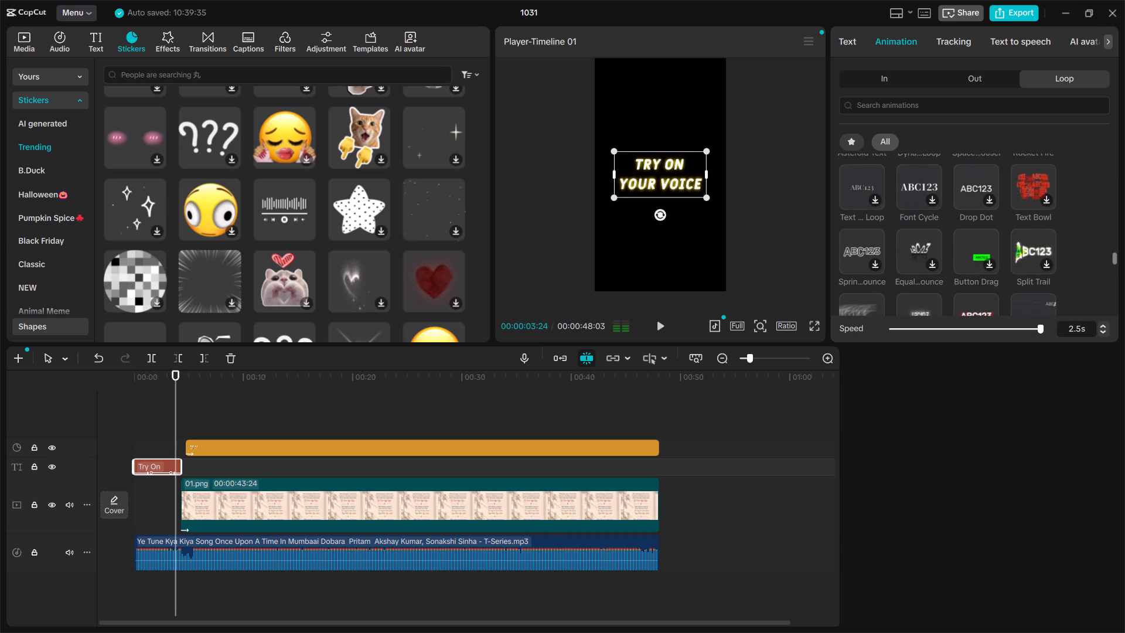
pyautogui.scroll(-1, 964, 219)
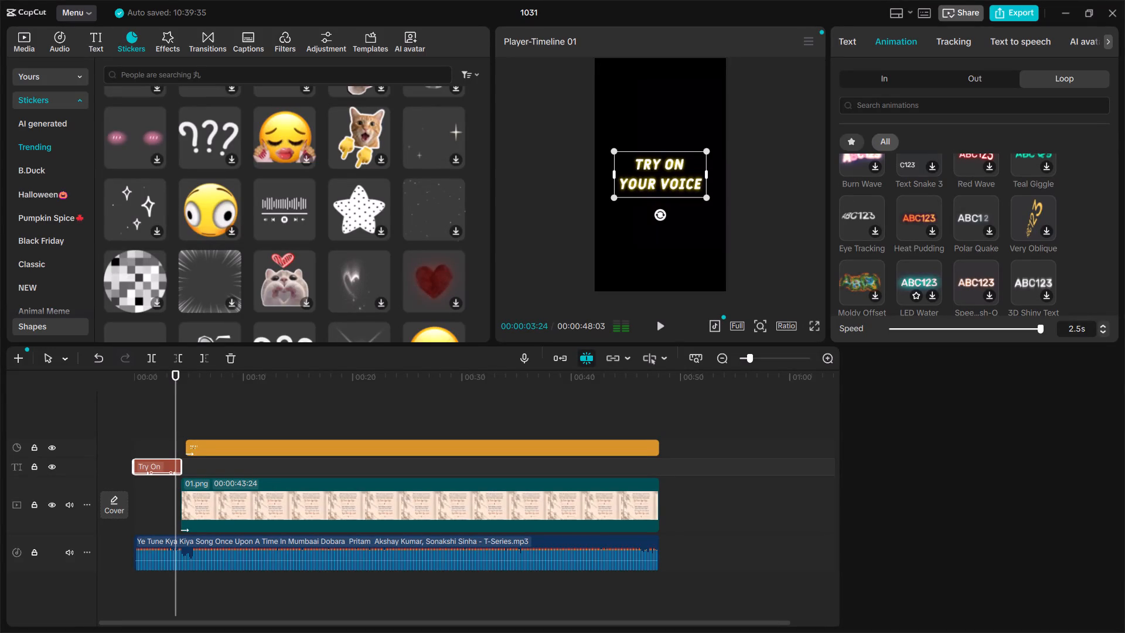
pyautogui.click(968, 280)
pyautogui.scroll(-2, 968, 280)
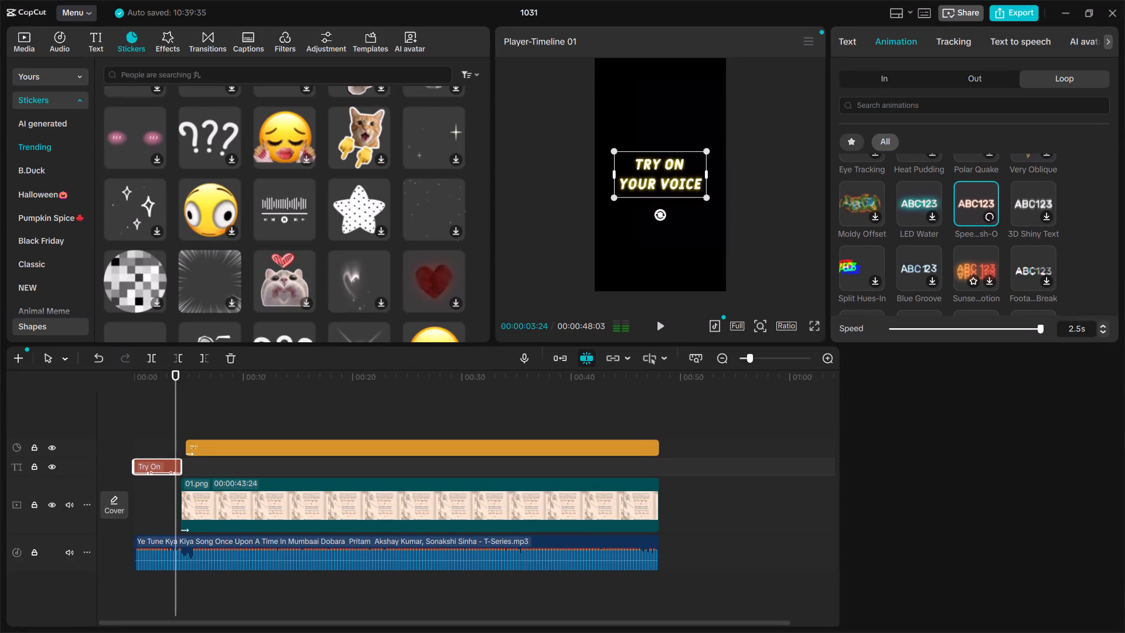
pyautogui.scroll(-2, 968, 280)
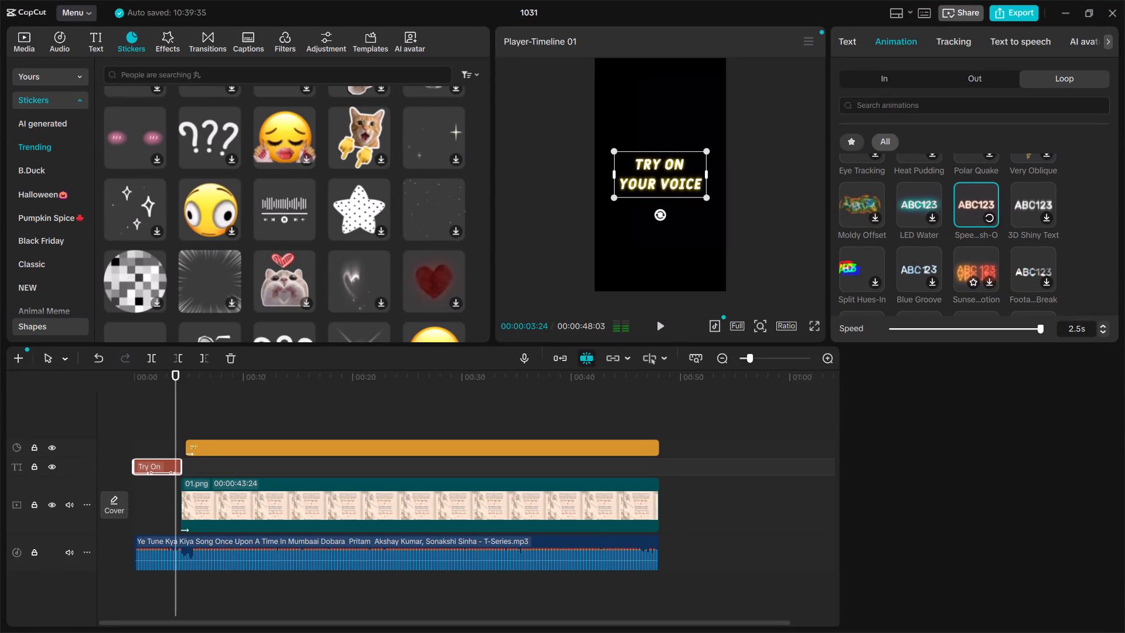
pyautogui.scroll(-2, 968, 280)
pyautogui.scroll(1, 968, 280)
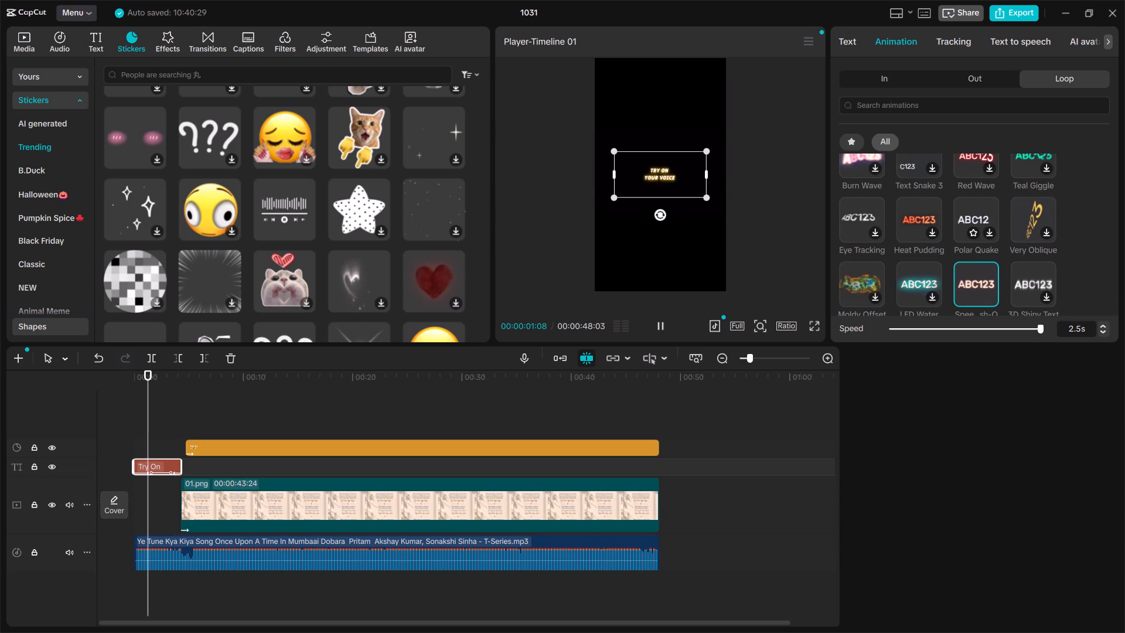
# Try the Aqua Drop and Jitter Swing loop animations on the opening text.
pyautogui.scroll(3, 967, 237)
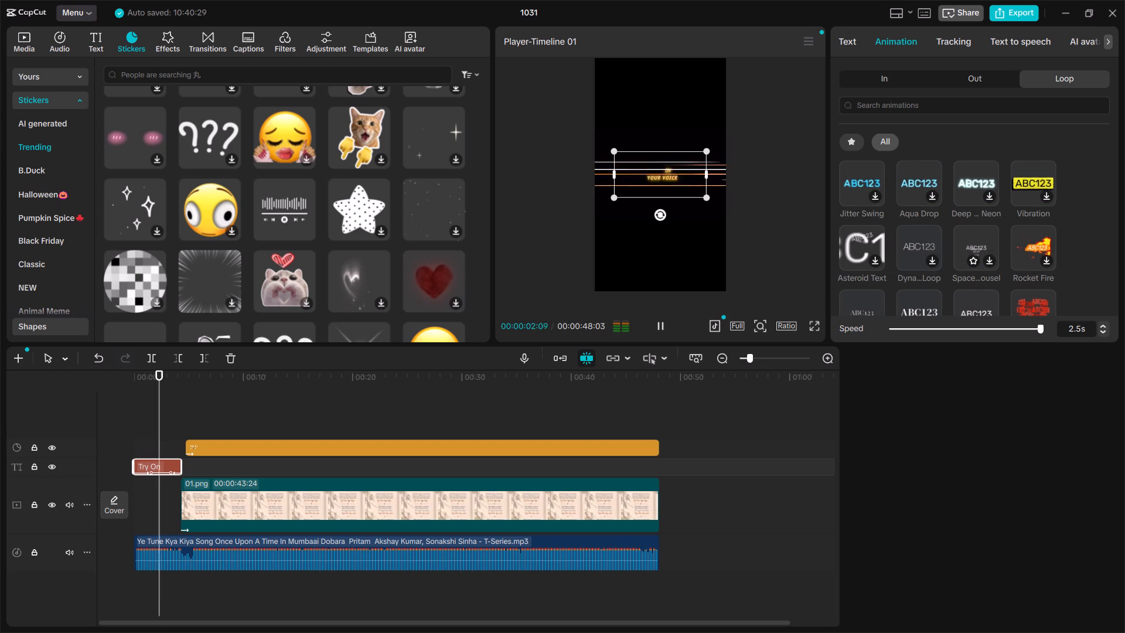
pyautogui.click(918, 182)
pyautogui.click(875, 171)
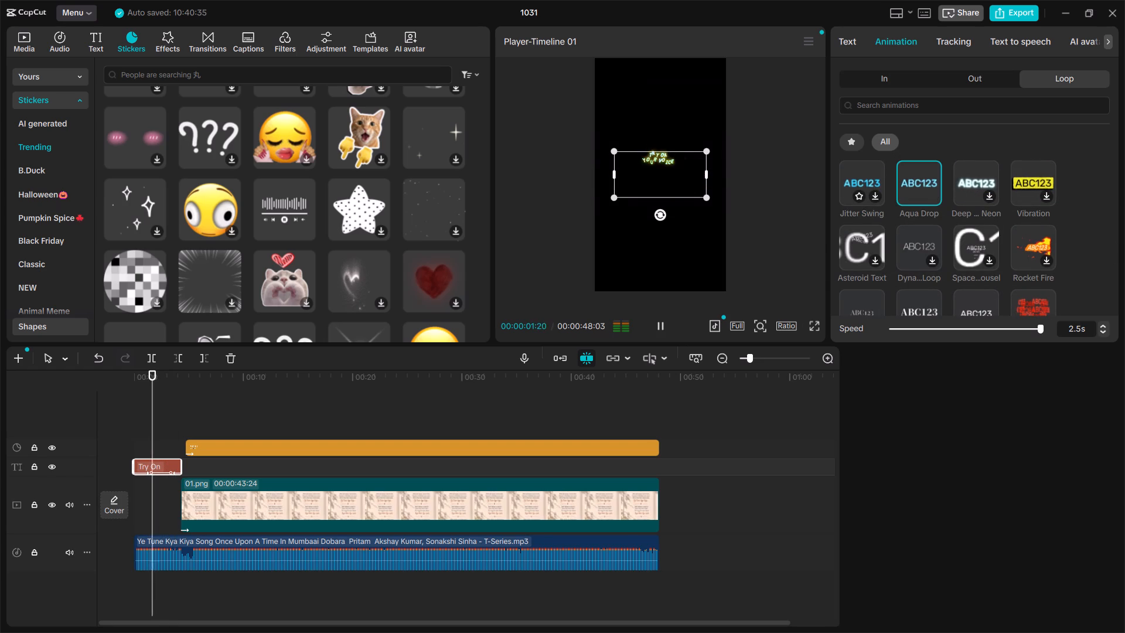
# Remove the loop animation from the opening text by choosing None, and play the video.
pyautogui.scroll(2, 875, 171)
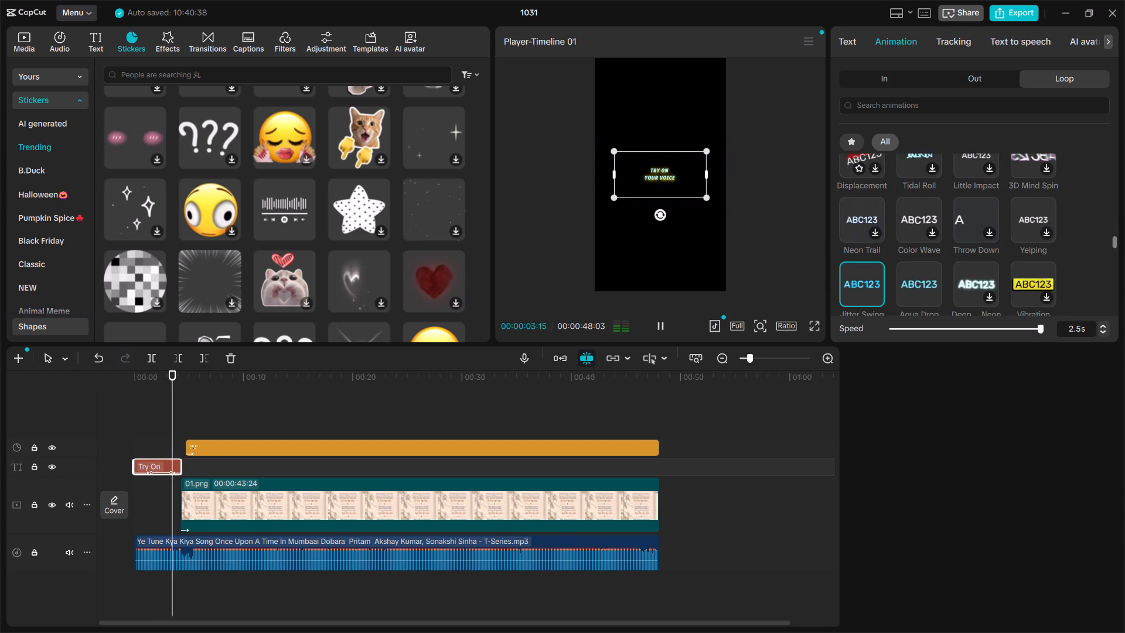
pyautogui.scroll(2, 875, 171)
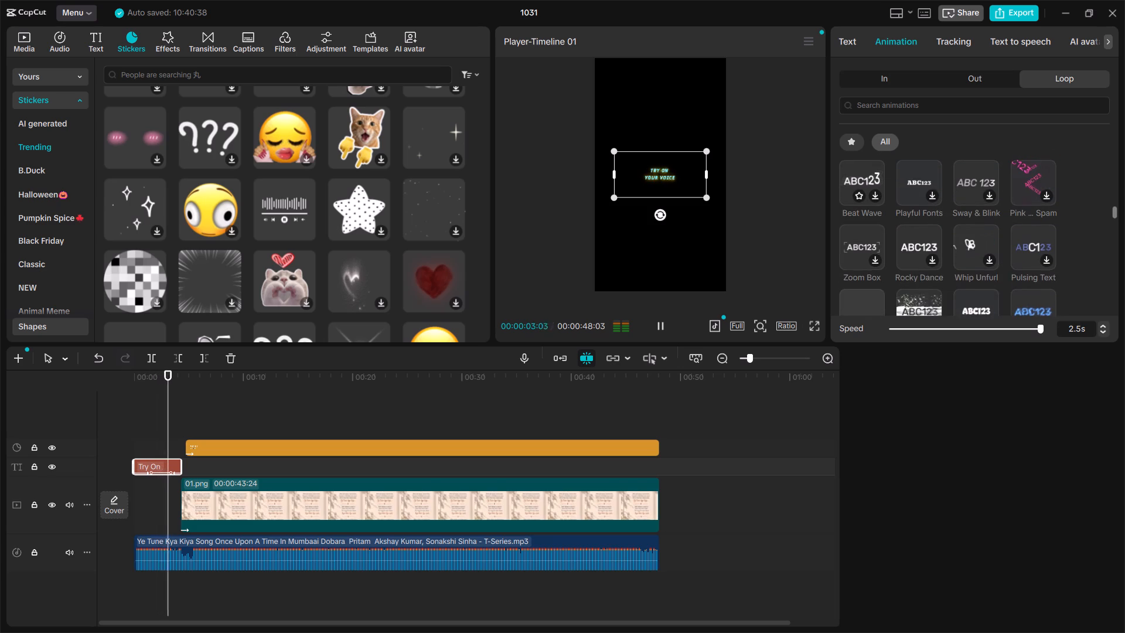
pyautogui.scroll(7, 875, 171)
pyautogui.click(862, 178)
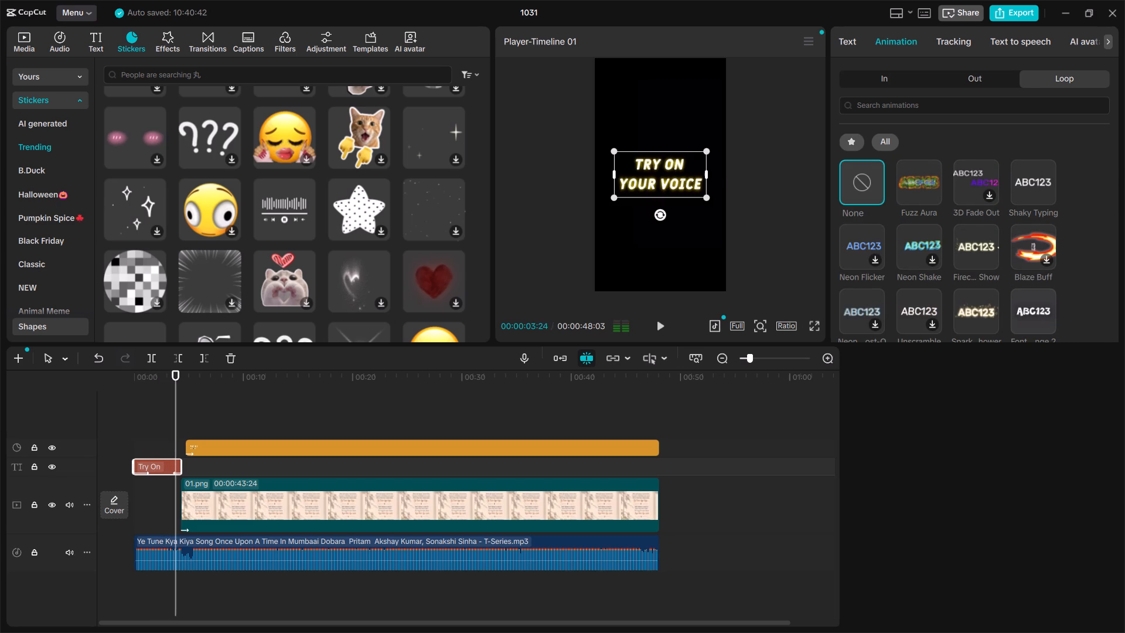
pyautogui.press('space')
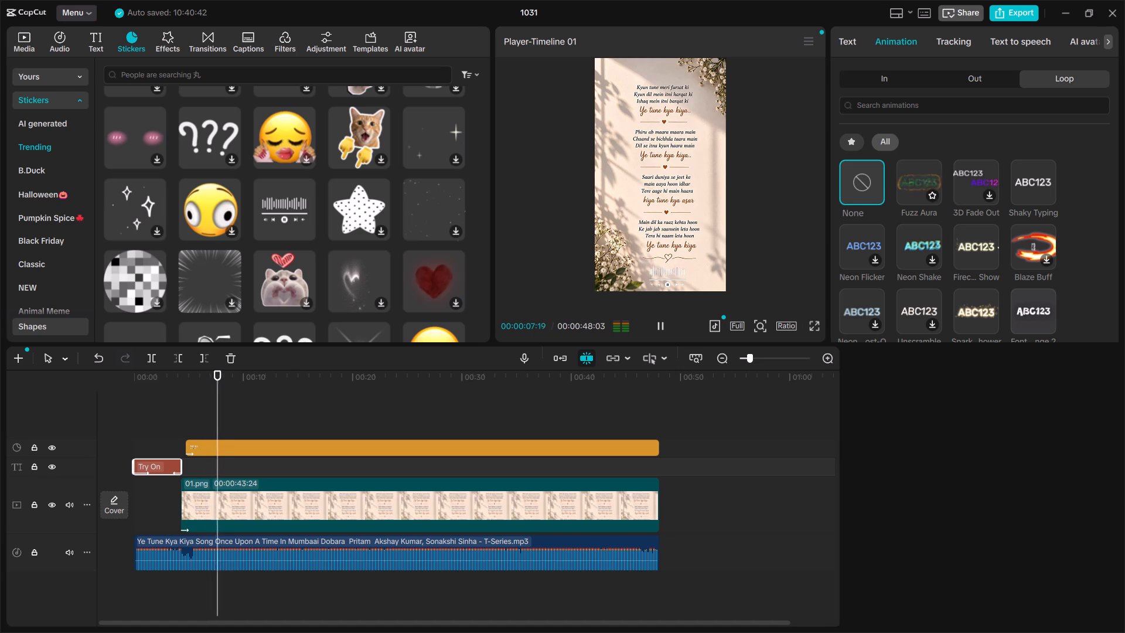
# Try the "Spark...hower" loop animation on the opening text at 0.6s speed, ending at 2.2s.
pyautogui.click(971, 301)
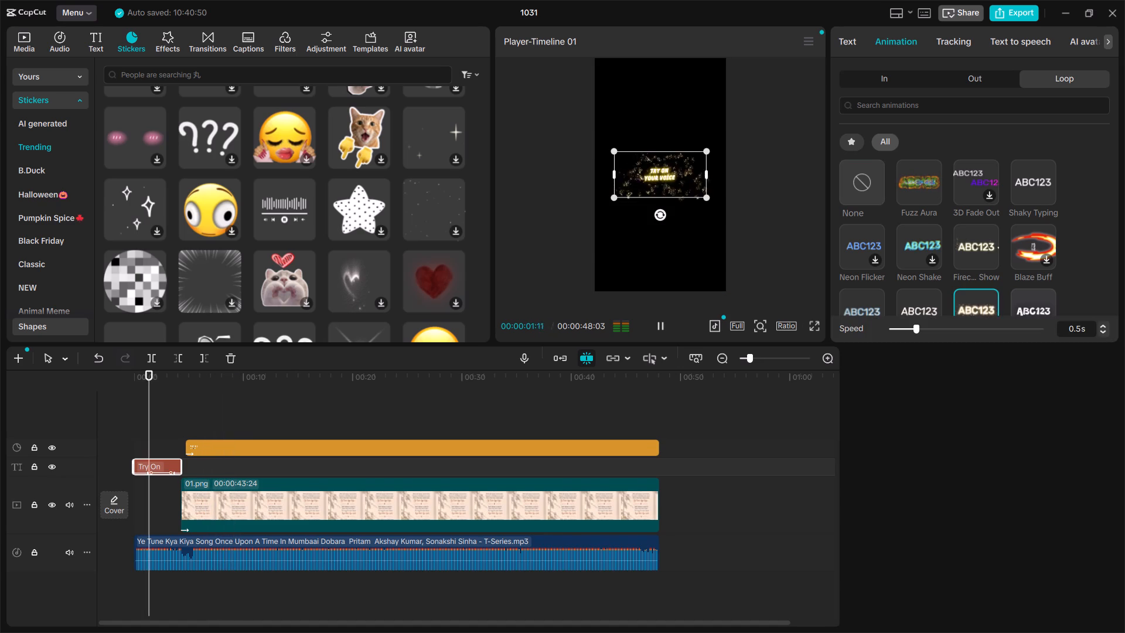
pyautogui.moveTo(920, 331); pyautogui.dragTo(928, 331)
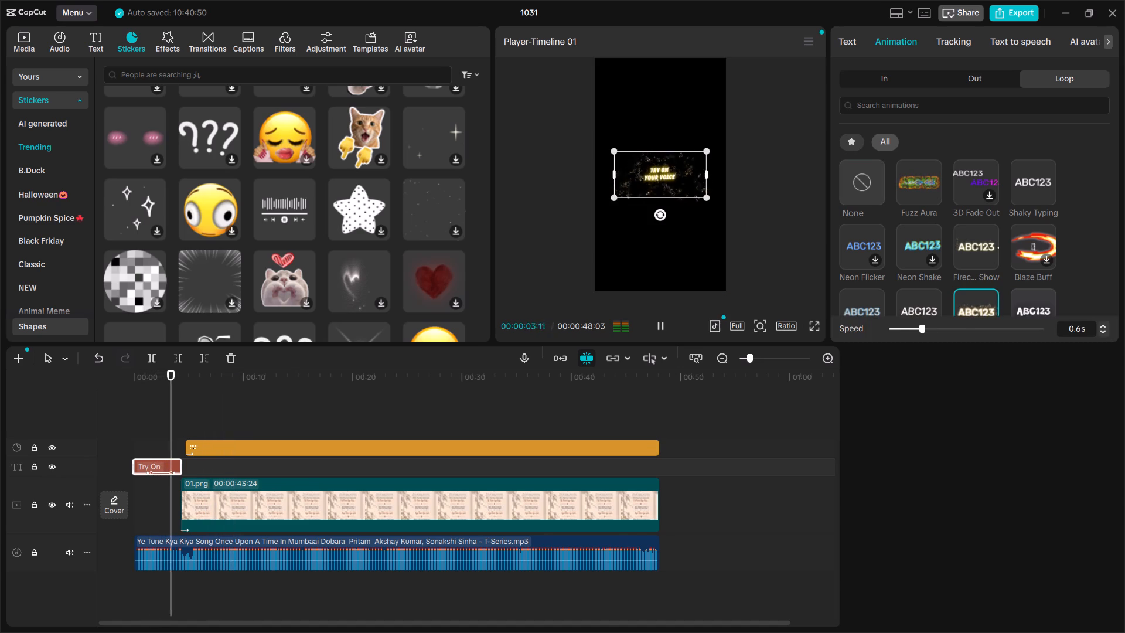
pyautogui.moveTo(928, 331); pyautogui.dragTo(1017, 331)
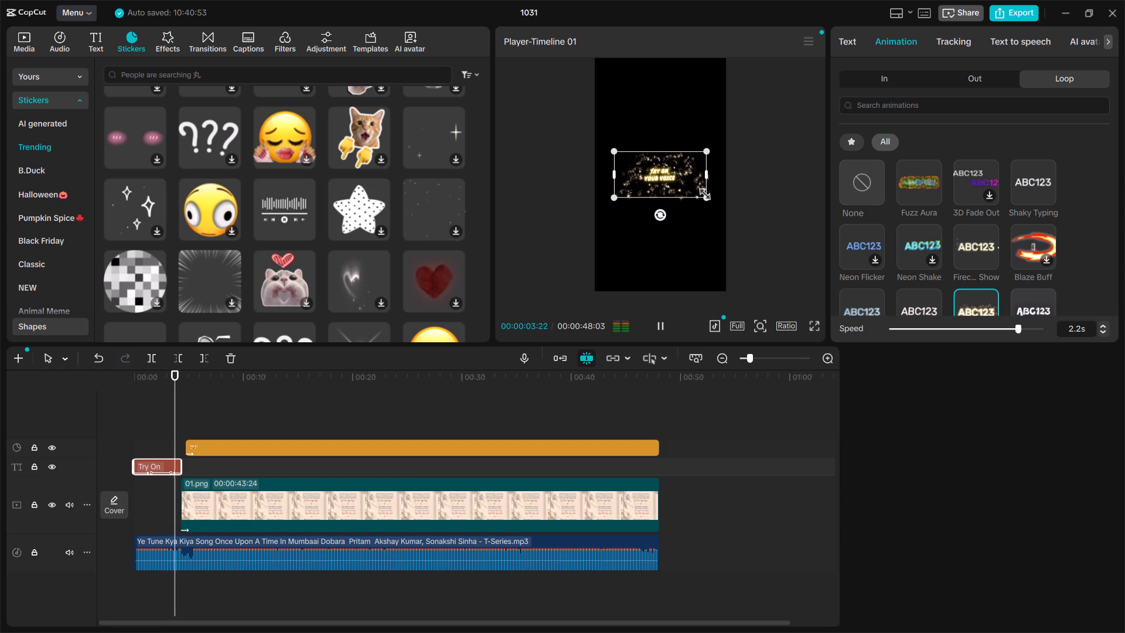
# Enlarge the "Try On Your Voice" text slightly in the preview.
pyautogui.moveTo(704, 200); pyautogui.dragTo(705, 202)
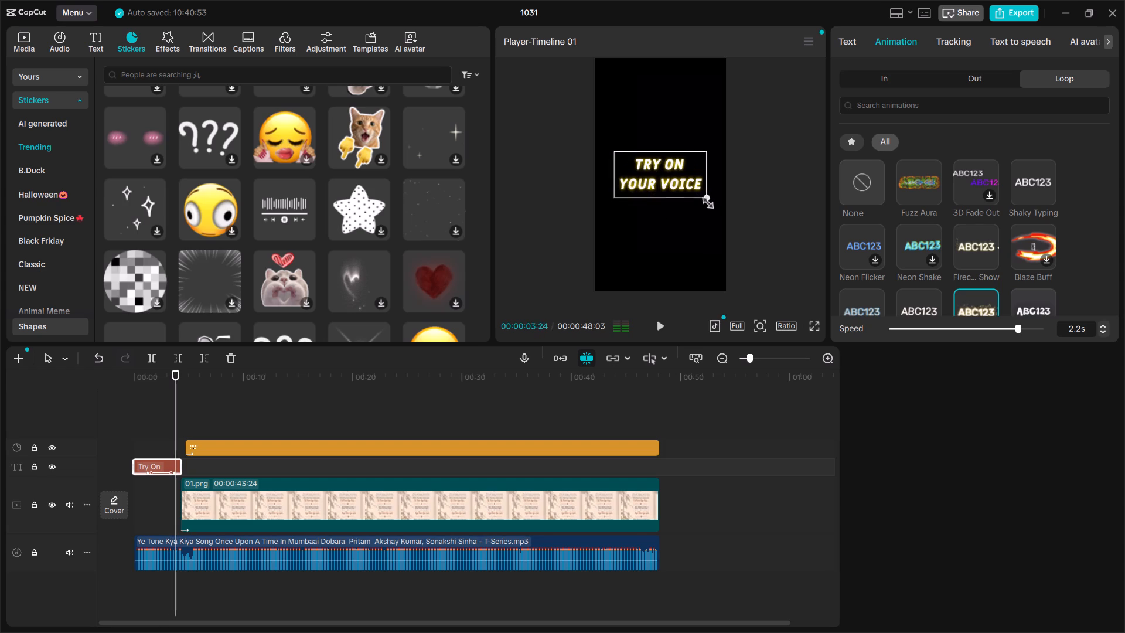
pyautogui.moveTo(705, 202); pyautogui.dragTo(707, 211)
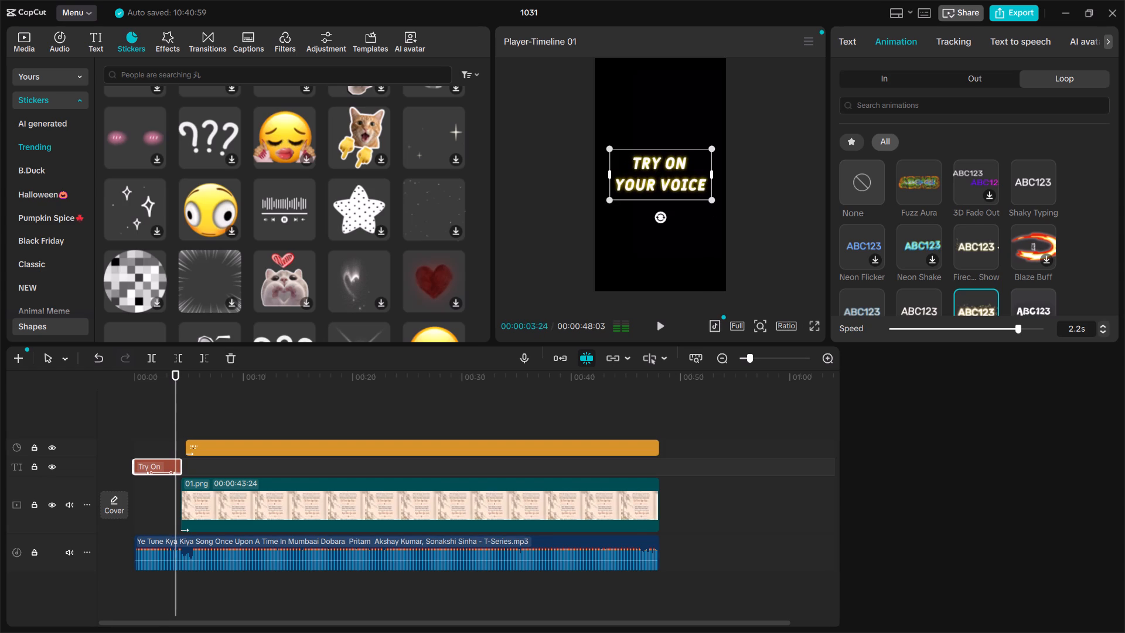
# Play the opening from the start to review the animated text and its change to the lyric image.
pyautogui.click(141, 431)
pyautogui.press('space')
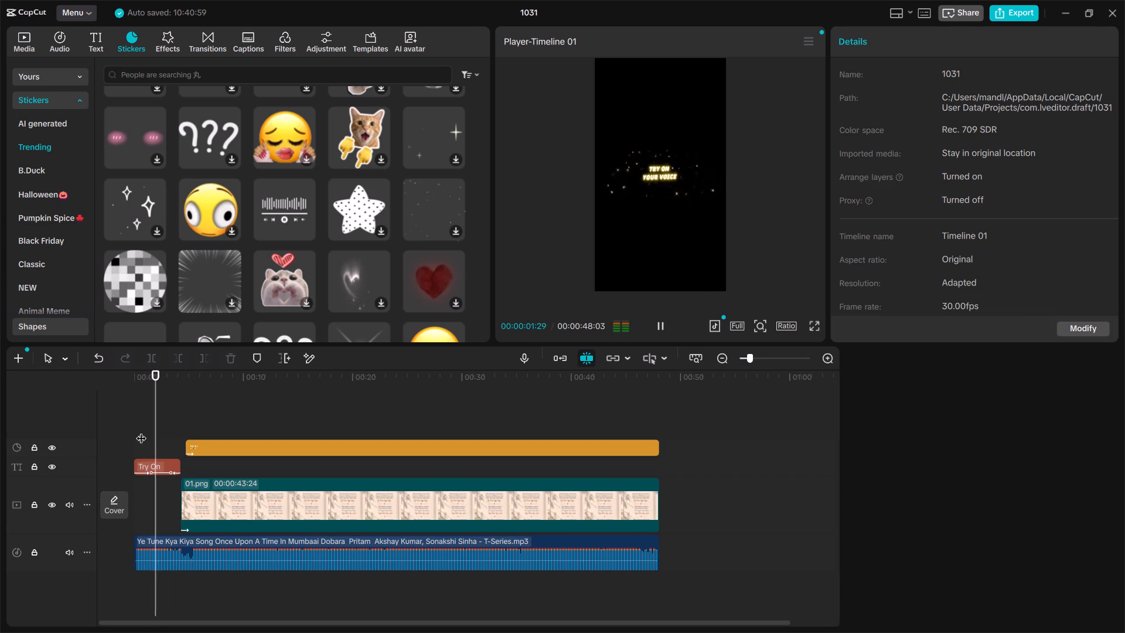
pyautogui.press('space')
pyautogui.doubleClick(141, 431)
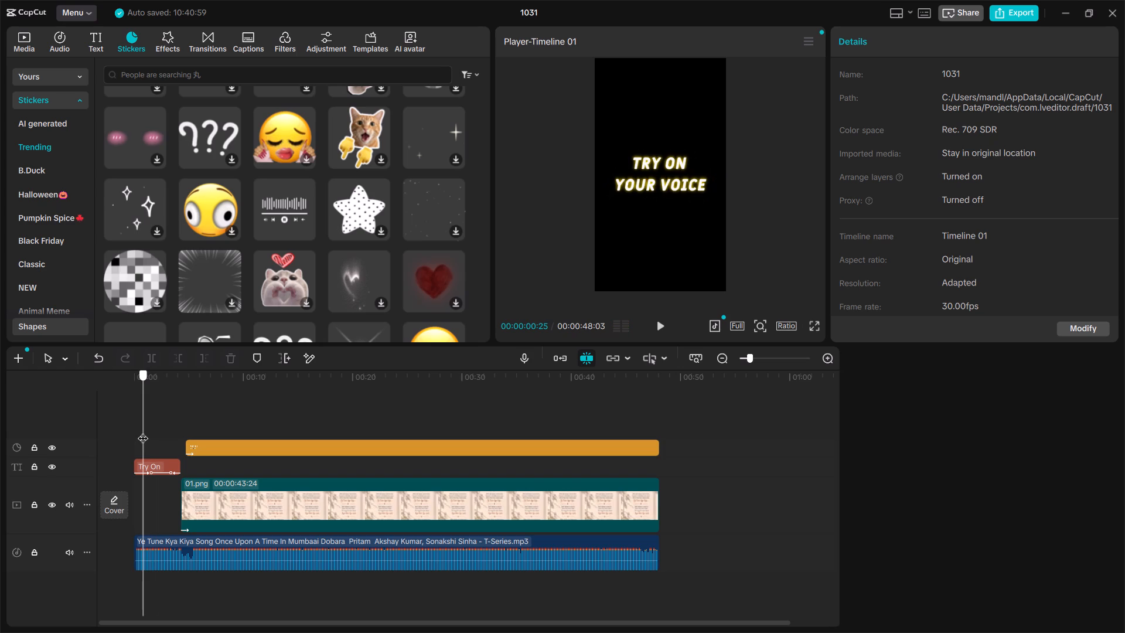
pyautogui.moveTo(143, 431); pyautogui.dragTo(112, 439)
pyautogui.press('space')
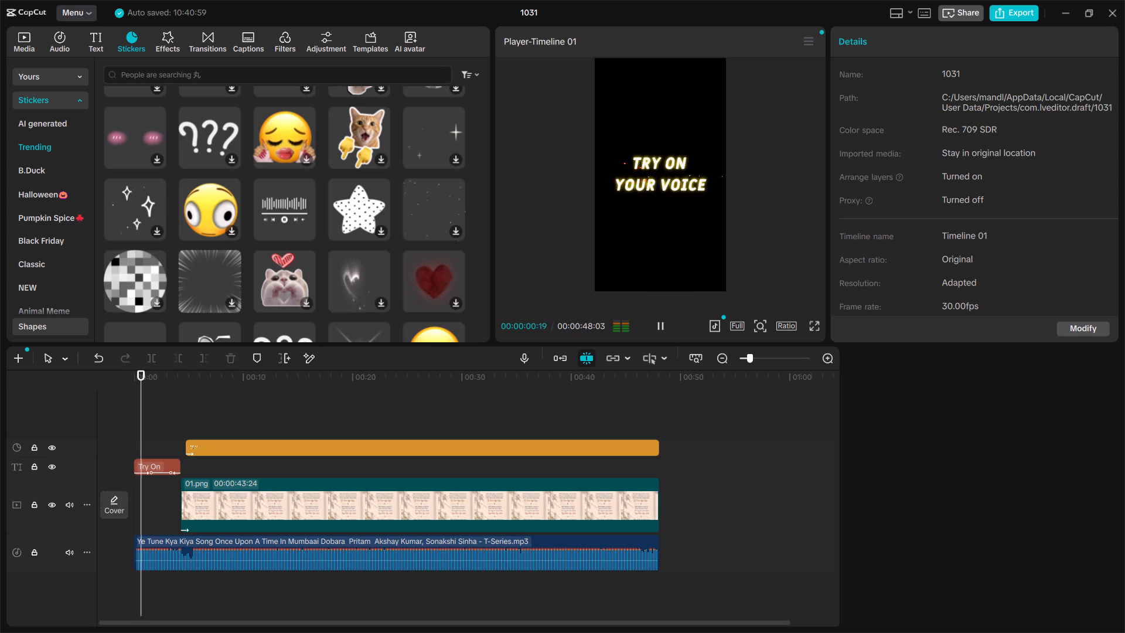
pyautogui.press('space')
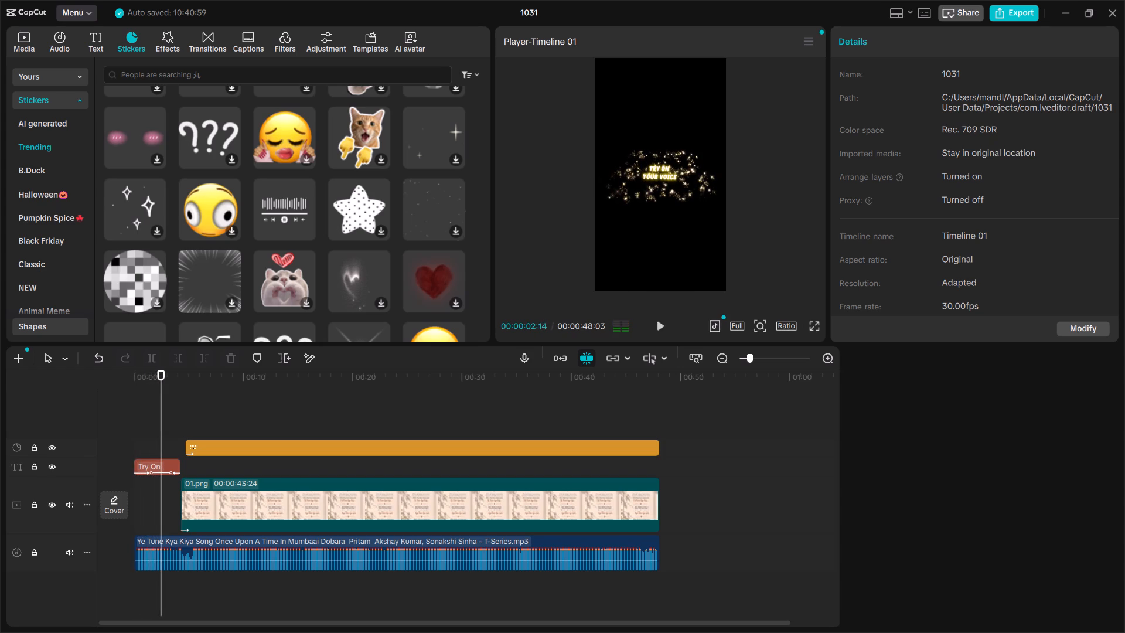
pyautogui.press('space')
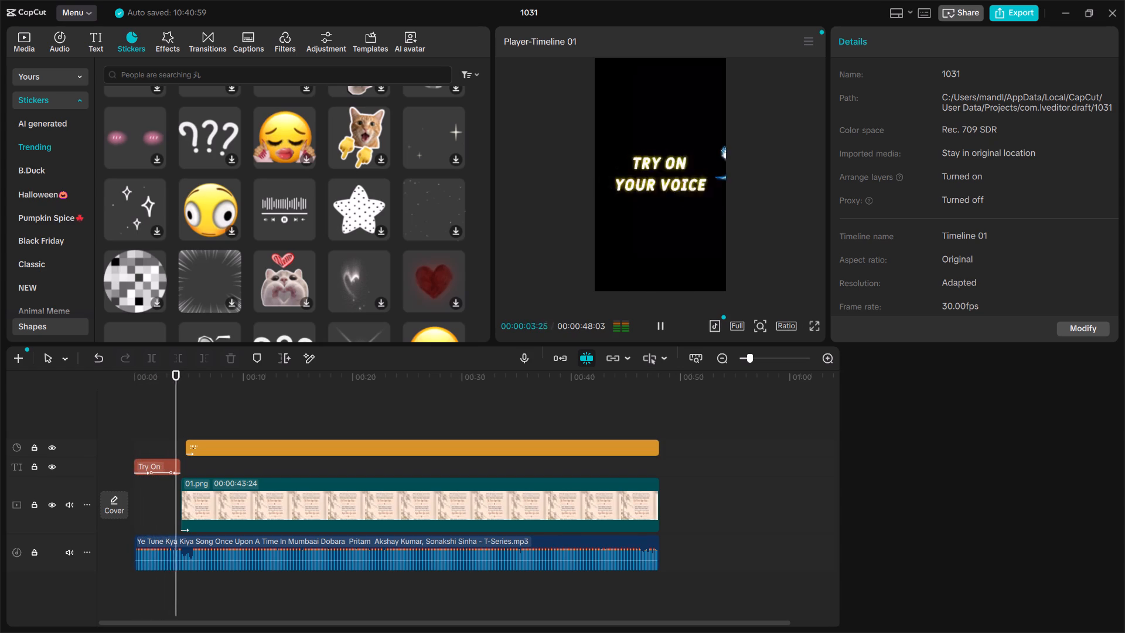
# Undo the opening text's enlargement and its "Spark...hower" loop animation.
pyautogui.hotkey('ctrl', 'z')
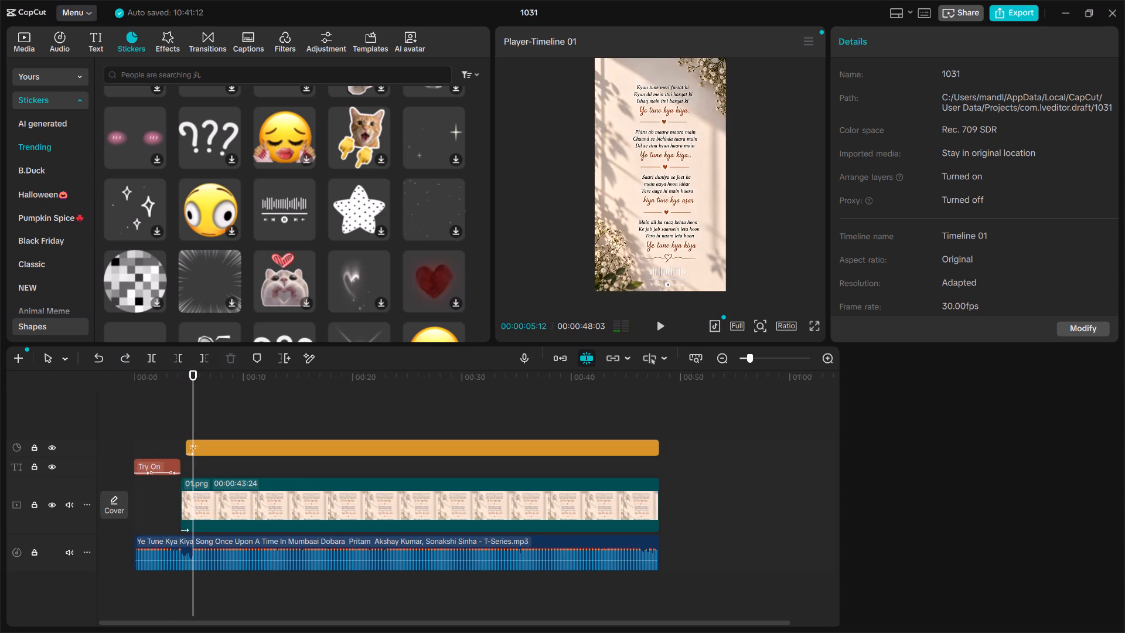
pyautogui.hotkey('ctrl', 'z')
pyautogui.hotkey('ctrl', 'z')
# Add timeline markers at 00:00:05:12, 00:00:06:23 and 00:00:07:04 while playing the video.
pyautogui.write('m')
pyautogui.press('space')
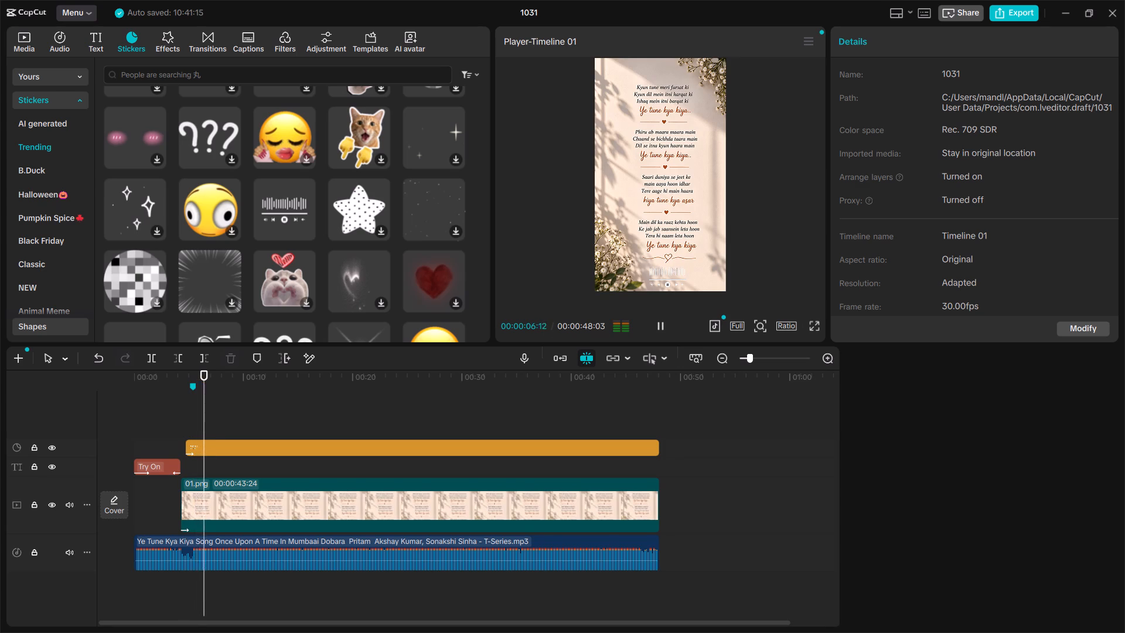
pyautogui.write('mm')
pyautogui.press('space')
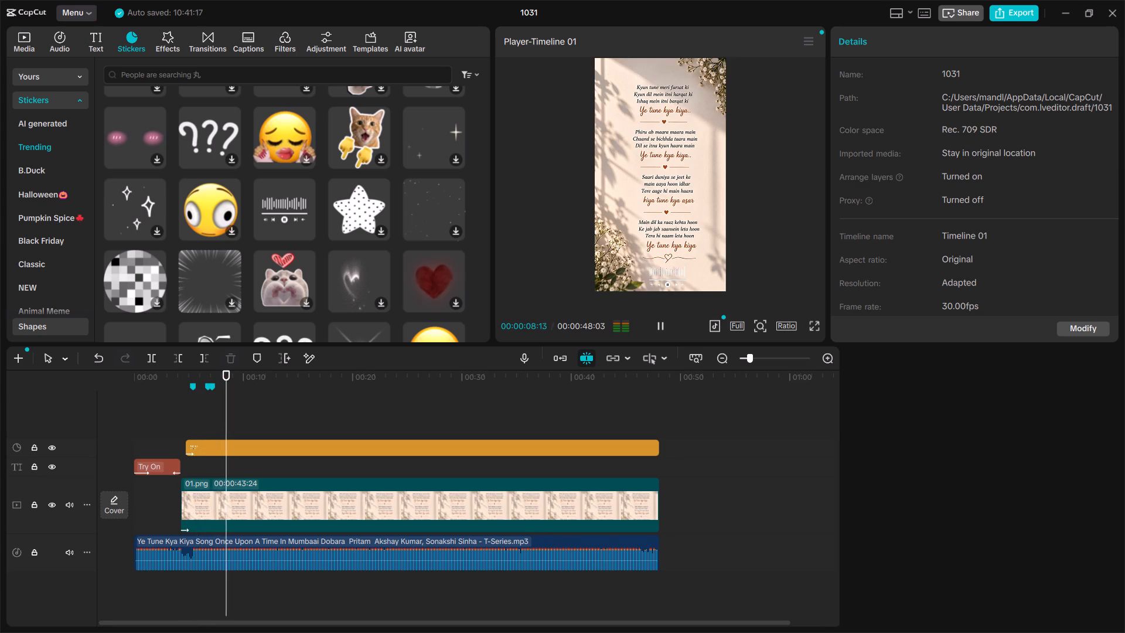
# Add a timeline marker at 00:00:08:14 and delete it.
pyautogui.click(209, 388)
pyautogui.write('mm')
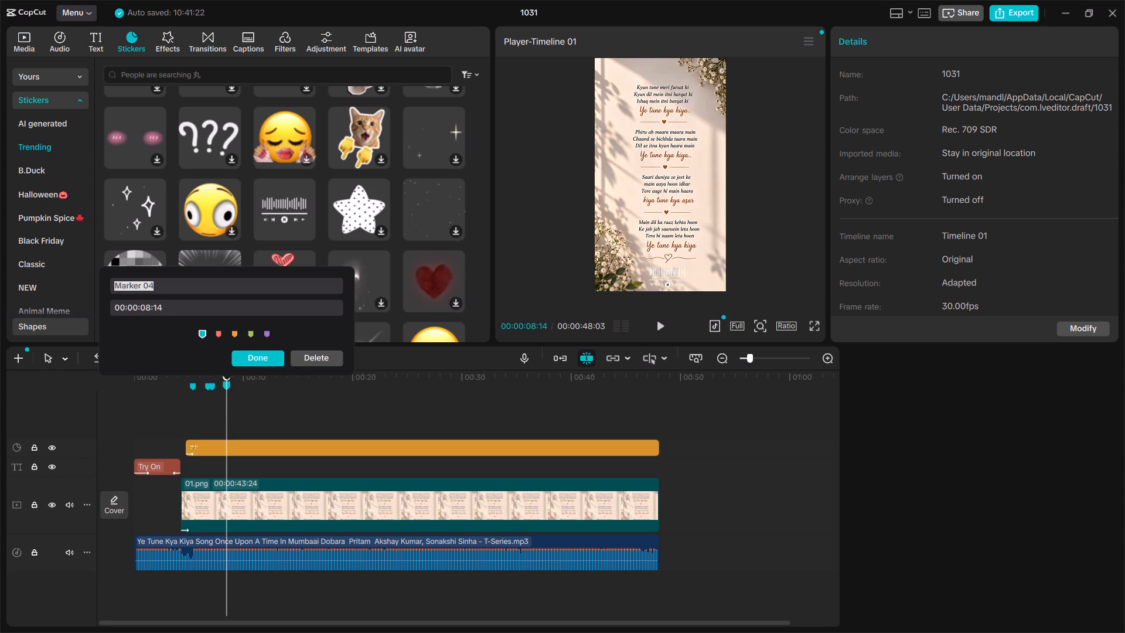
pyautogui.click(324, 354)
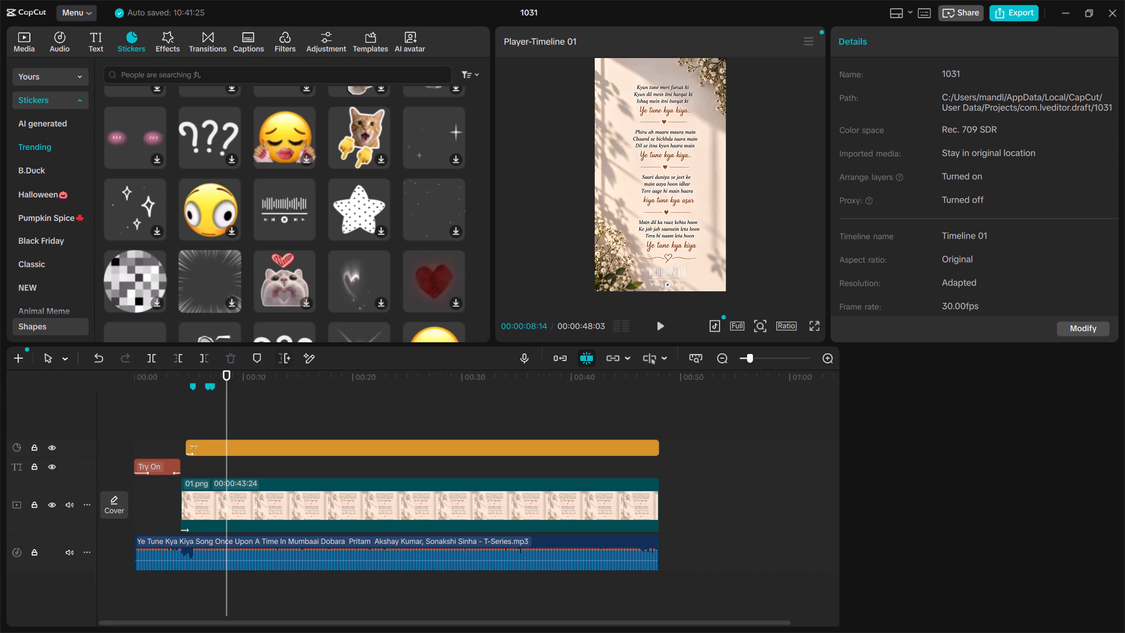
# Delete the timeline marker at 00:00:07:04.
pyautogui.click(213, 386)
pyautogui.doubleClick(213, 386)
pyautogui.moveTo(213, 386); pyautogui.dragTo(306, 348)
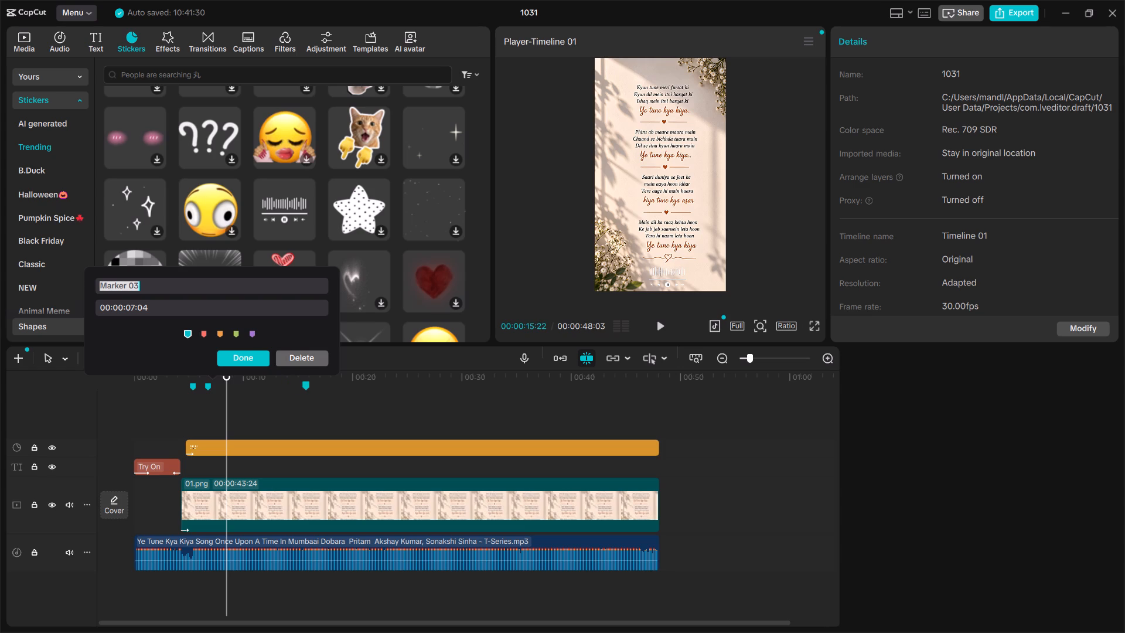
pyautogui.click(303, 359)
# Delete the two remaining timeline markers, the ones near 00:00:05:12 and 00:00:06:23.
pyautogui.click(209, 388)
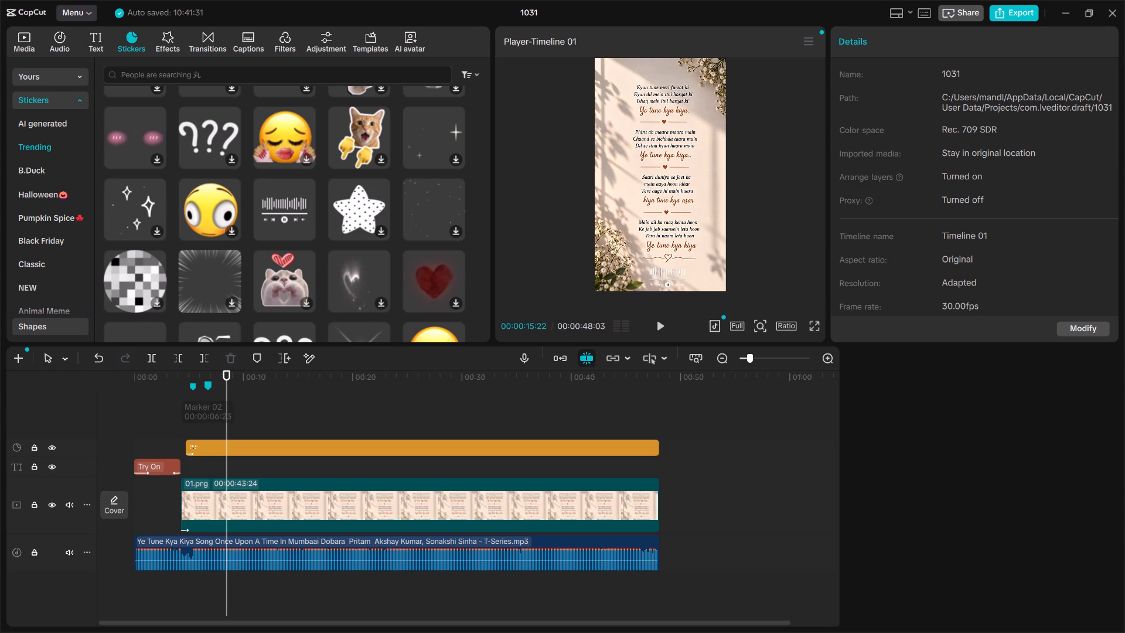
pyautogui.moveTo(209, 388); pyautogui.dragTo(195, 411)
pyautogui.moveTo(195, 411); pyautogui.dragTo(193, 387)
pyautogui.click(193, 387)
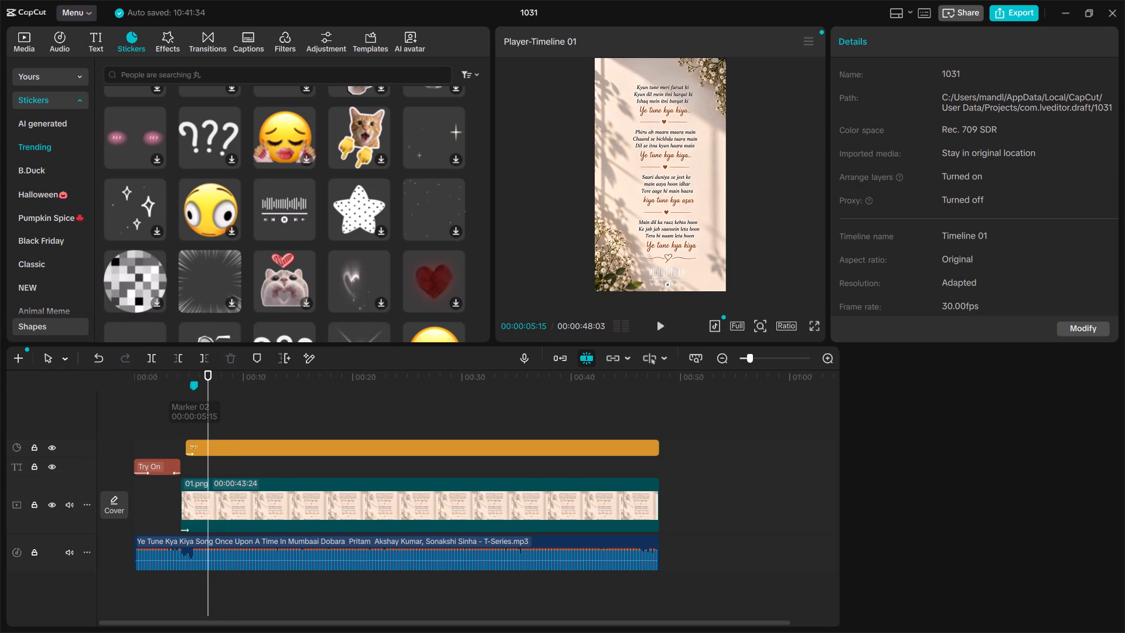
pyautogui.doubleClick(193, 387)
pyautogui.doubleClick(193, 387)
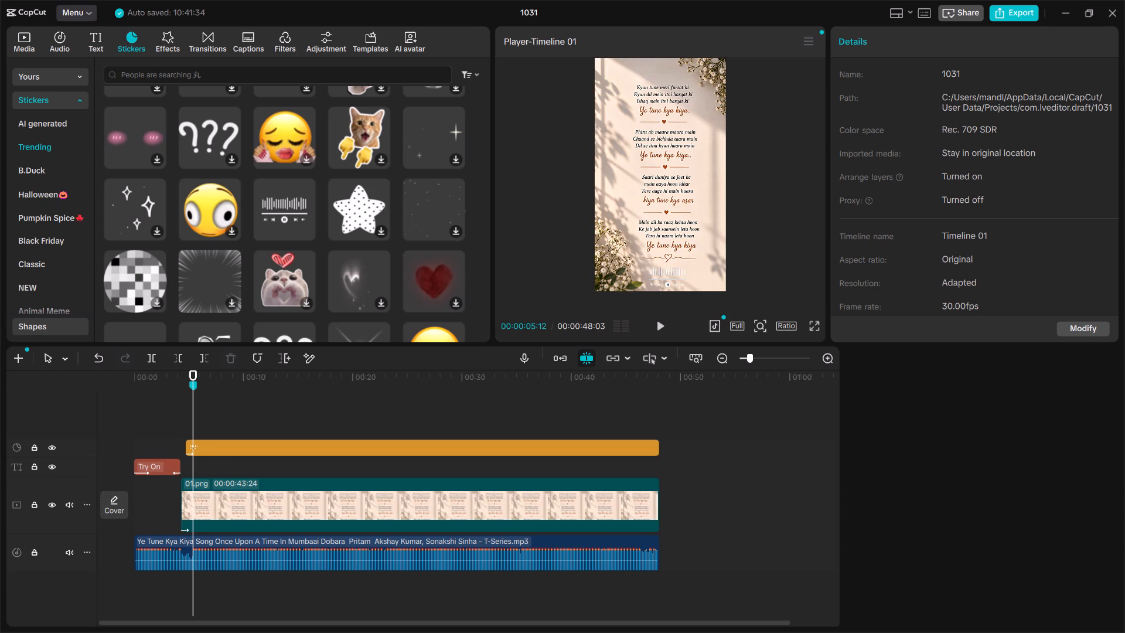
pyautogui.press('Delete')
pyautogui.click(193, 387)
pyautogui.moveTo(193, 387); pyautogui.dragTo(210, 388)
pyautogui.doubleClick(210, 388)
pyautogui.doubleClick(210, 388)
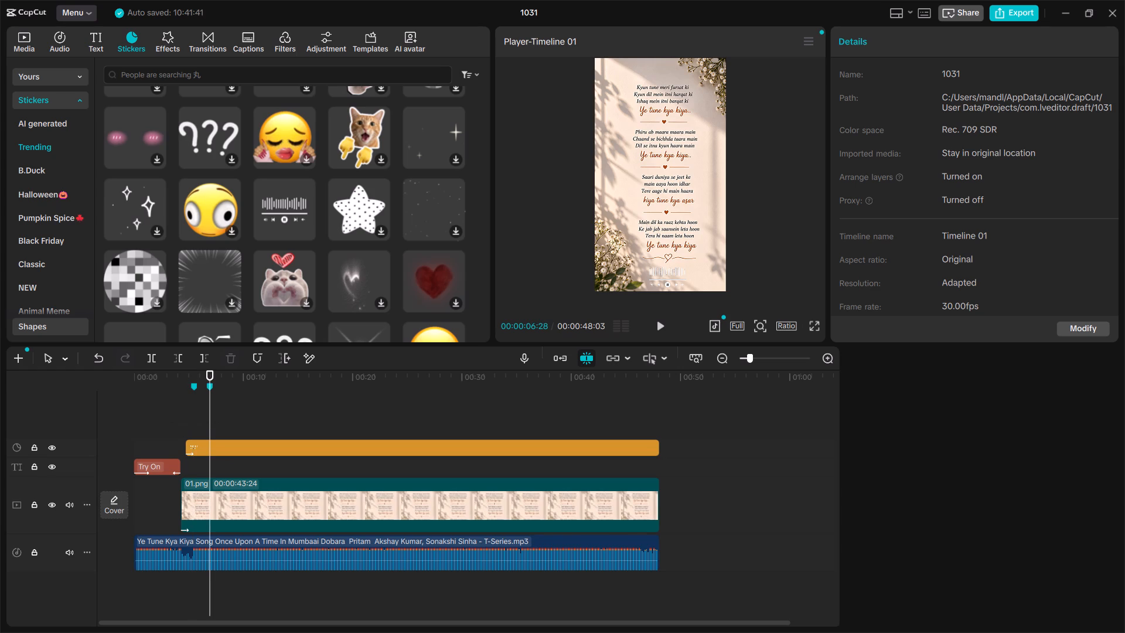
pyautogui.rightClick(193, 387)
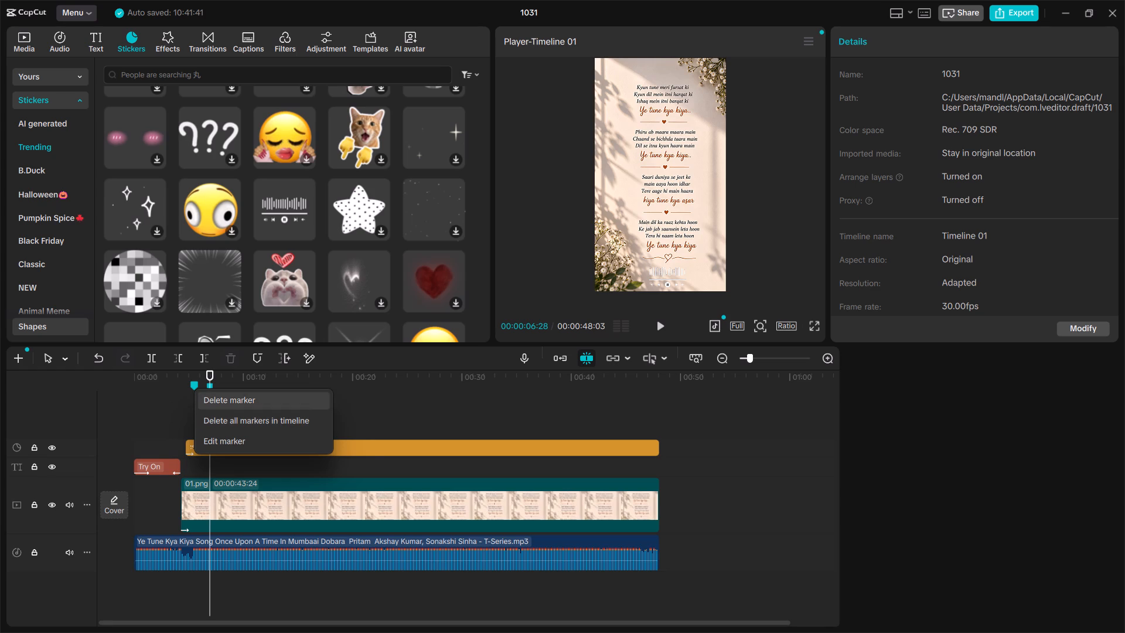
pyautogui.click(236, 397)
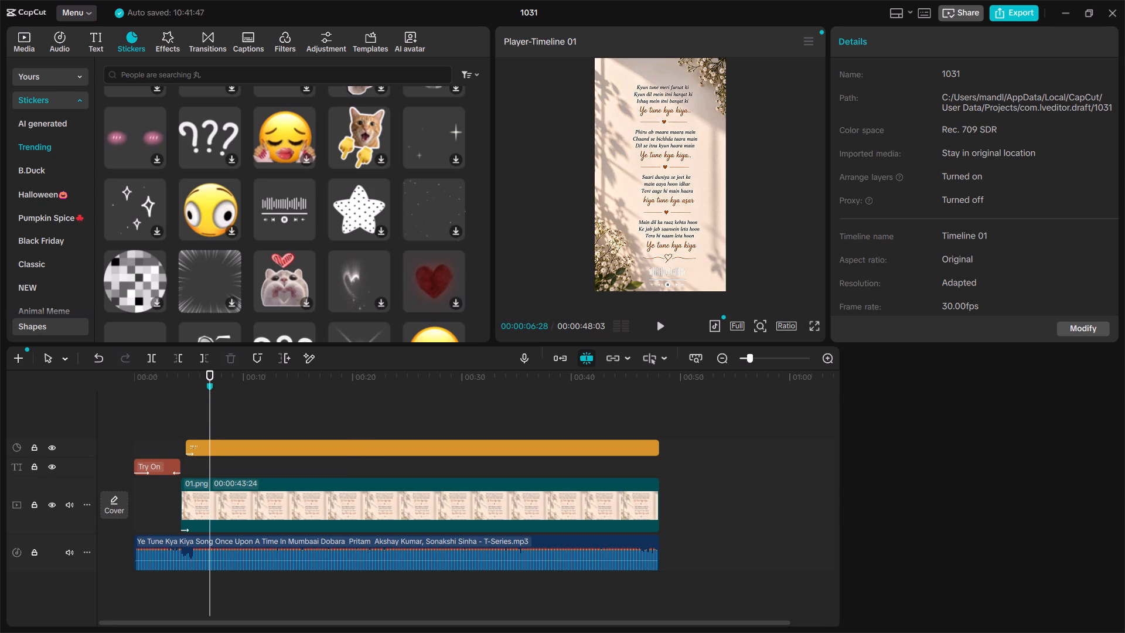
pyautogui.rightClick(212, 386)
pyautogui.click(248, 406)
# Play the video from 00:00:06:28 to review the lyric image section.
pyautogui.click(746, 205)
pyautogui.press('space')
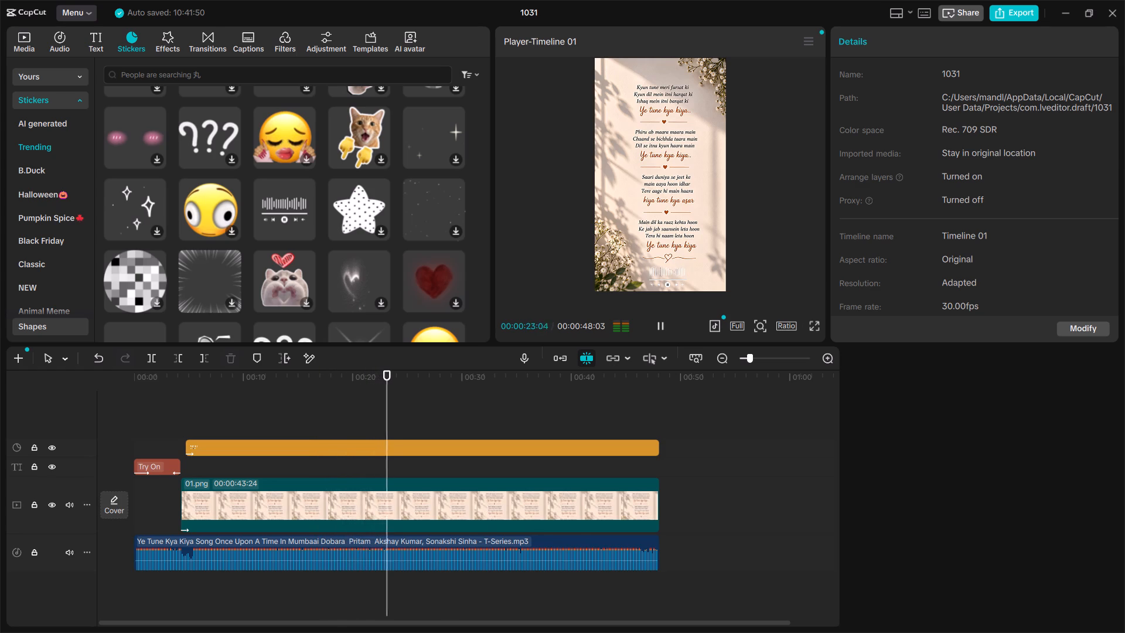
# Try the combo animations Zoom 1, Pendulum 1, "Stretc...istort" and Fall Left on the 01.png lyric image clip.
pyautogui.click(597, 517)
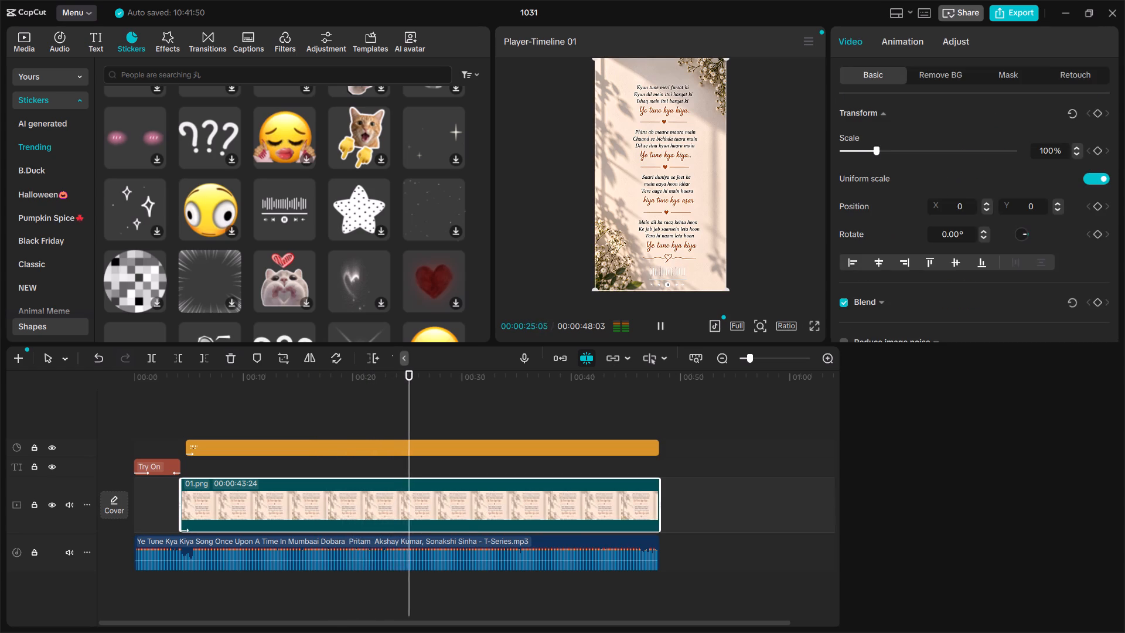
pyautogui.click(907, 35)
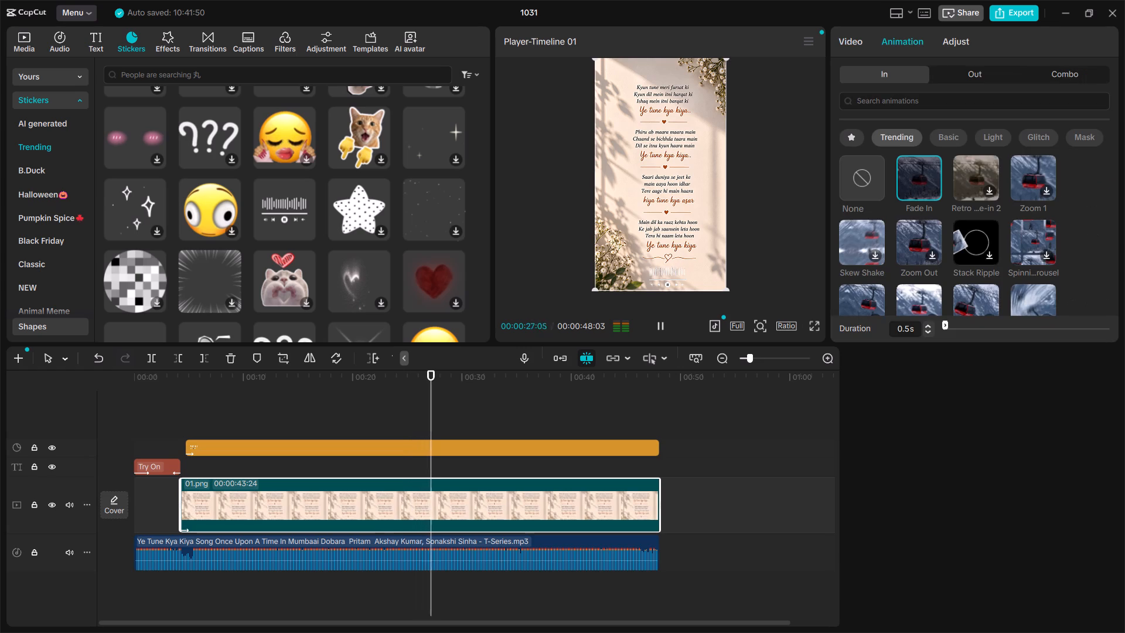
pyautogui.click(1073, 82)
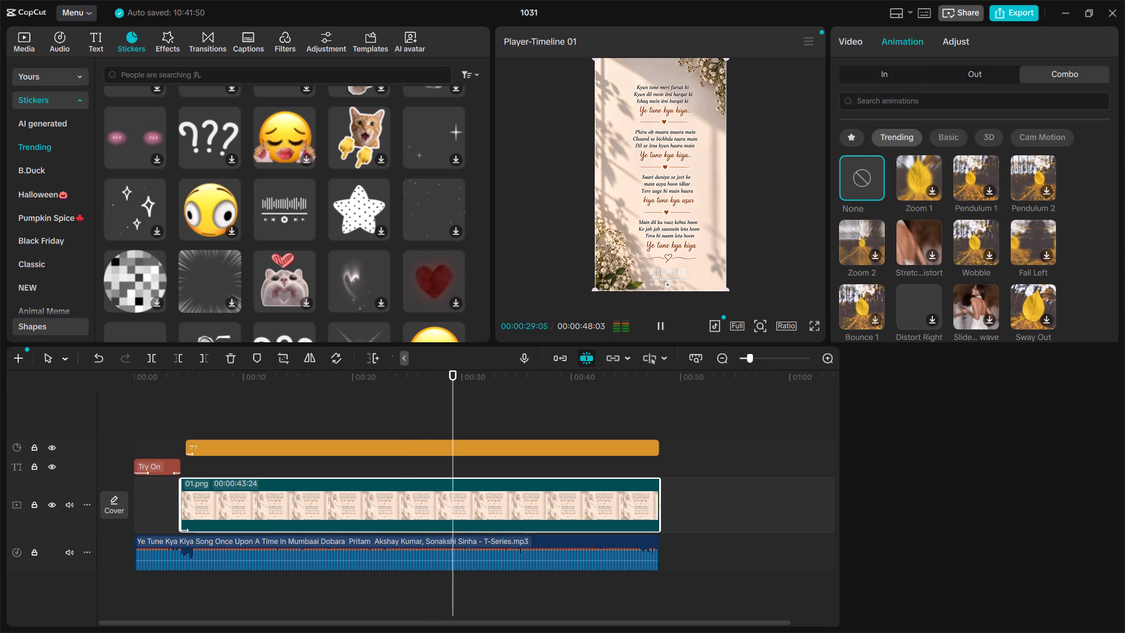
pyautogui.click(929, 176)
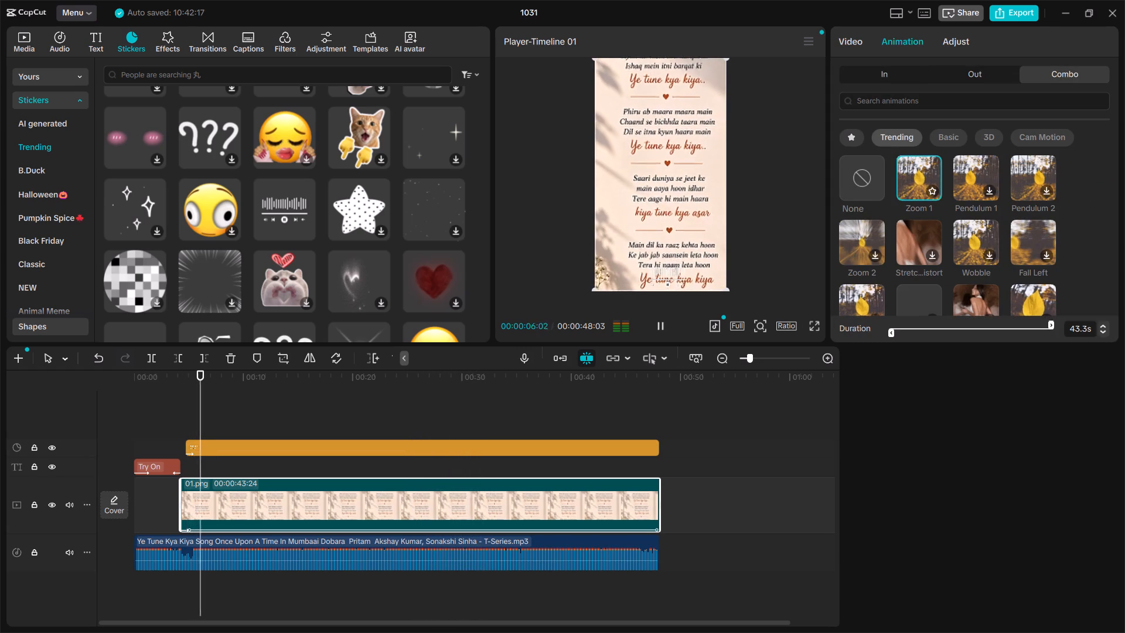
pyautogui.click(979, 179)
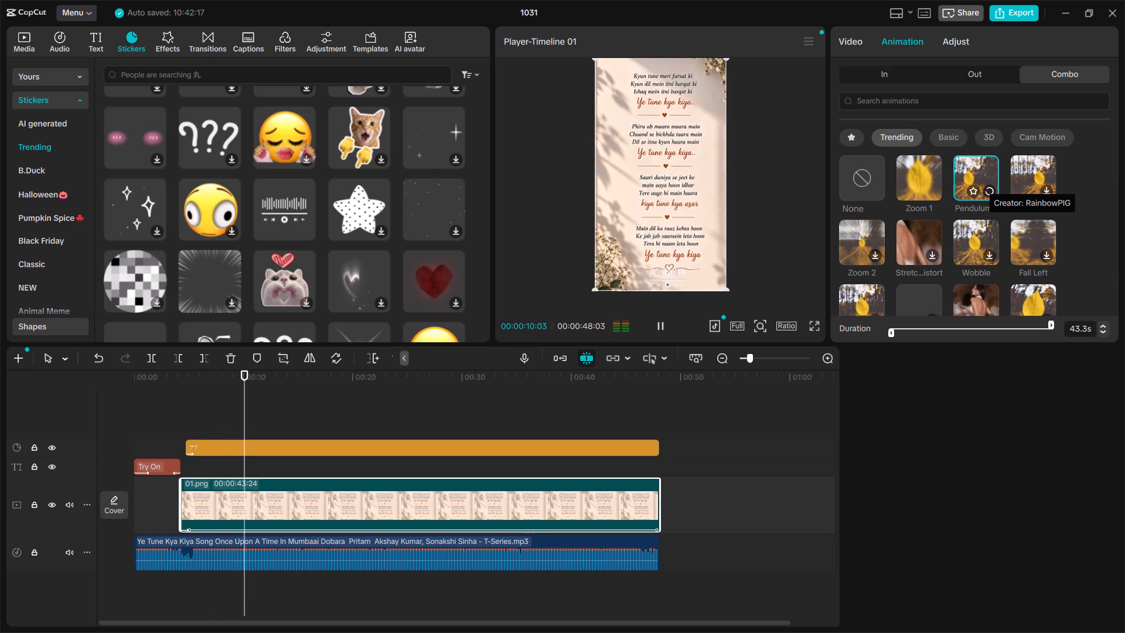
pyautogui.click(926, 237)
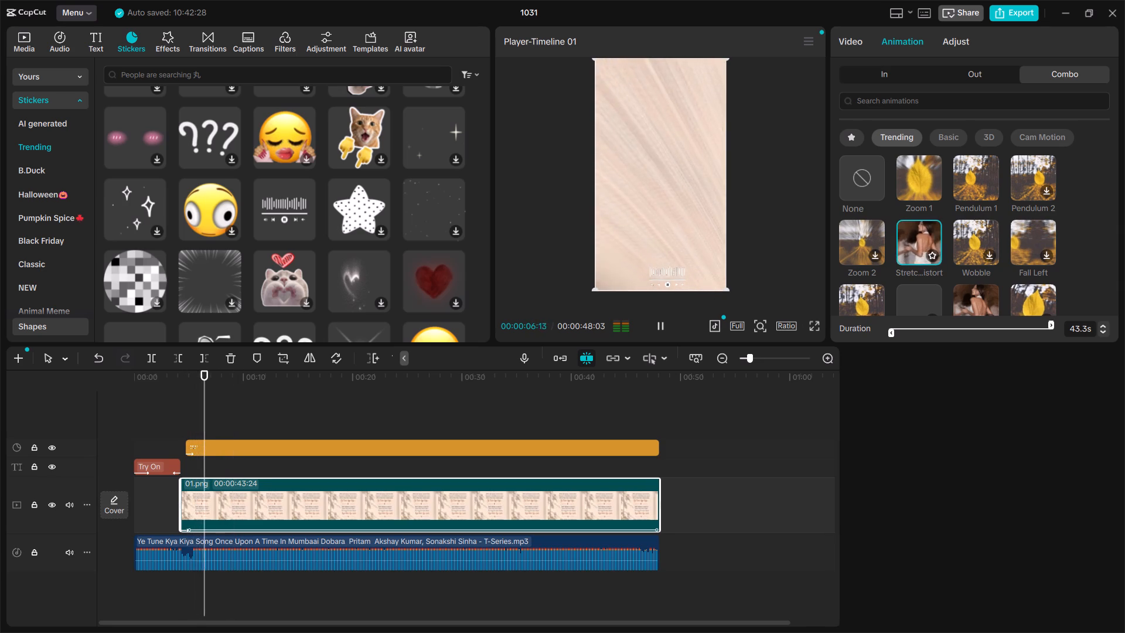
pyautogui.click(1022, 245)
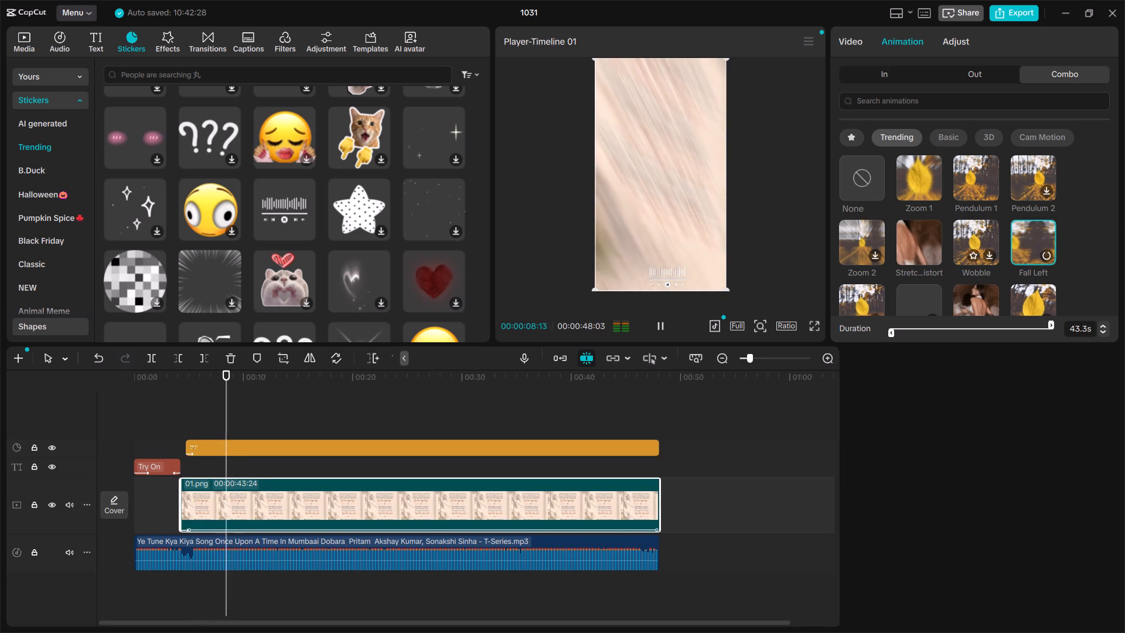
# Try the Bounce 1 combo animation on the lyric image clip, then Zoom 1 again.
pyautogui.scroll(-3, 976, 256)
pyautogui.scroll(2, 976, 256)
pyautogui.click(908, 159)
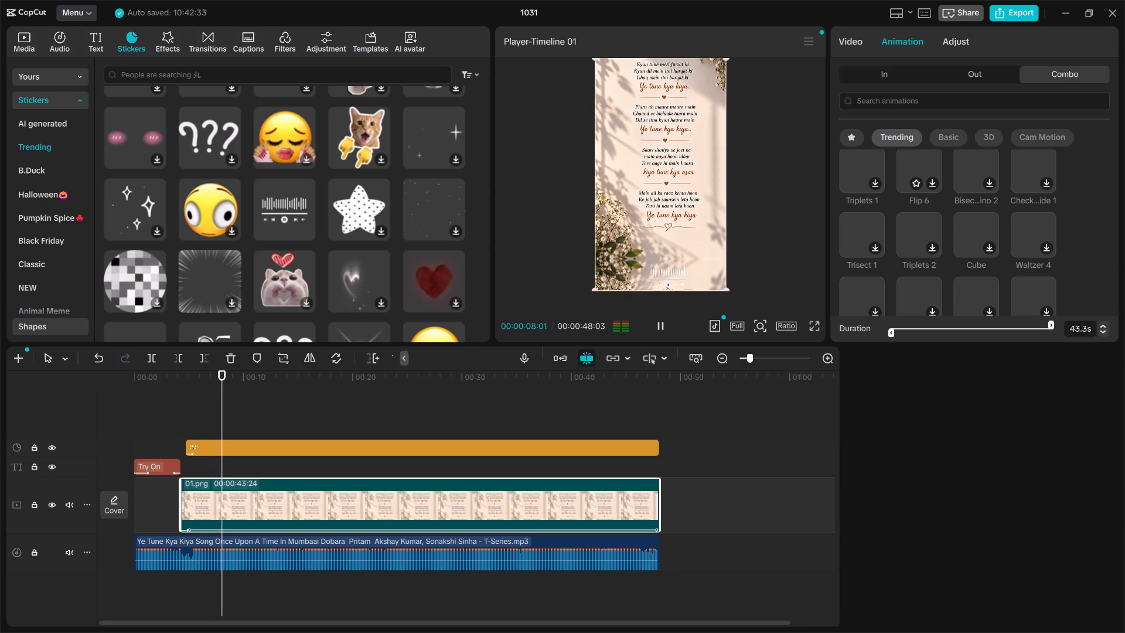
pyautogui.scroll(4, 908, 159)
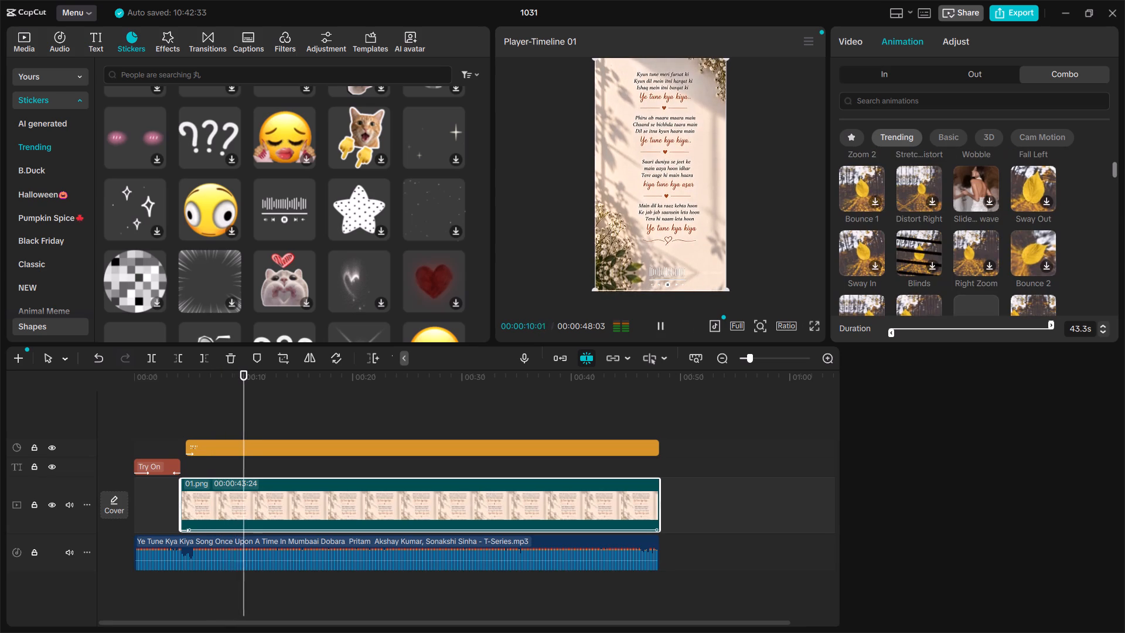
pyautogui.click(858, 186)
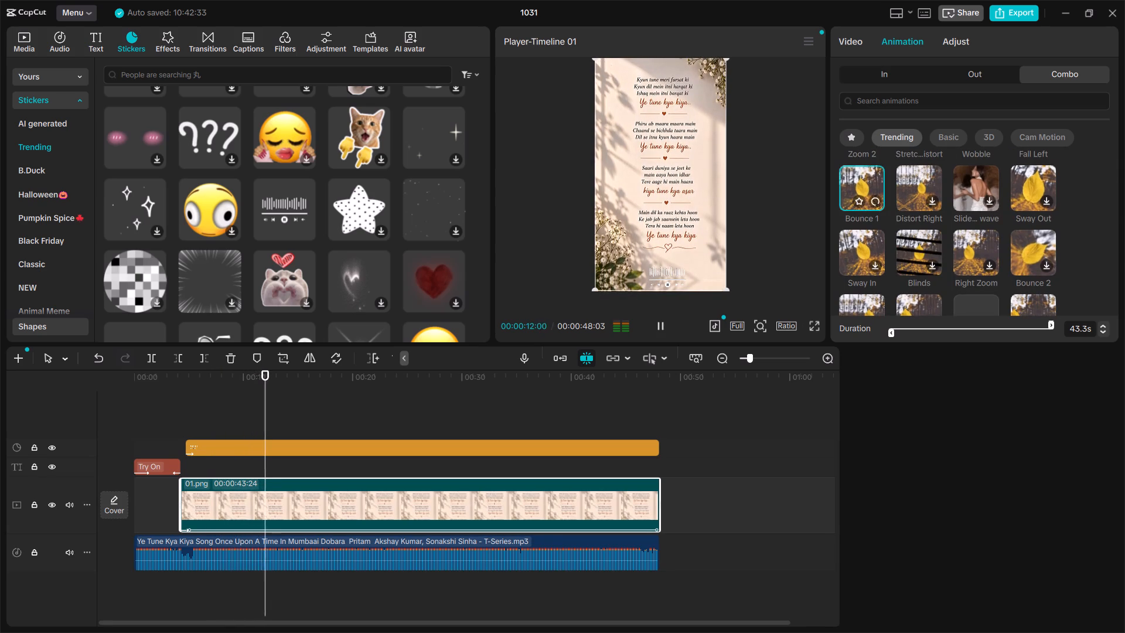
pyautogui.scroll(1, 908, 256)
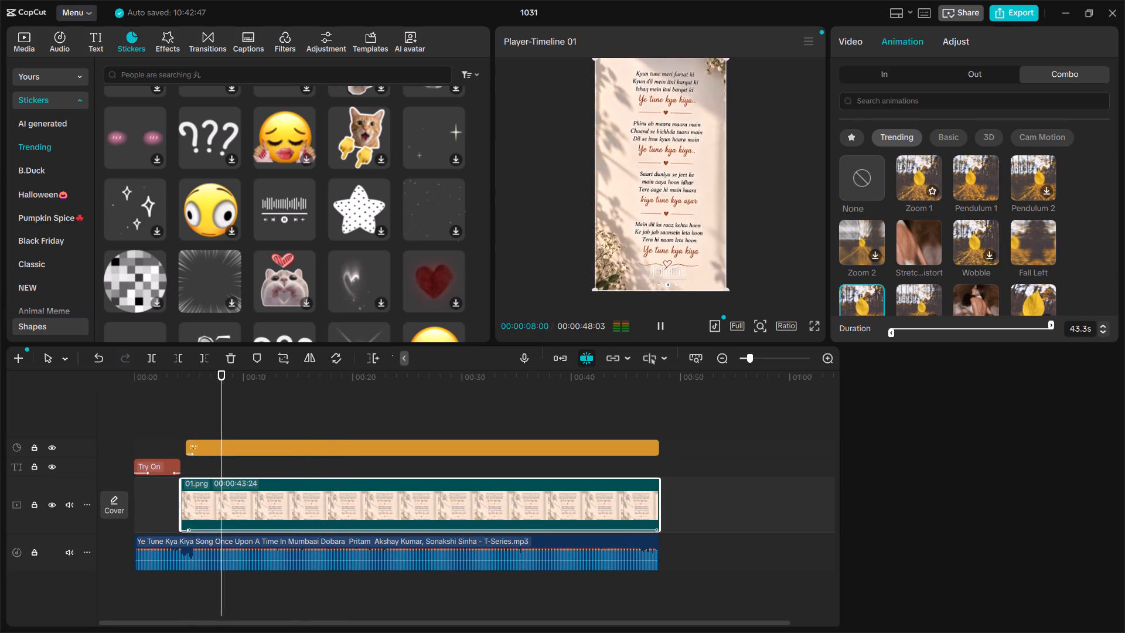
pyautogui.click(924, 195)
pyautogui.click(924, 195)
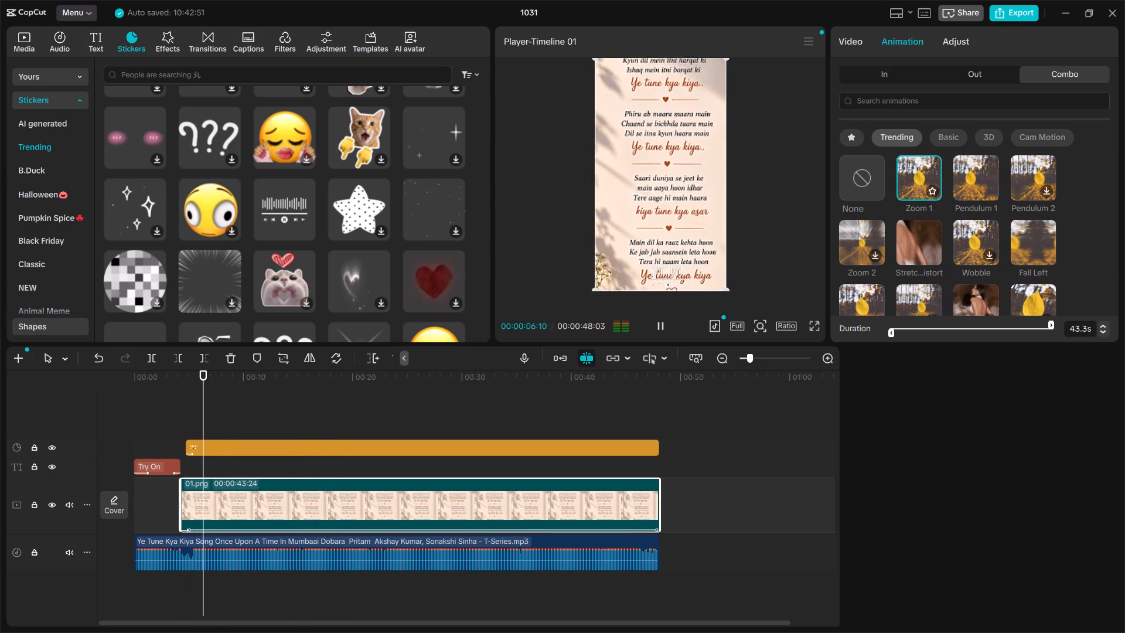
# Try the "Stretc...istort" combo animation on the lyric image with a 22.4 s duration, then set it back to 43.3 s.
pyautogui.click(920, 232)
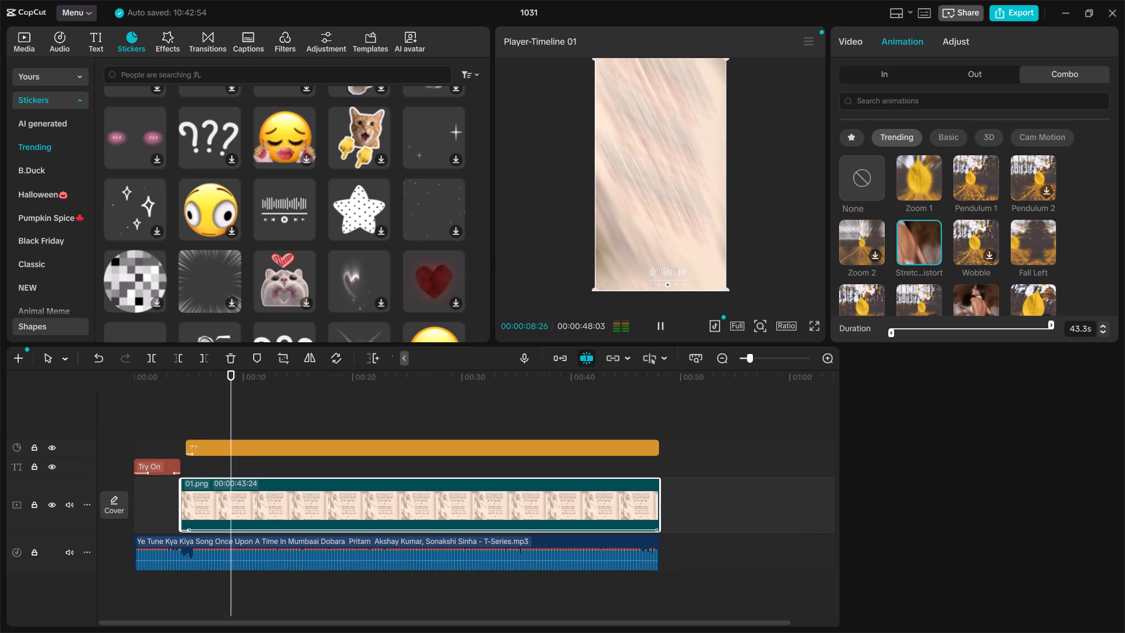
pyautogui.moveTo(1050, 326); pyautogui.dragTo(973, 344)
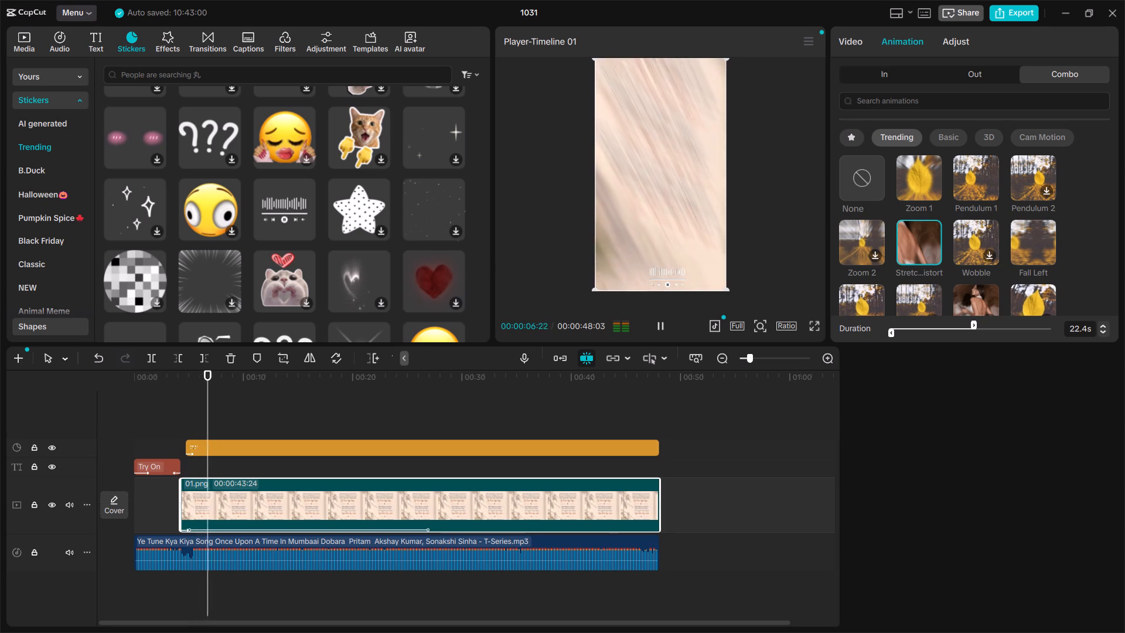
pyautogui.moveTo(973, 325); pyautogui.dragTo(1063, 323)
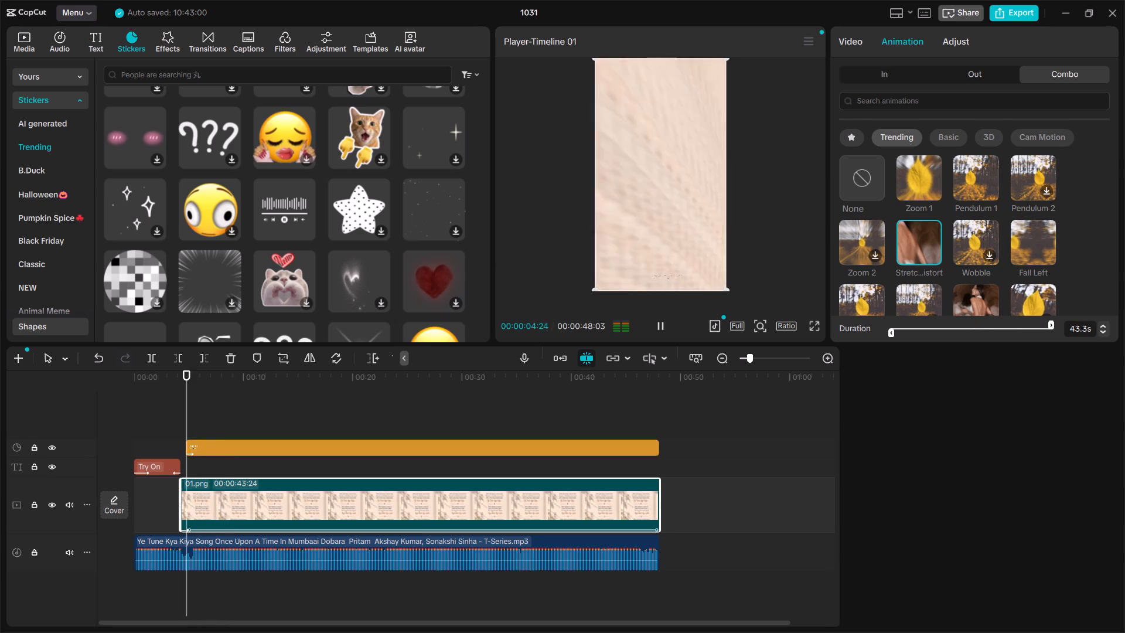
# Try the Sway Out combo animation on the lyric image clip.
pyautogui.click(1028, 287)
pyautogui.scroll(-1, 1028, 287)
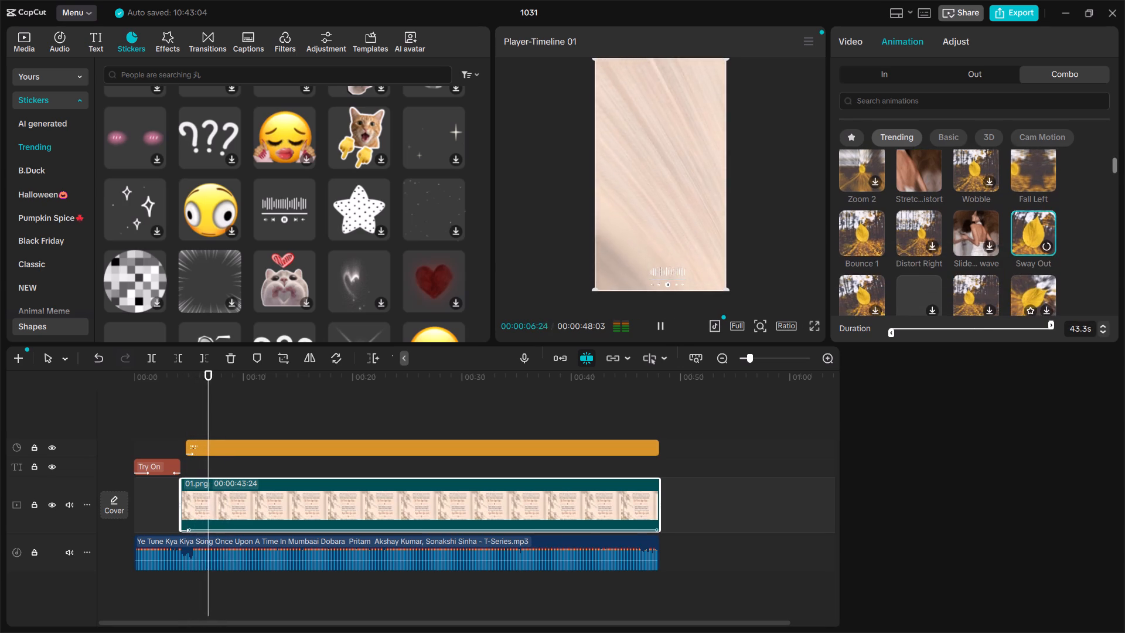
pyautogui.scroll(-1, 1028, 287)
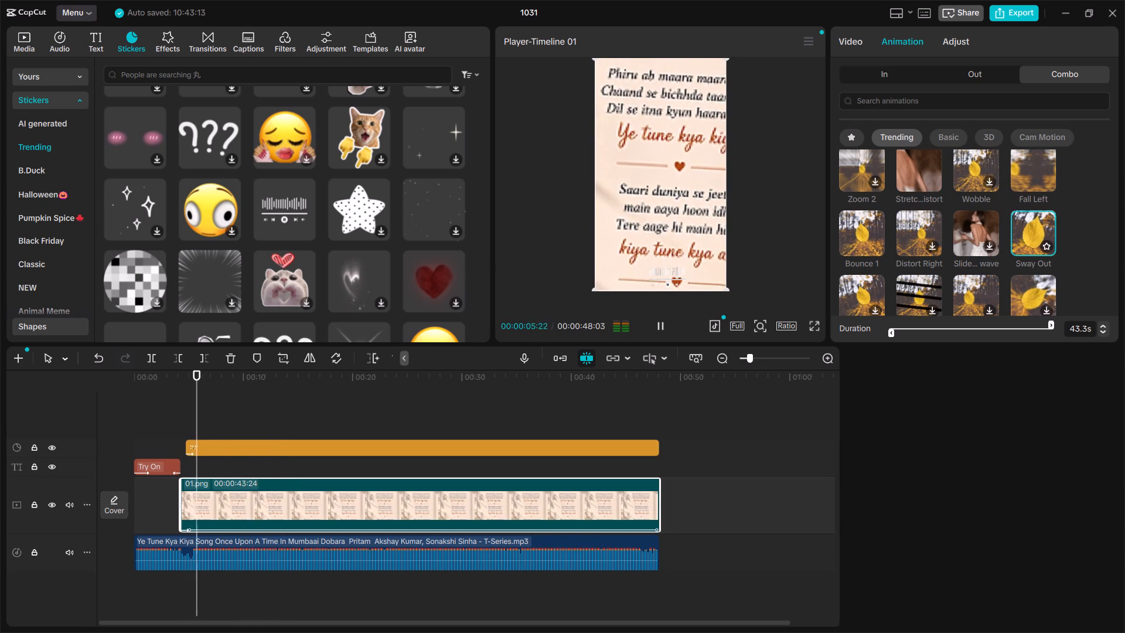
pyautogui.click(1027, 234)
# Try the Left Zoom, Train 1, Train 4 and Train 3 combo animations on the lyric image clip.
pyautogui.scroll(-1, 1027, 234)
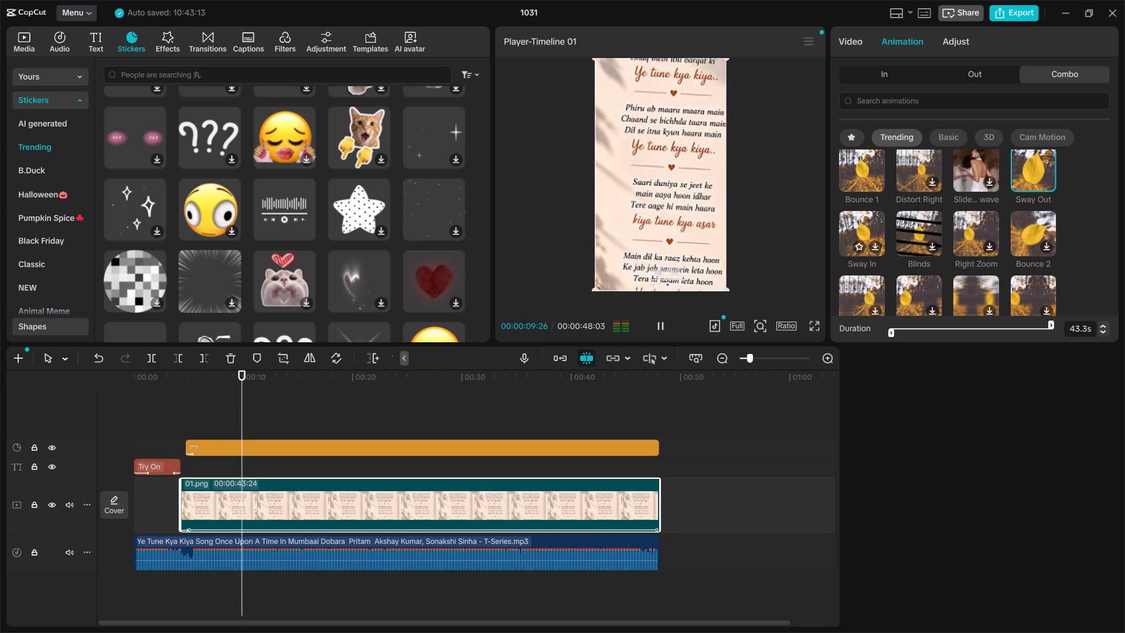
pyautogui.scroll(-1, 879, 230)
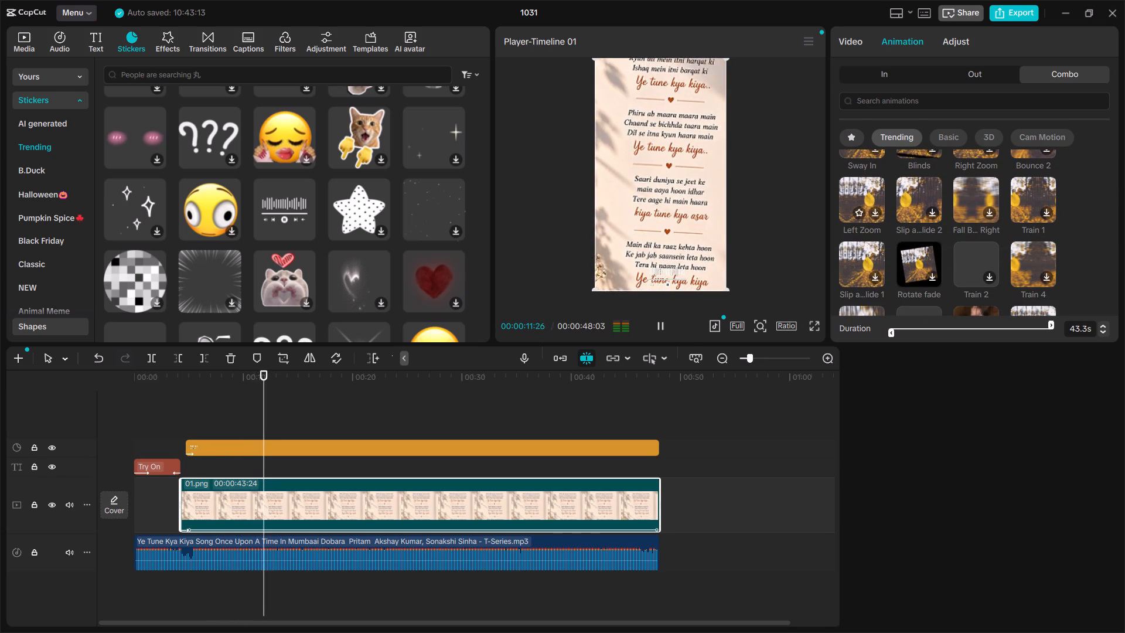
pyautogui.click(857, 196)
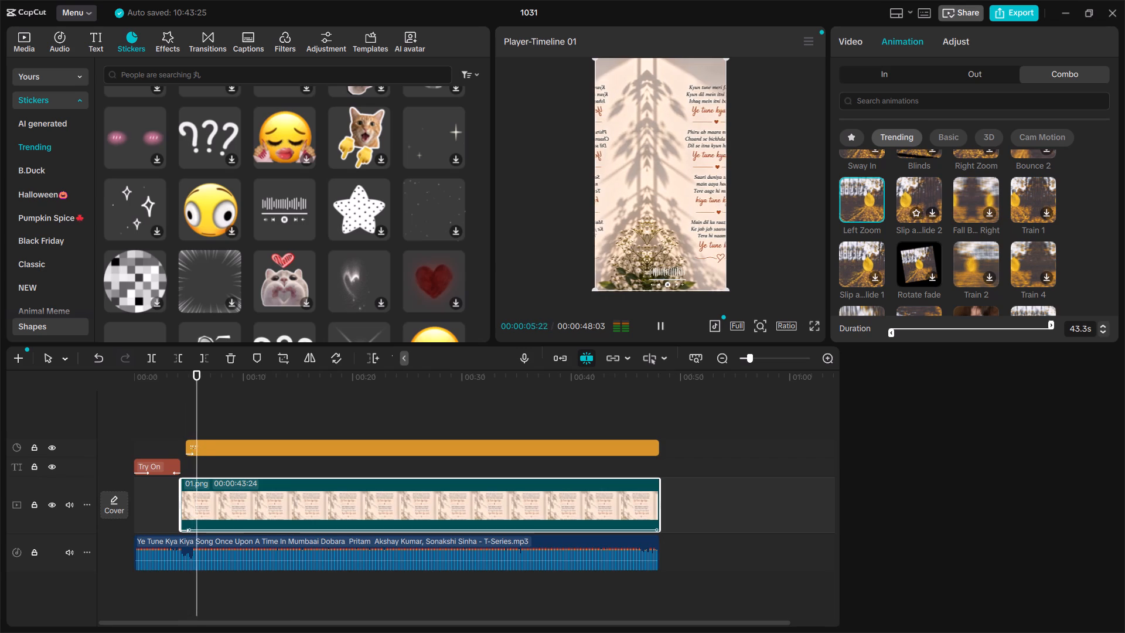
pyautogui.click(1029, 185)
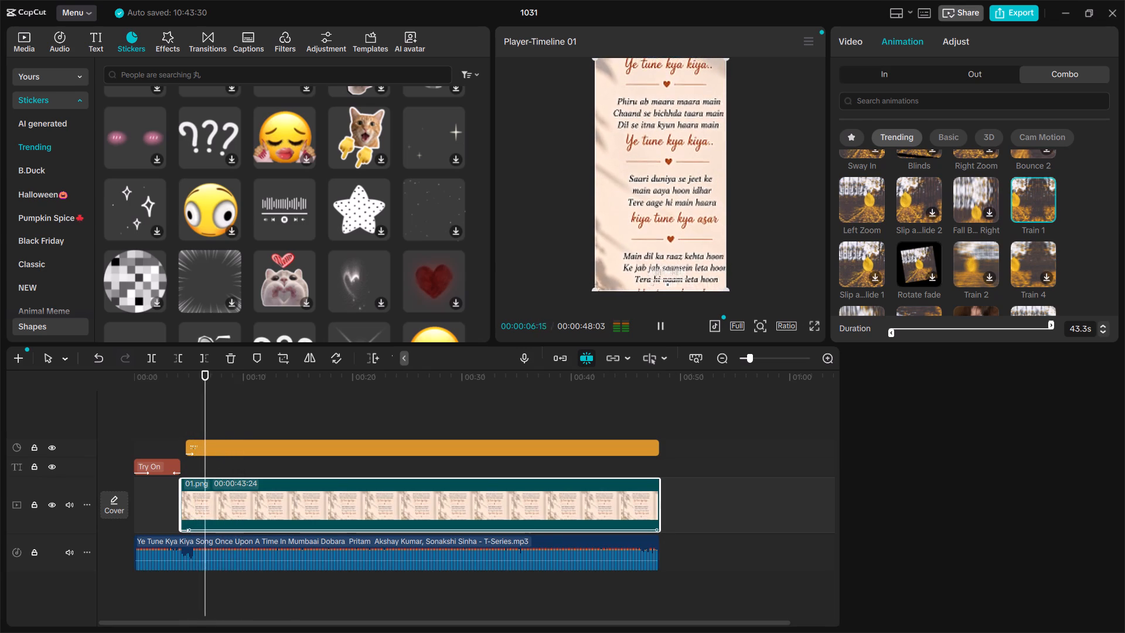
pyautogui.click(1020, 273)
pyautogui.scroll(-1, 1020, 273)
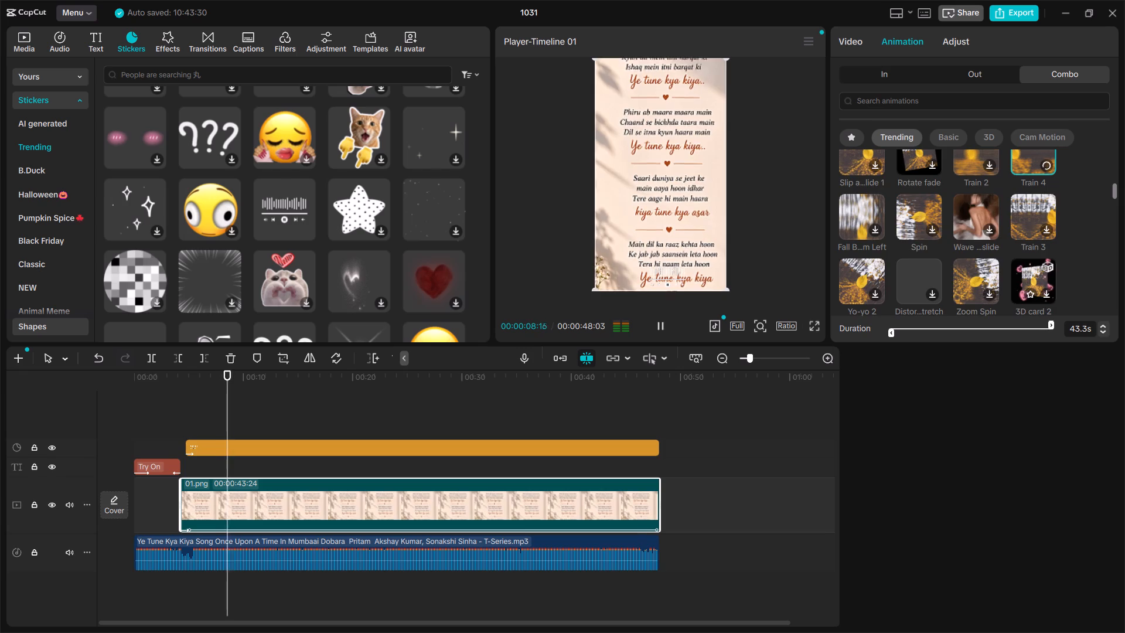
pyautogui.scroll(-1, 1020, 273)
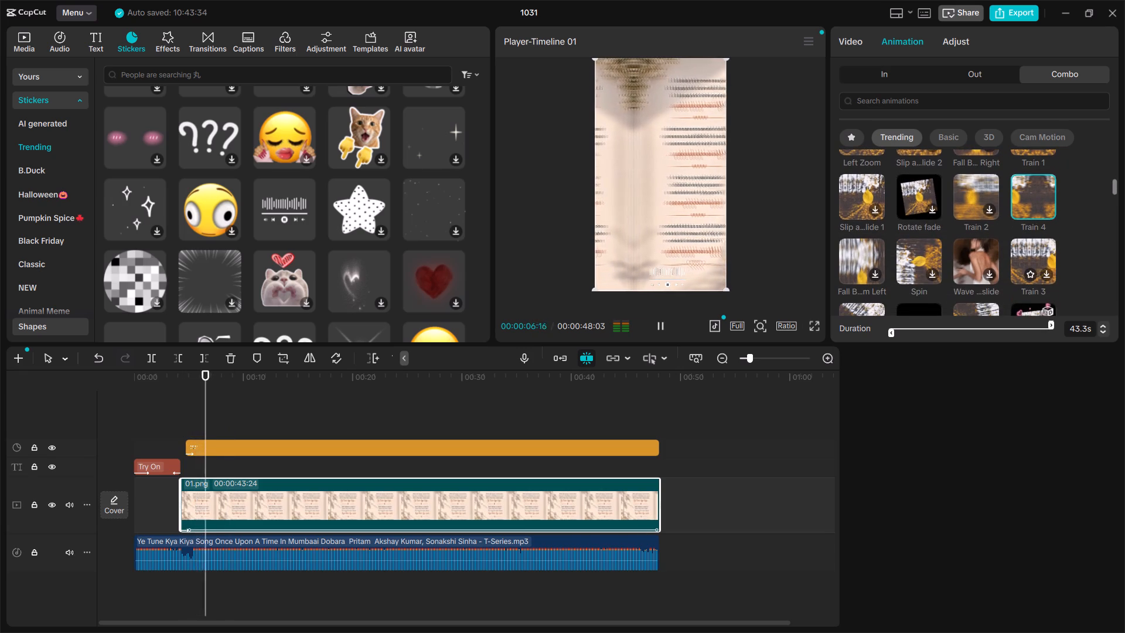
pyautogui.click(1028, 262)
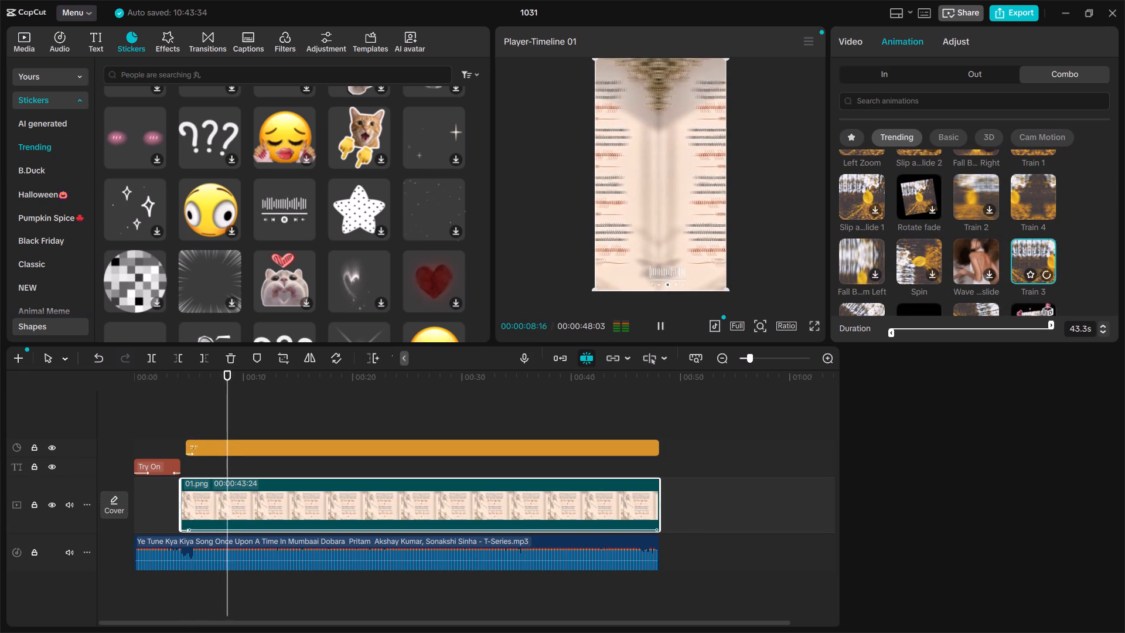
# Apply the 3D card 1 combo animation to the lyric image clip.
pyautogui.scroll(-1, 966, 250)
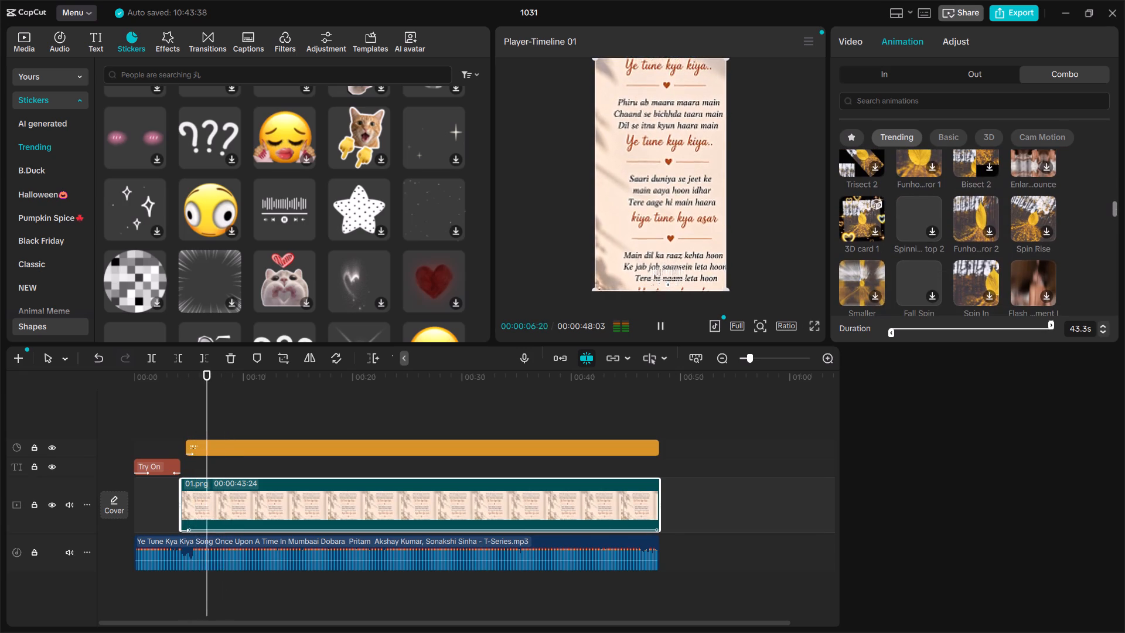
pyautogui.click(844, 207)
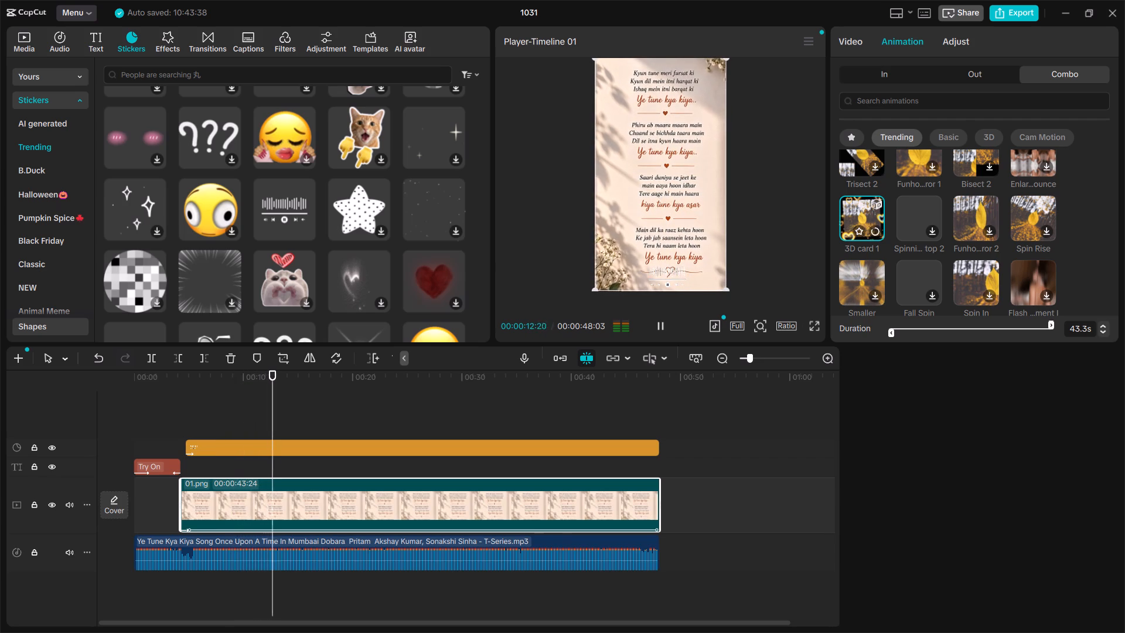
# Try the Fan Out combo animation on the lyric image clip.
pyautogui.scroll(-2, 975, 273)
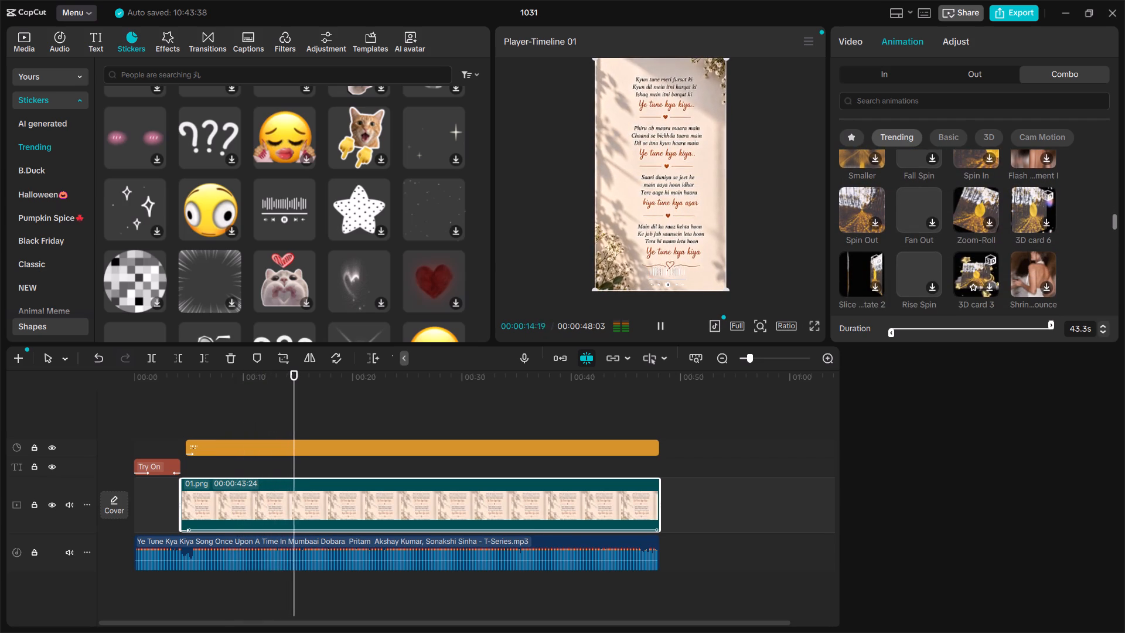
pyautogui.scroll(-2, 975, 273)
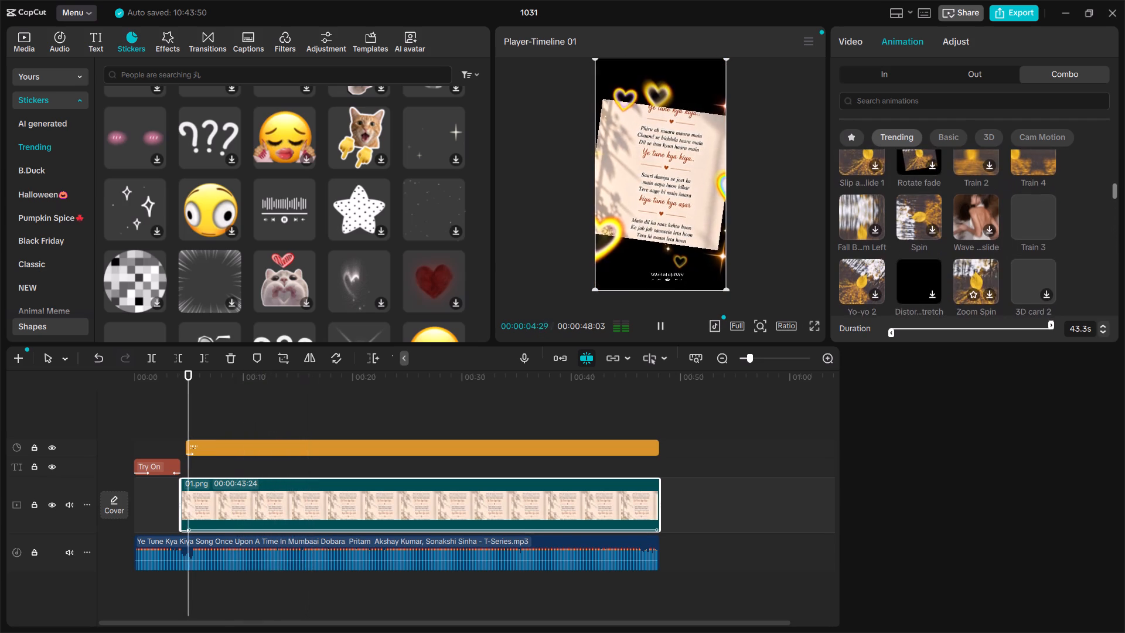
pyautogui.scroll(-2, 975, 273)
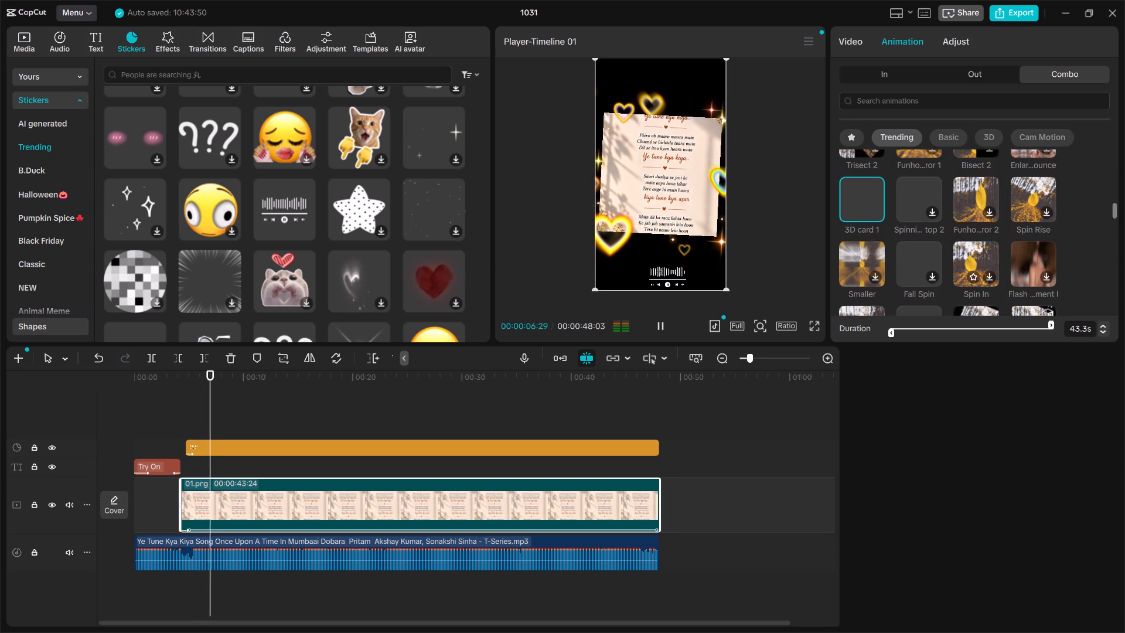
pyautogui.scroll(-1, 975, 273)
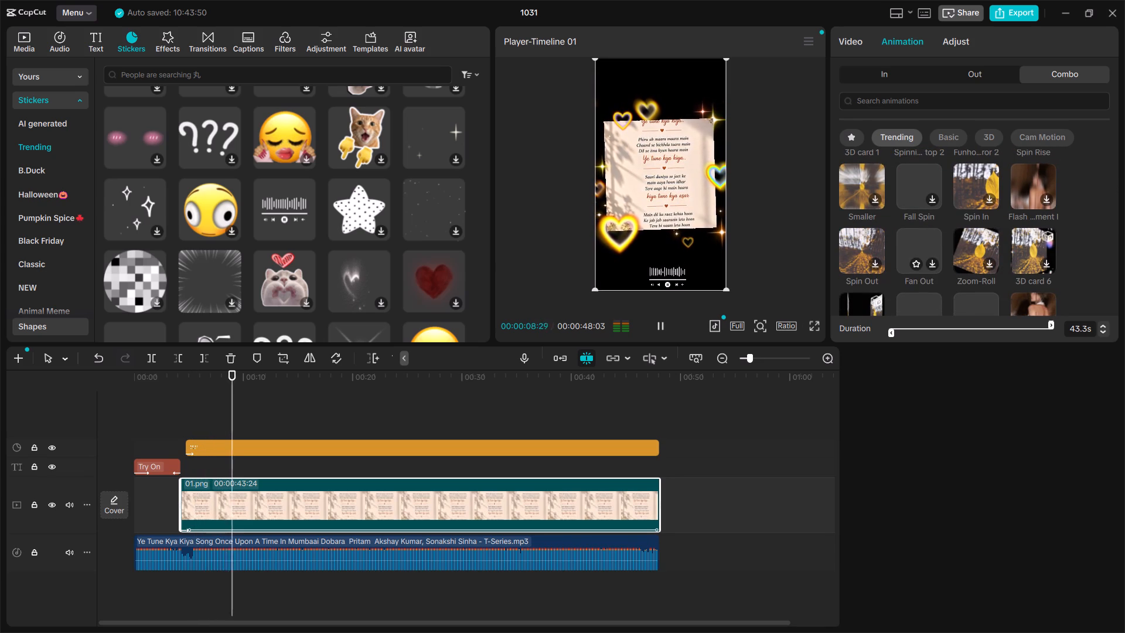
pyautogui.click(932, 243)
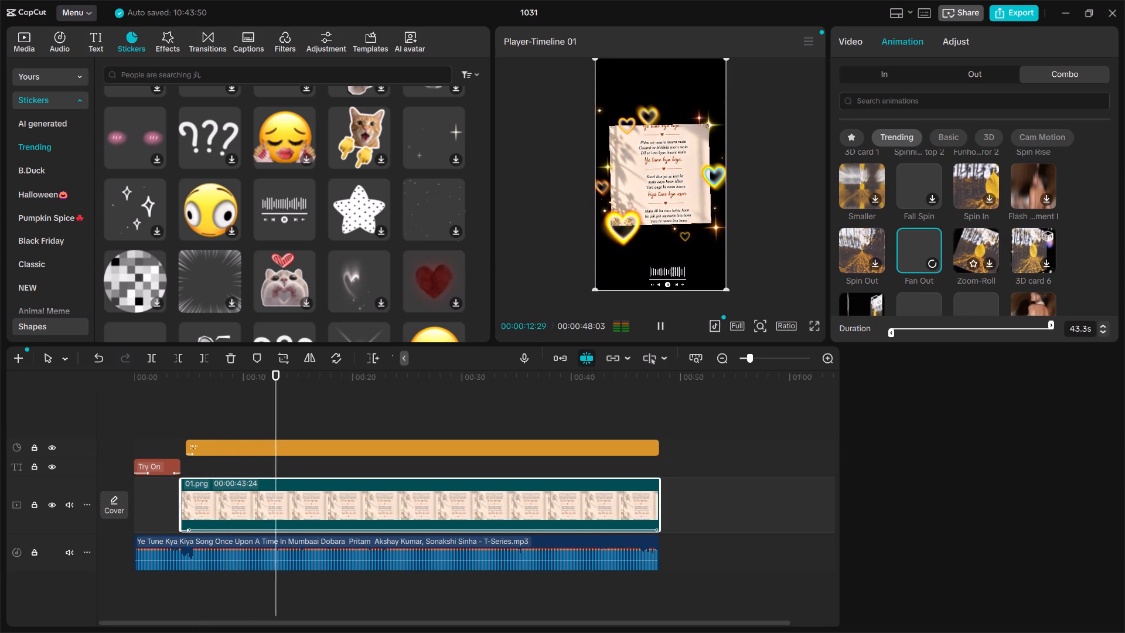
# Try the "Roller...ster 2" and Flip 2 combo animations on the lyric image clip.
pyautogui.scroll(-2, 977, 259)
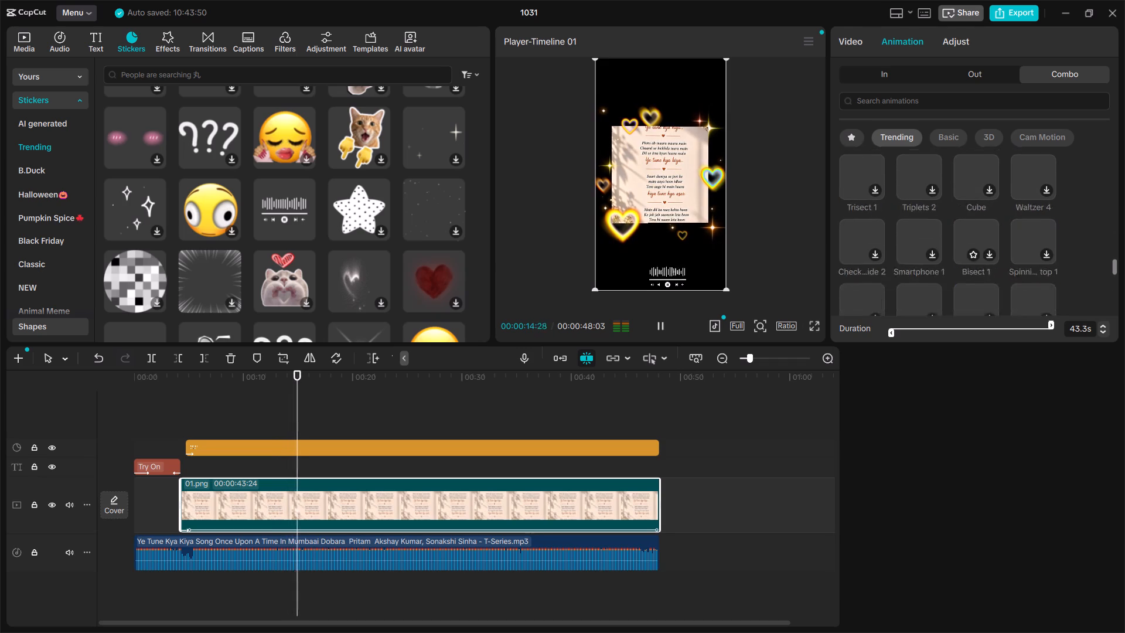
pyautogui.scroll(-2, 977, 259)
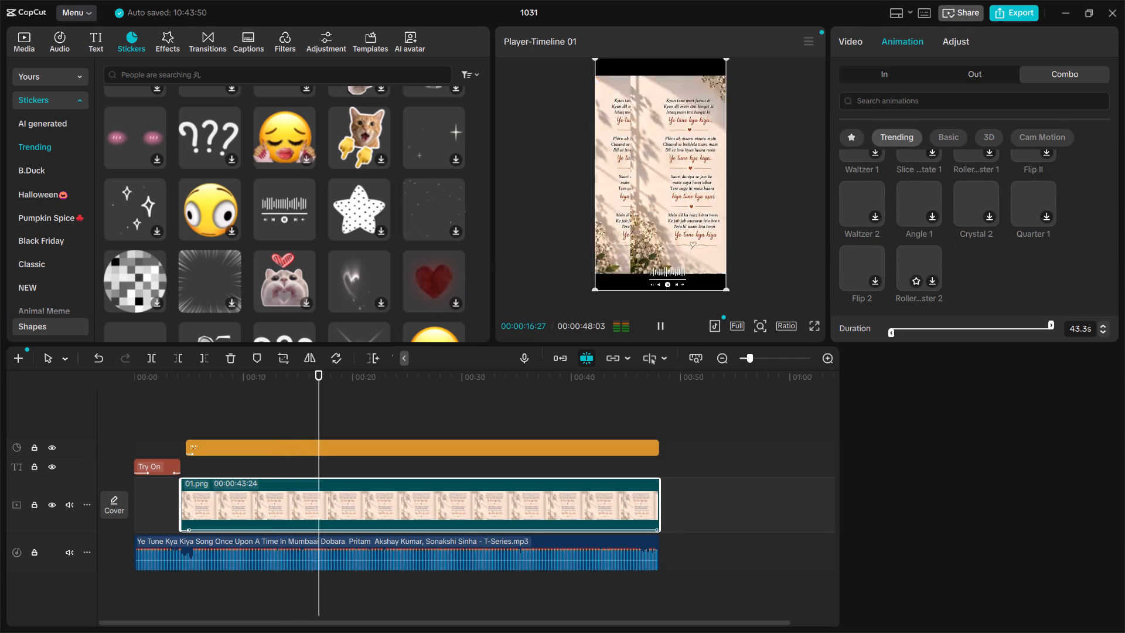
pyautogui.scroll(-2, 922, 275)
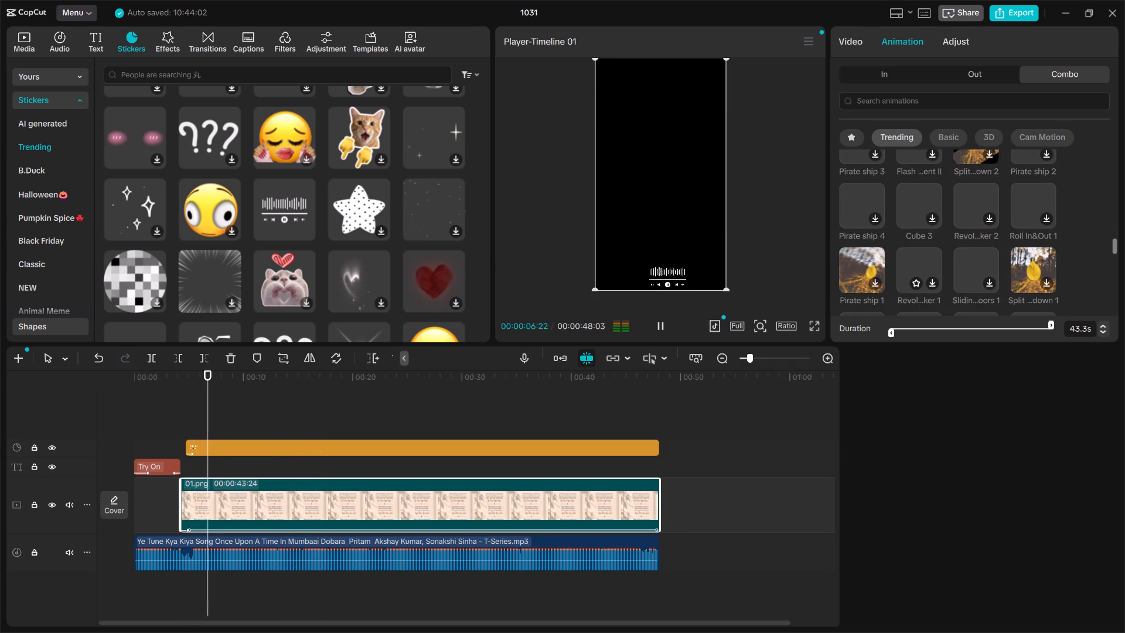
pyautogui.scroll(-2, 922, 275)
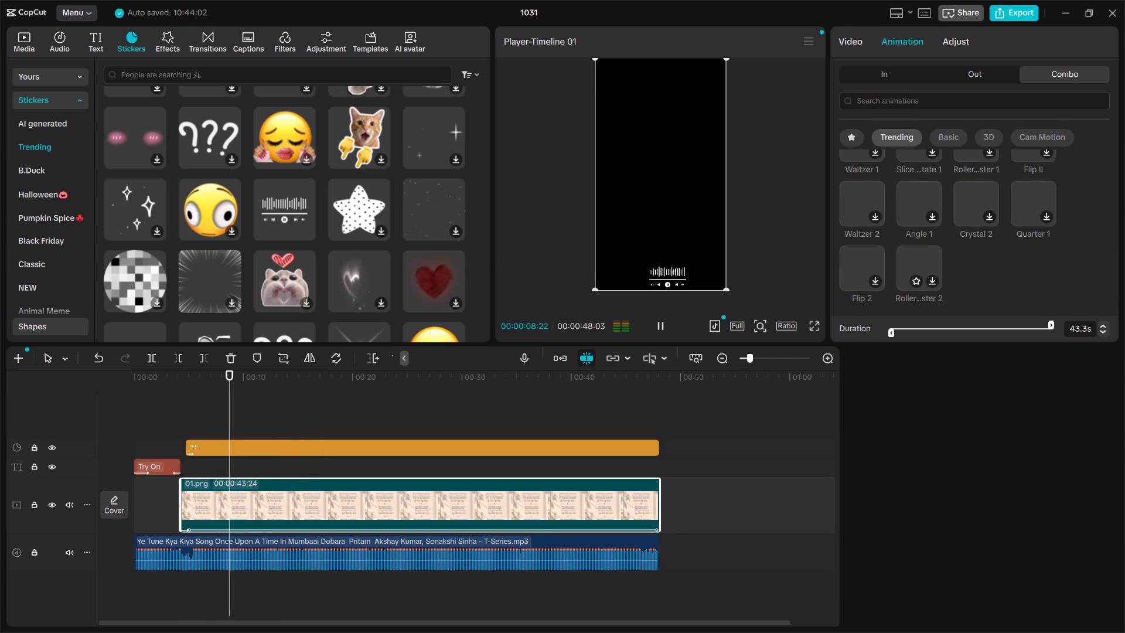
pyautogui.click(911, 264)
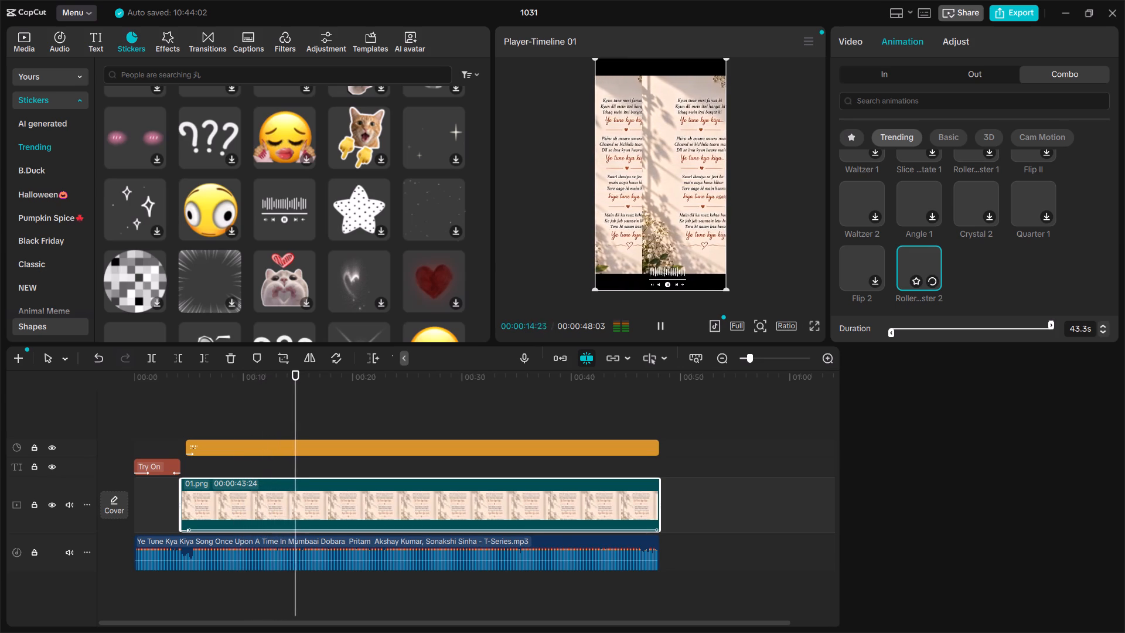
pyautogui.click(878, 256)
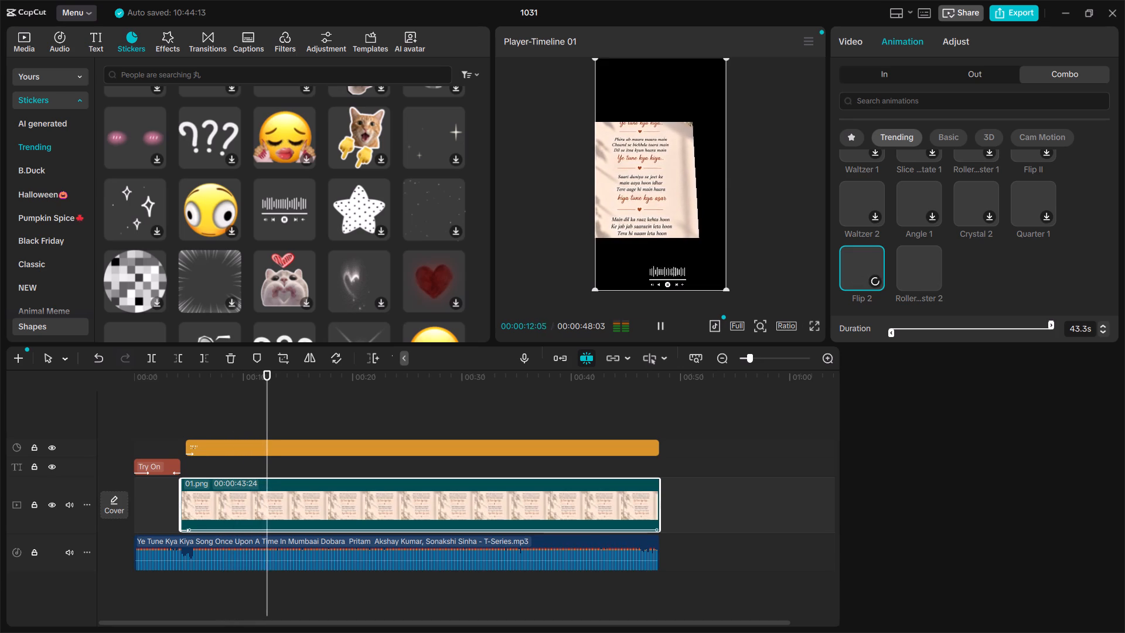
# Remove the combo animation from the lyric image clip by setting it to None.
pyautogui.scroll(2, 1005, 212)
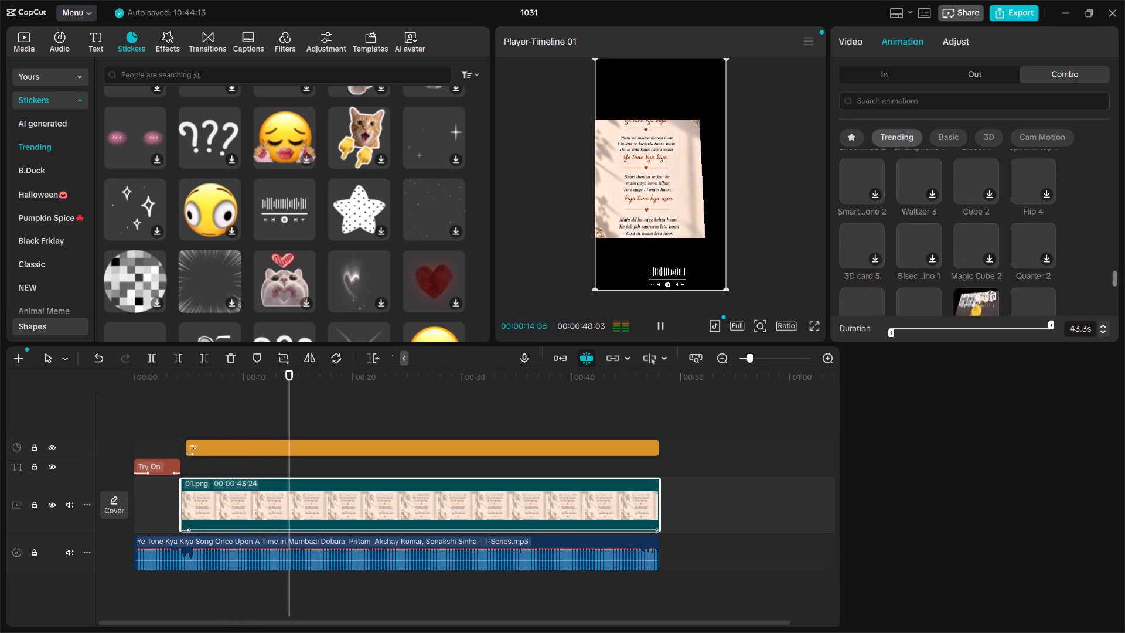
pyautogui.scroll(4, 1005, 212)
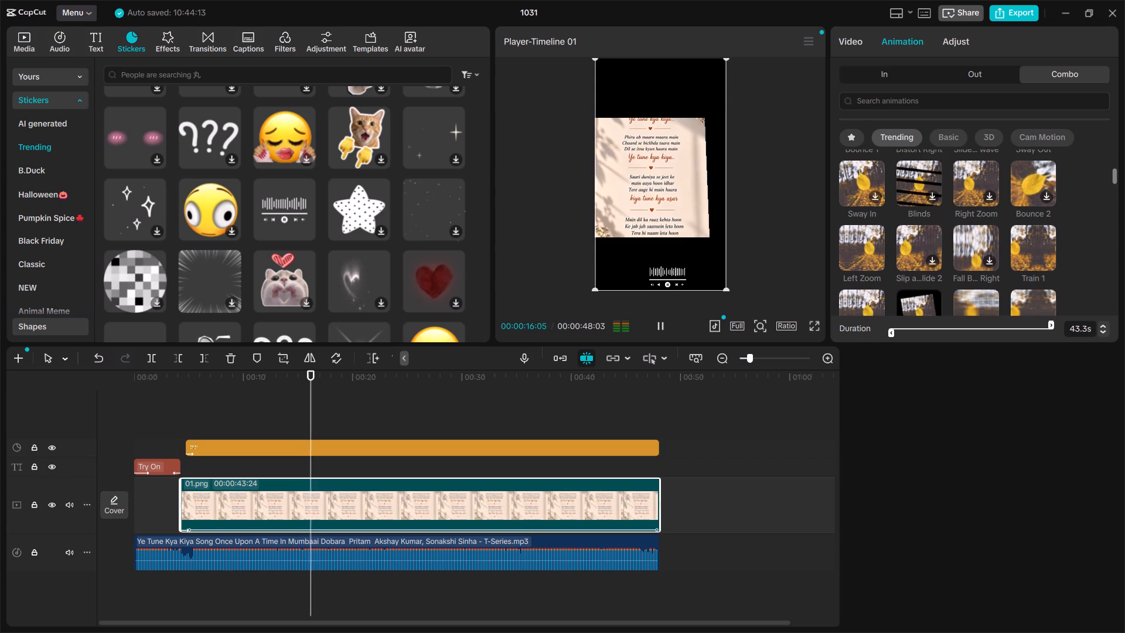
pyautogui.scroll(4, 947, 209)
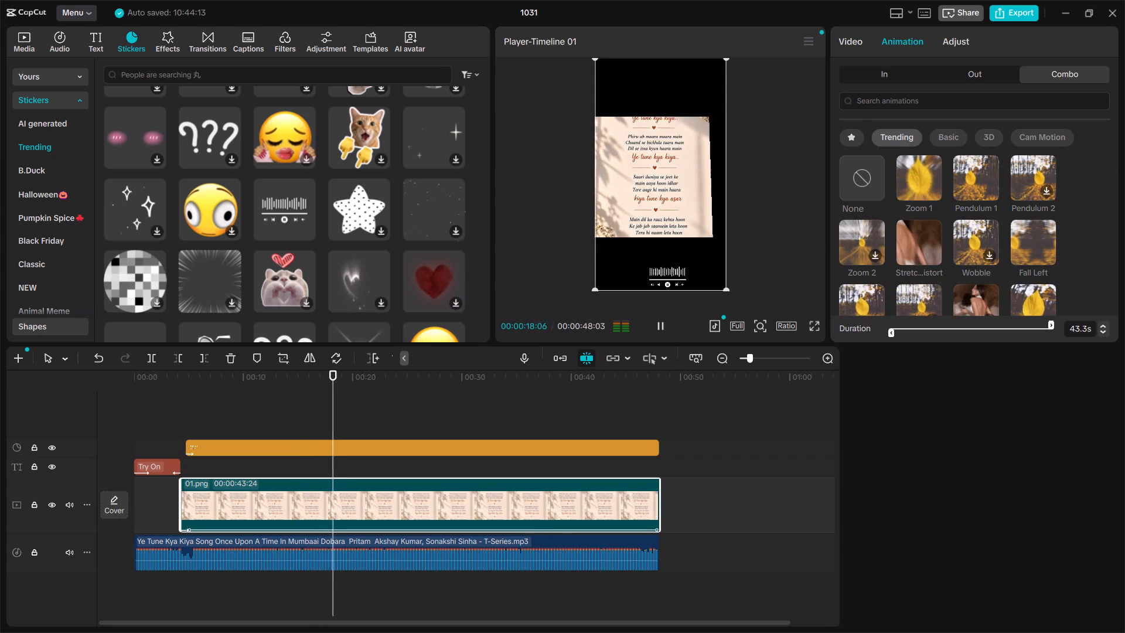
pyautogui.click(867, 182)
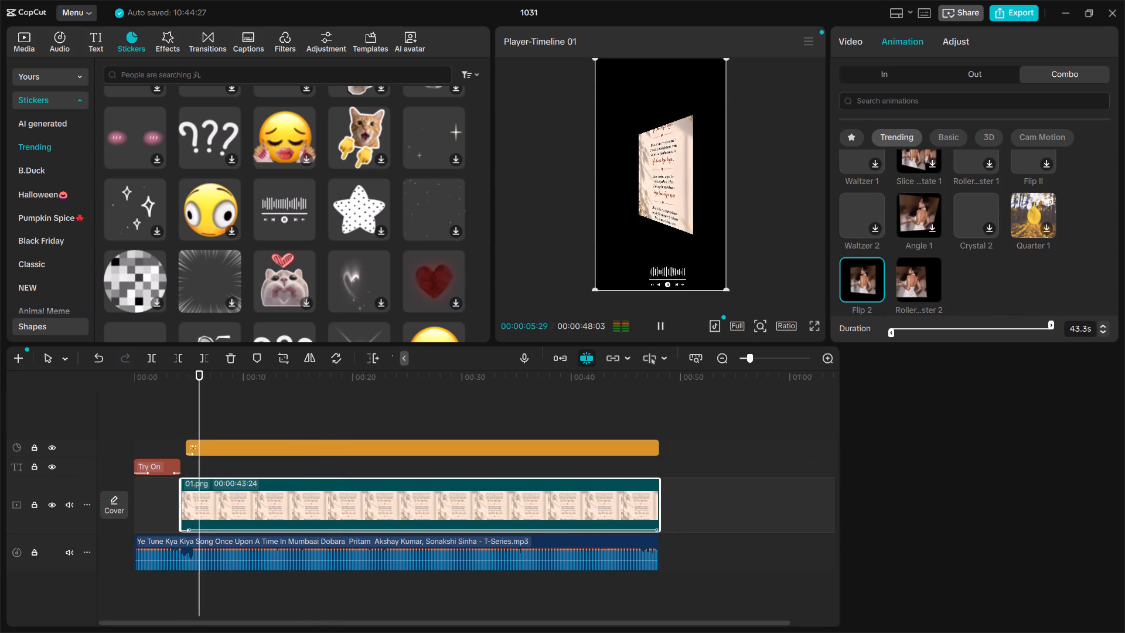
pyautogui.scroll(8, 867, 182)
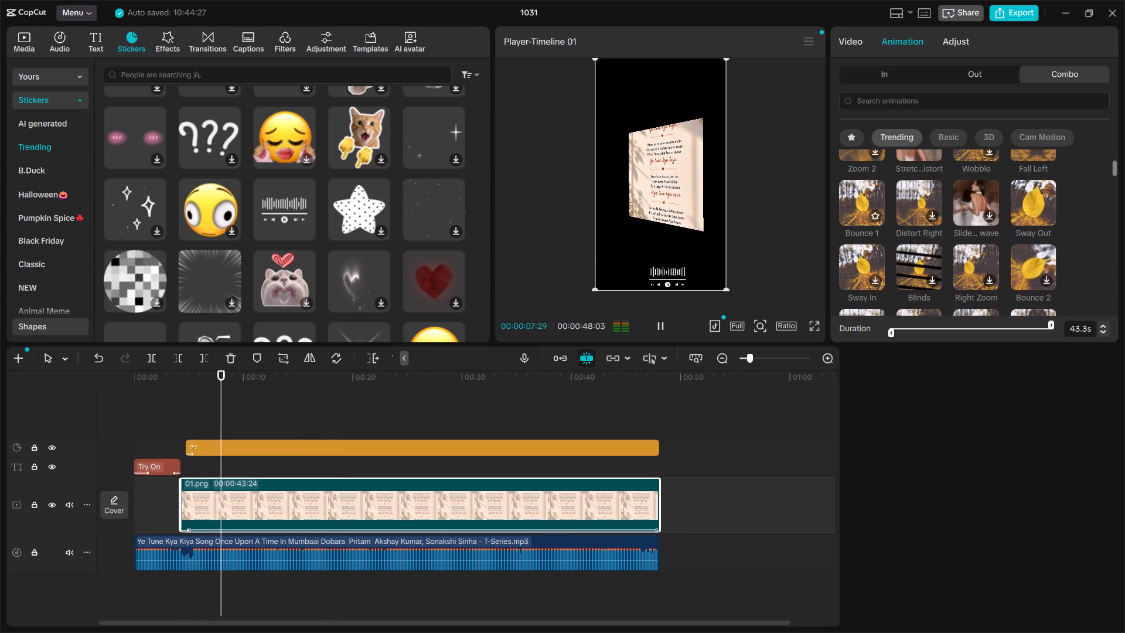
pyautogui.scroll(3, 867, 182)
pyautogui.click(867, 182)
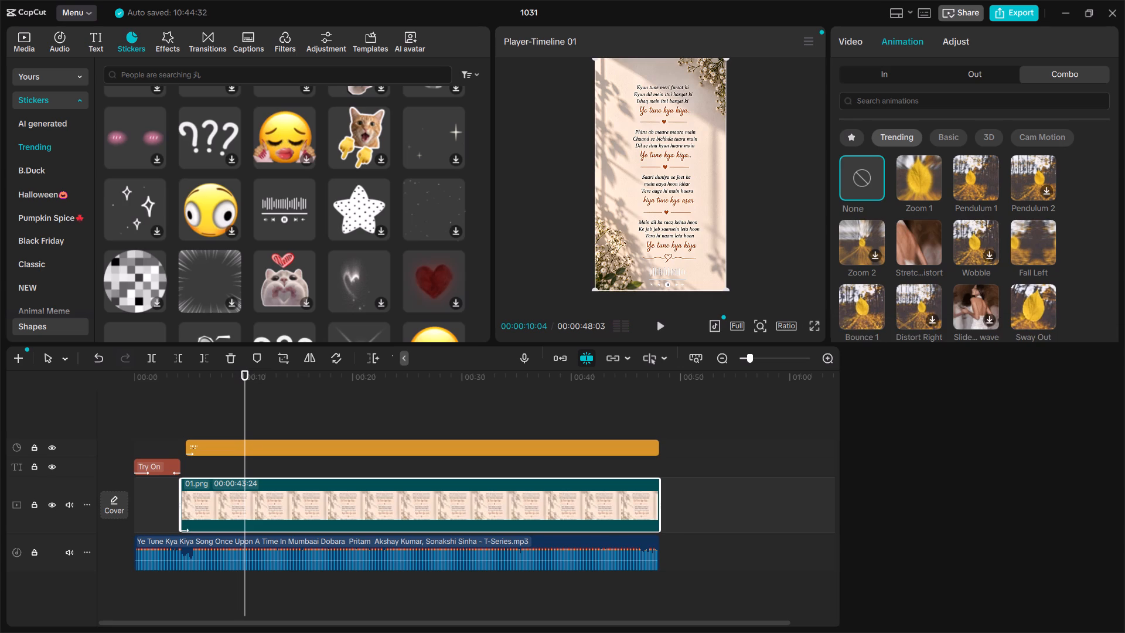
# Apply the Fade Out exit animation to the lyric image clip.
pyautogui.click(976, 77)
pyautogui.click(937, 176)
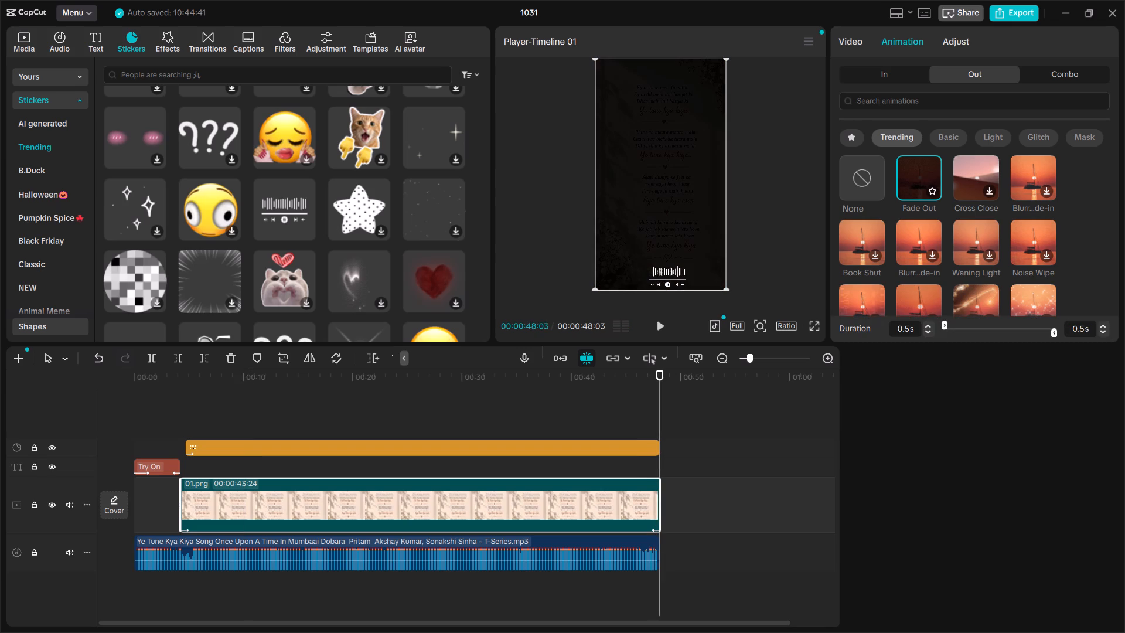
# Apply the Fade Out exit animation to the music player sticker and briefly play the timeline.
pyautogui.click(567, 453)
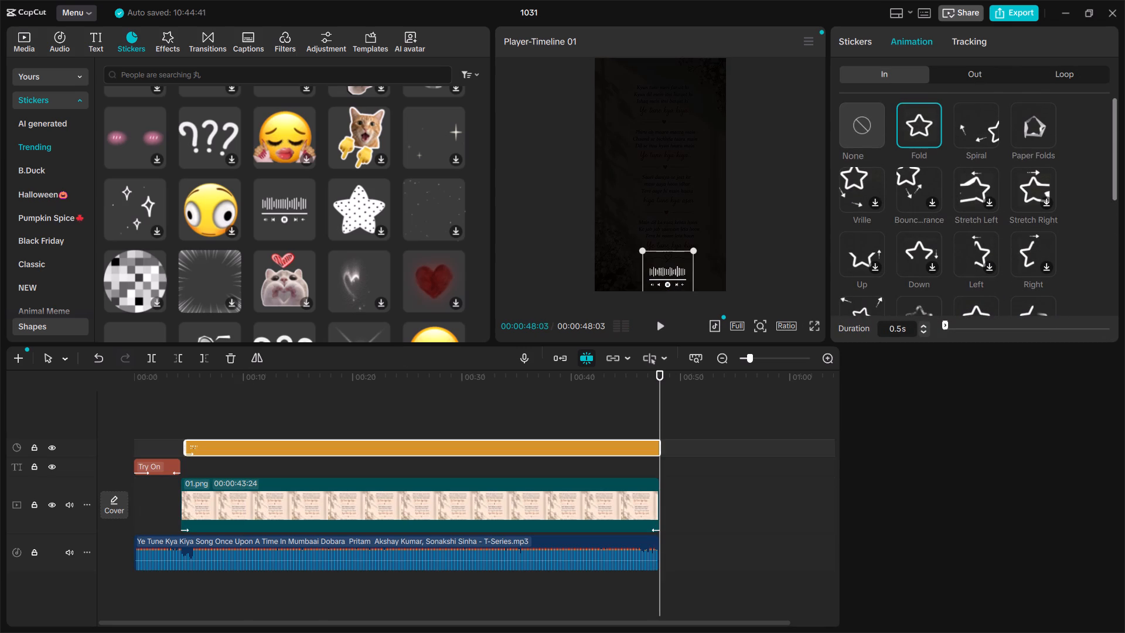
pyautogui.click(981, 77)
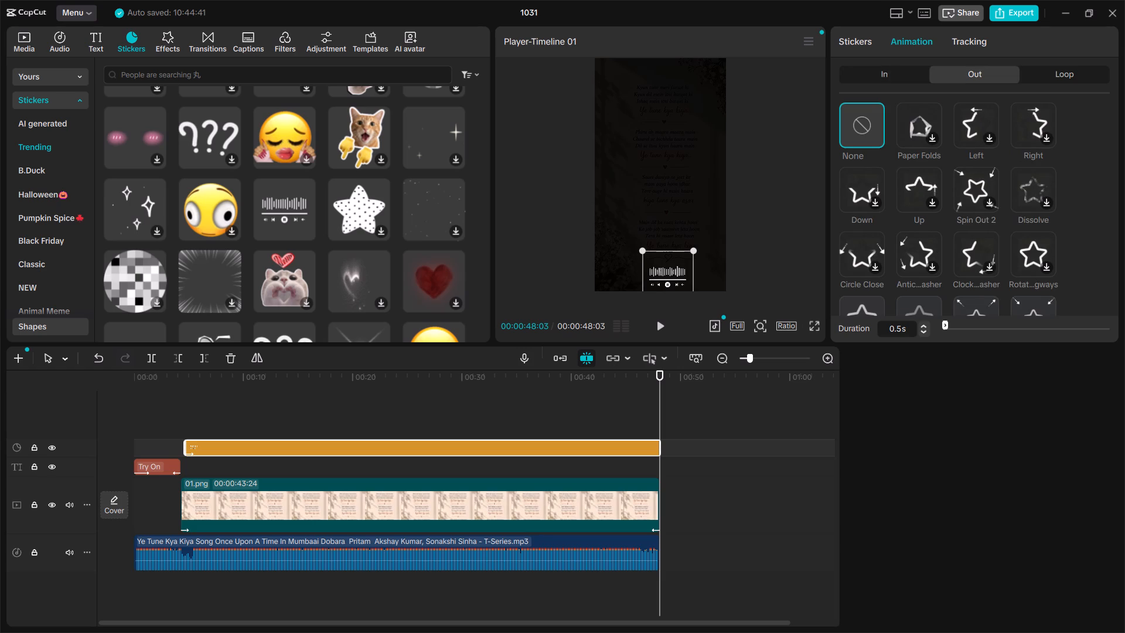
pyautogui.scroll(-1, 964, 239)
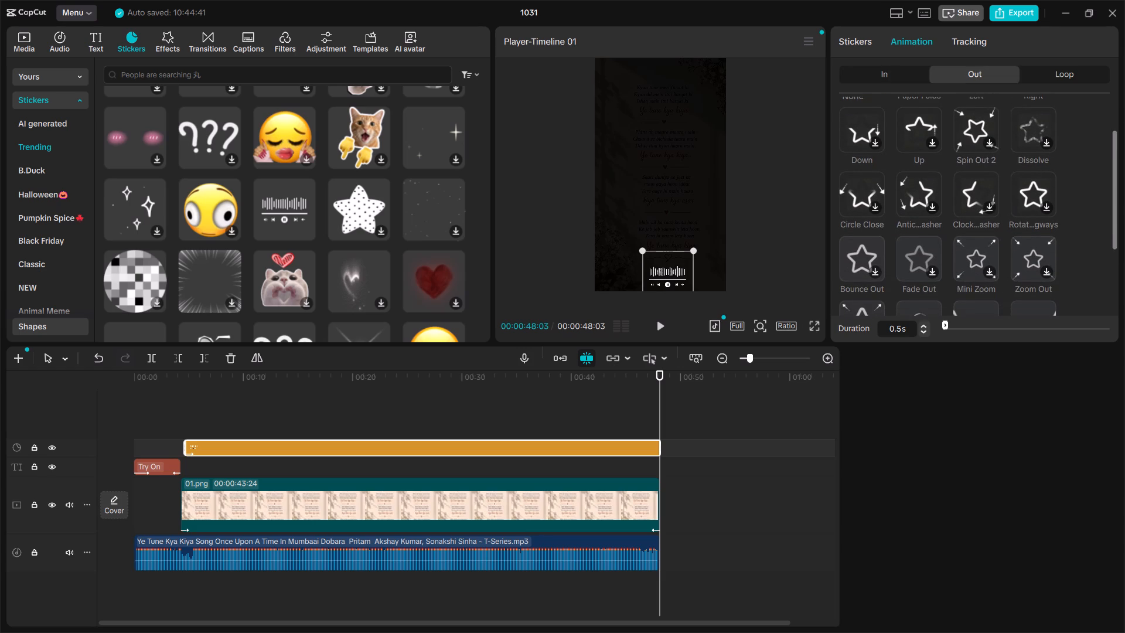
pyautogui.scroll(-2, 964, 239)
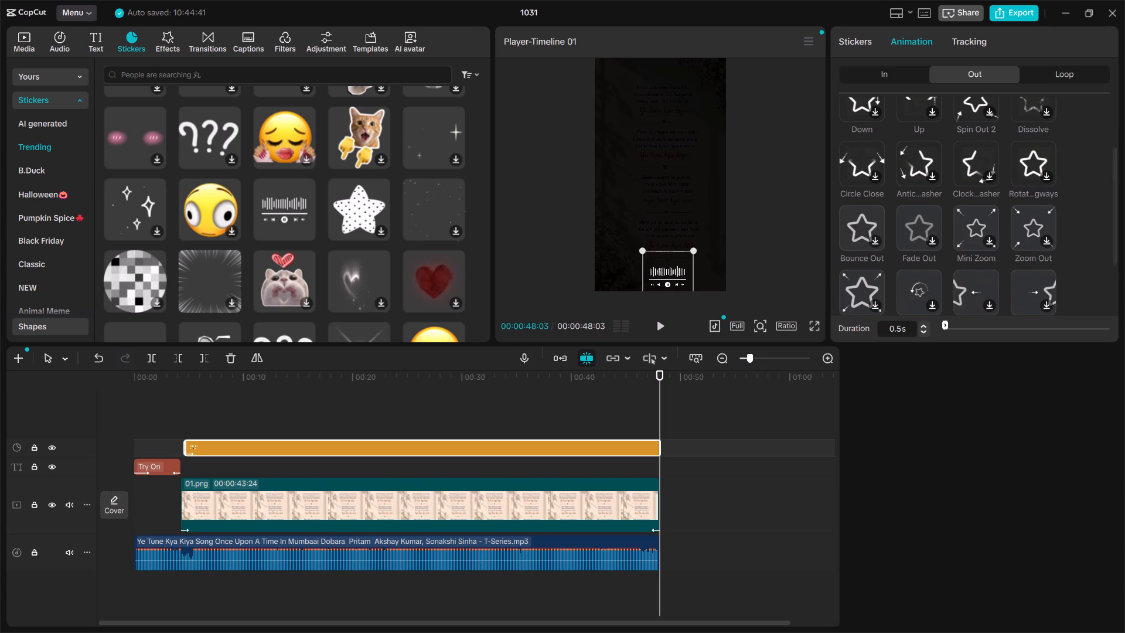
pyautogui.scroll(-1, 964, 239)
pyautogui.click(899, 218)
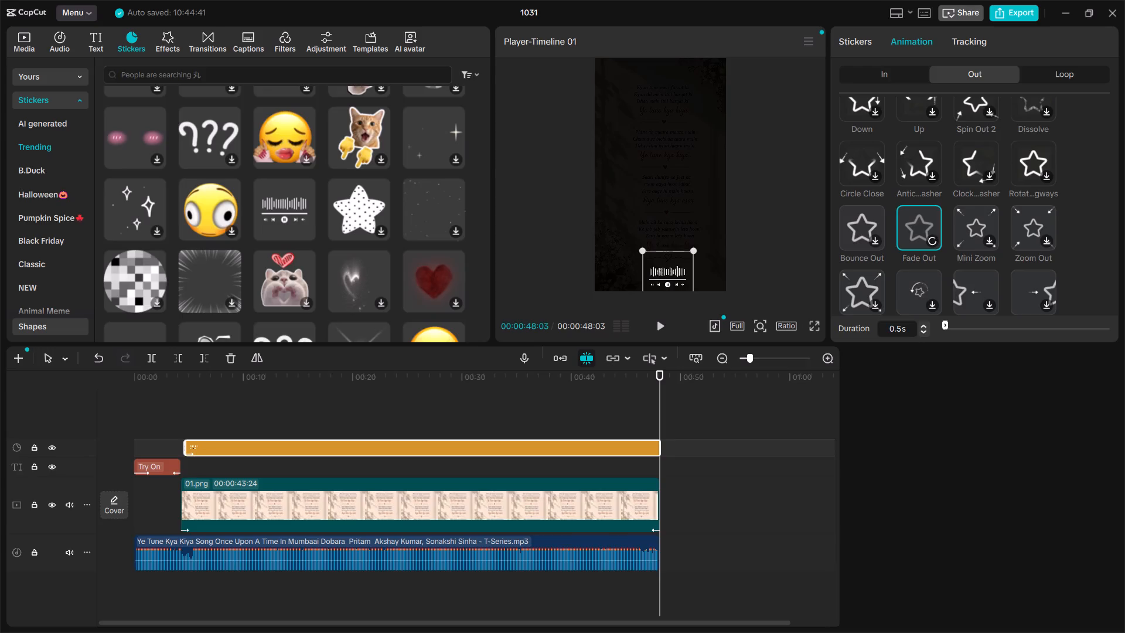
pyautogui.hscroll(1, 430, 441)
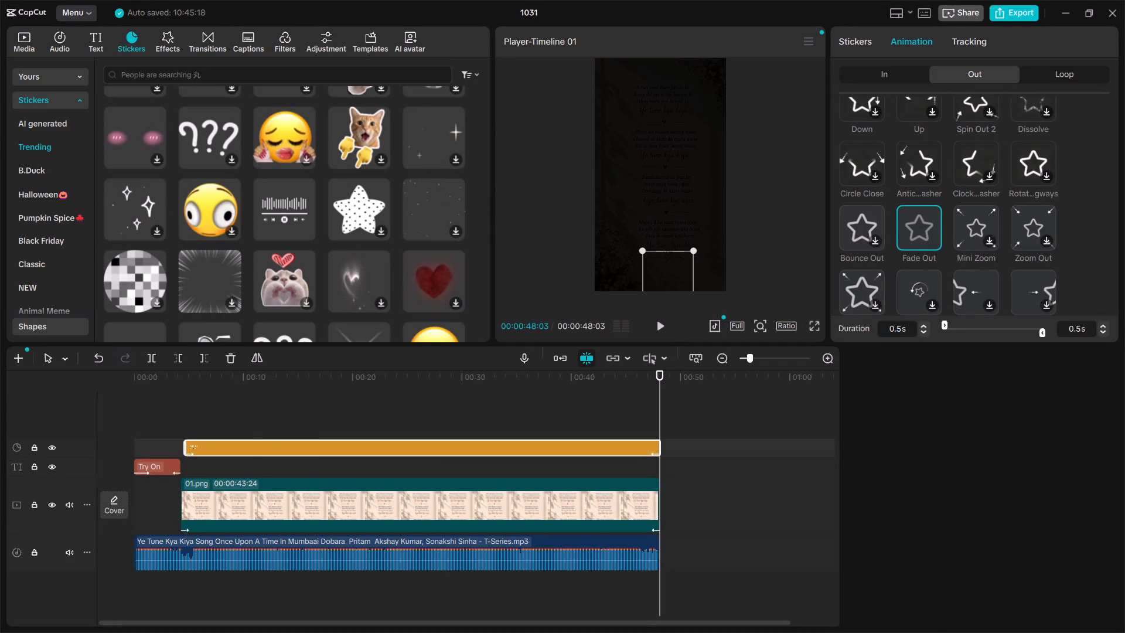
pyautogui.press('space')
pyautogui.press('space')
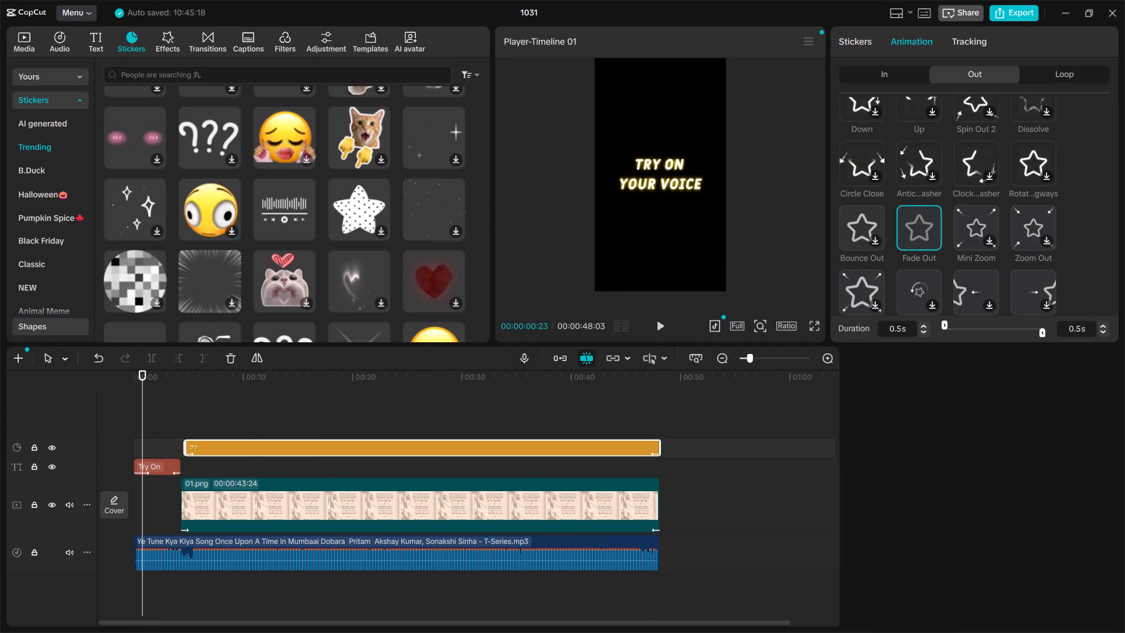
# Replace the music player sticker's entrance animation with Fade In.
pyautogui.click(472, 437)
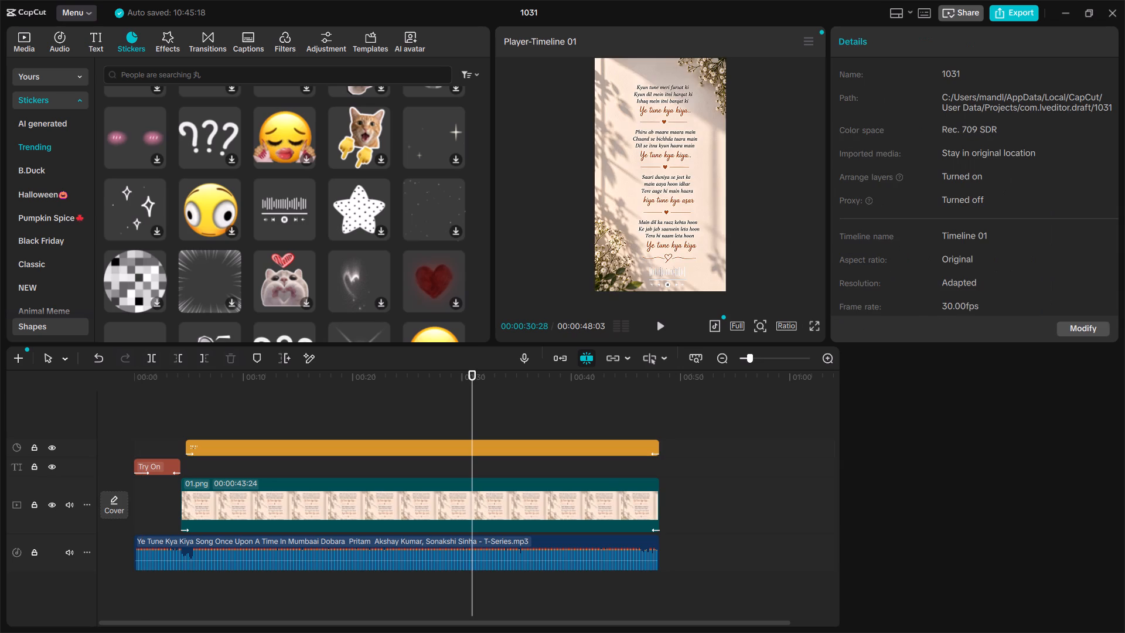
pyautogui.click(547, 447)
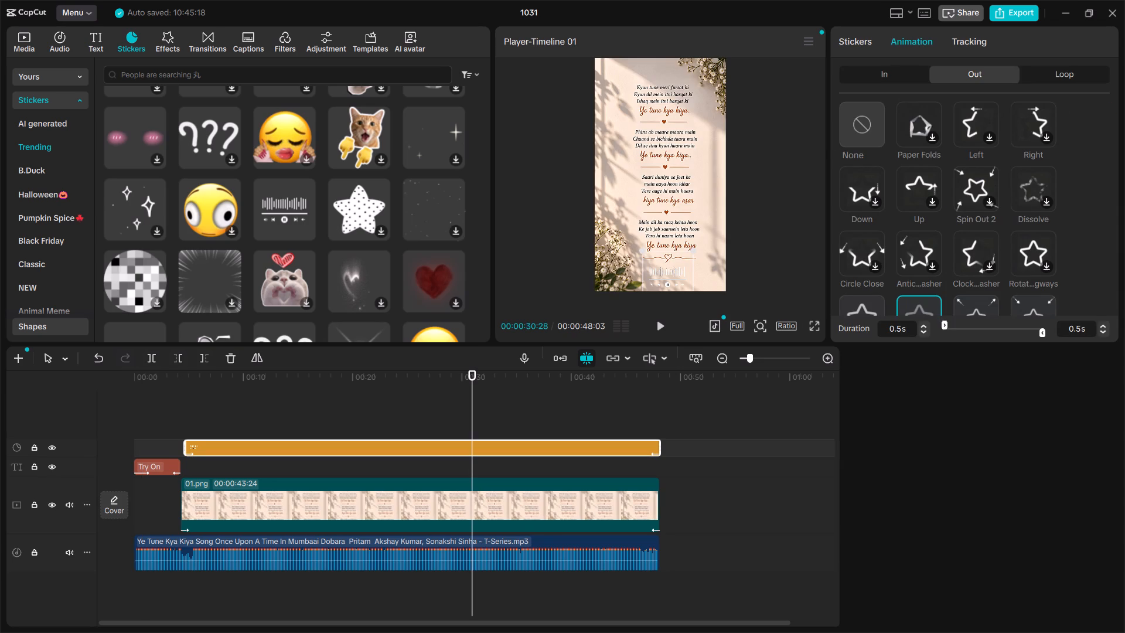
pyautogui.click(880, 76)
pyautogui.scroll(-1, 900, 194)
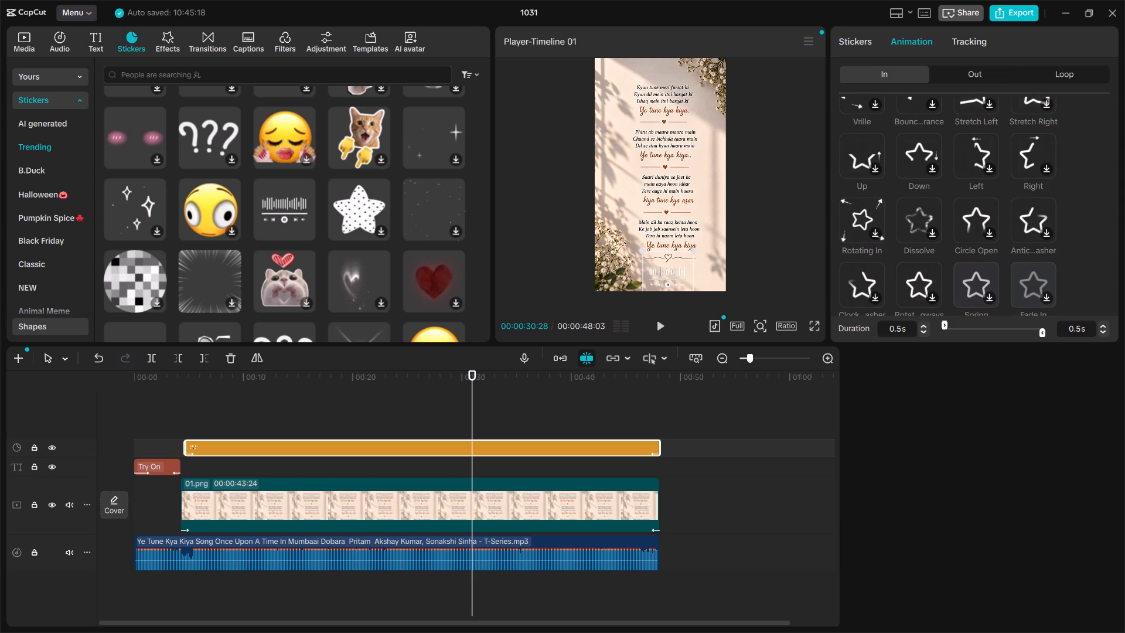
pyautogui.scroll(1, 956, 224)
pyautogui.hscroll(1, 956, 224)
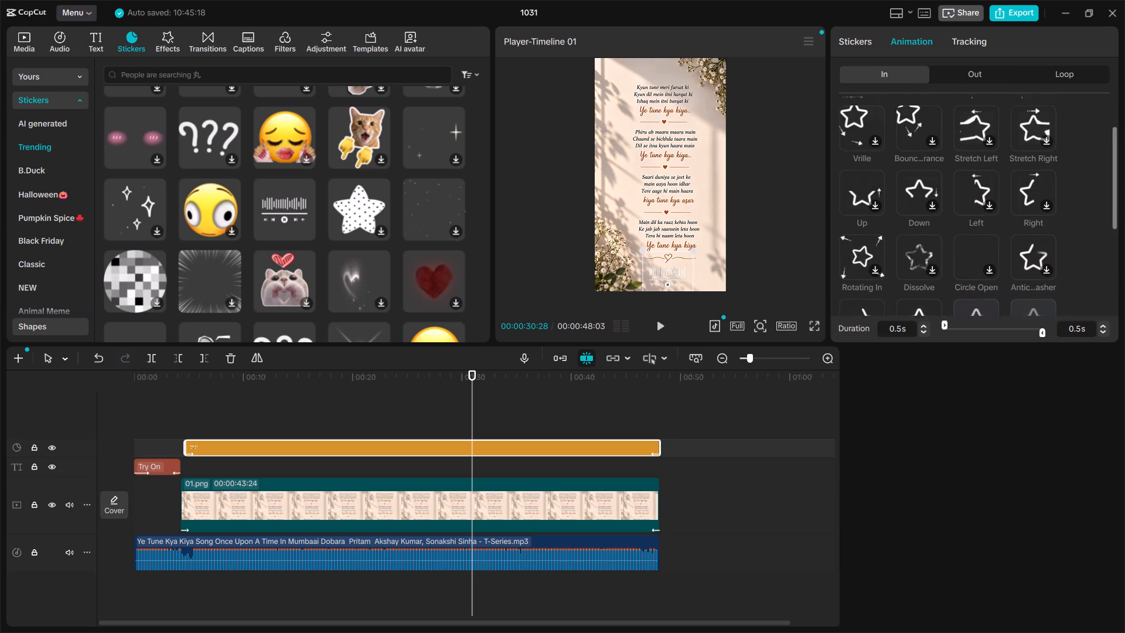
pyautogui.hscroll(1, 956, 224)
pyautogui.scroll(-1, 956, 224)
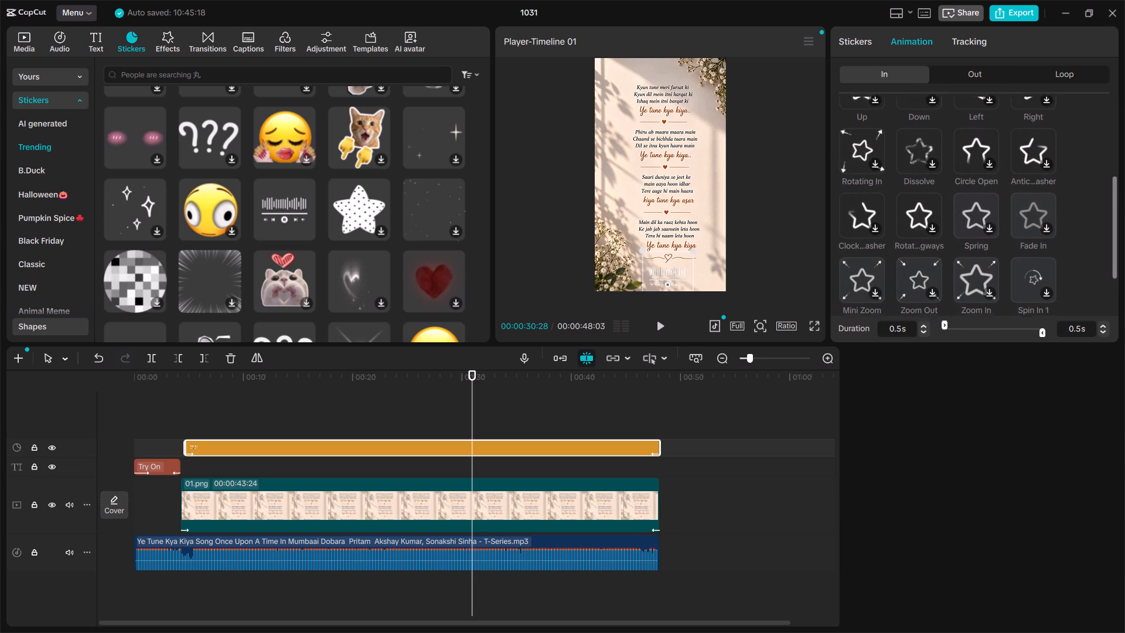
pyautogui.scroll(-1, 956, 224)
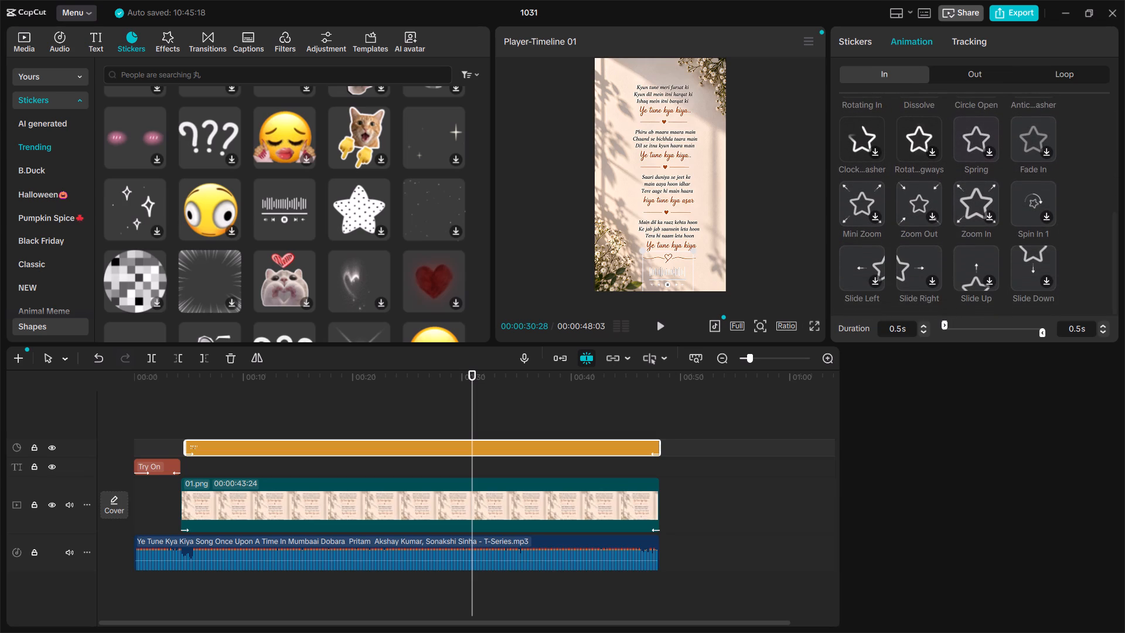
pyautogui.click(1032, 141)
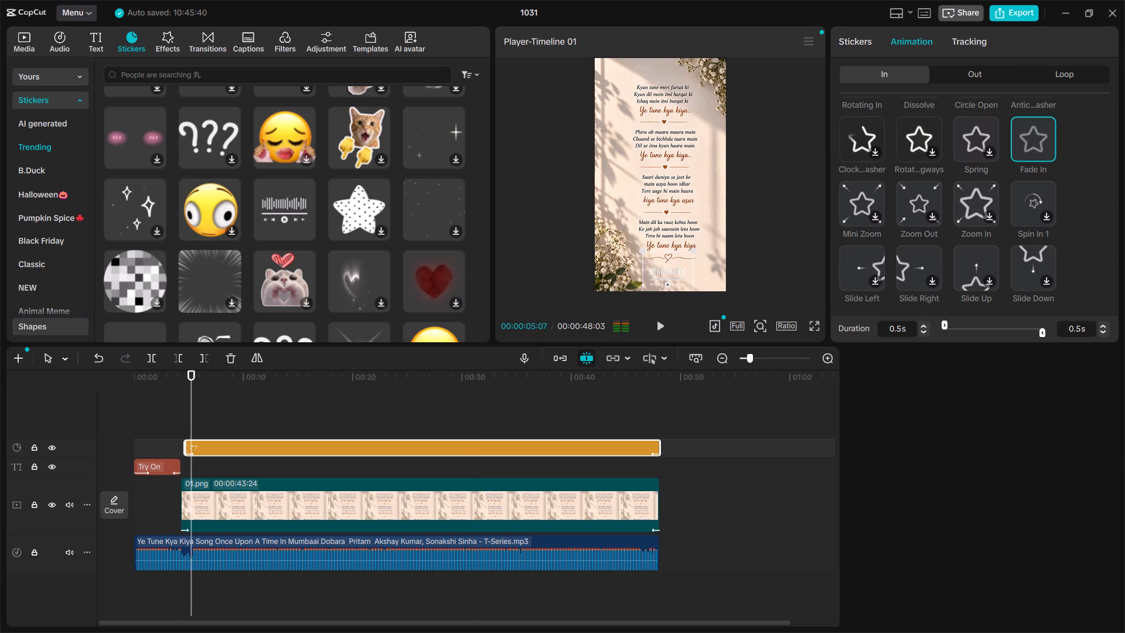
pyautogui.click(1032, 141)
# Play the timeline around the start of the music player sticker to check its fade-in.
pyautogui.click(414, 367)
pyautogui.click(166, 408)
pyautogui.press('space')
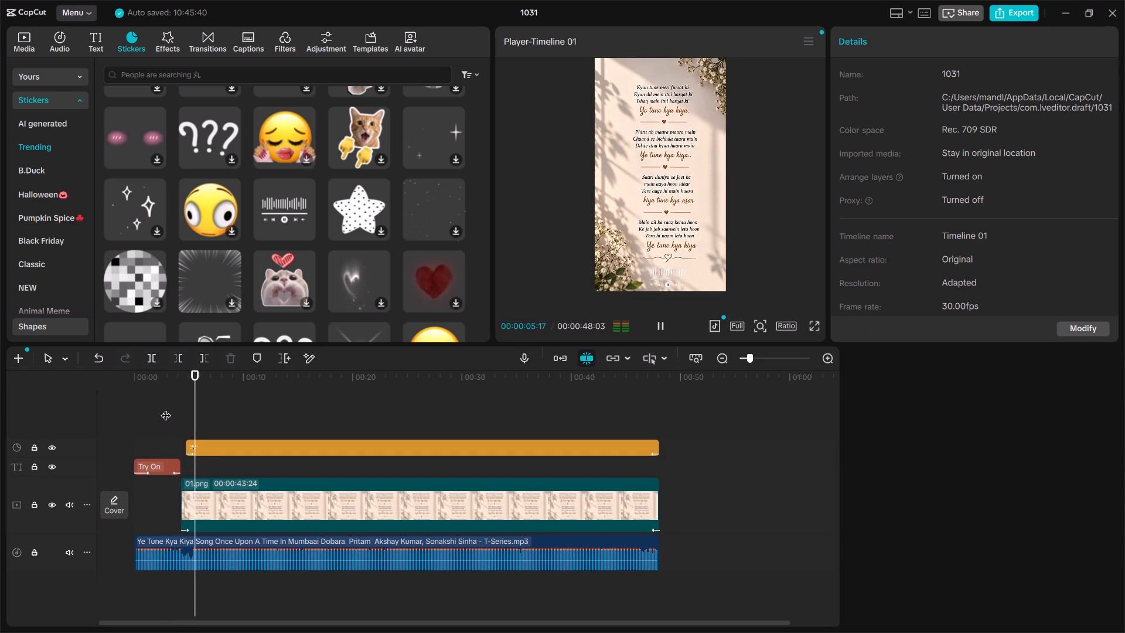
pyautogui.click(152, 409)
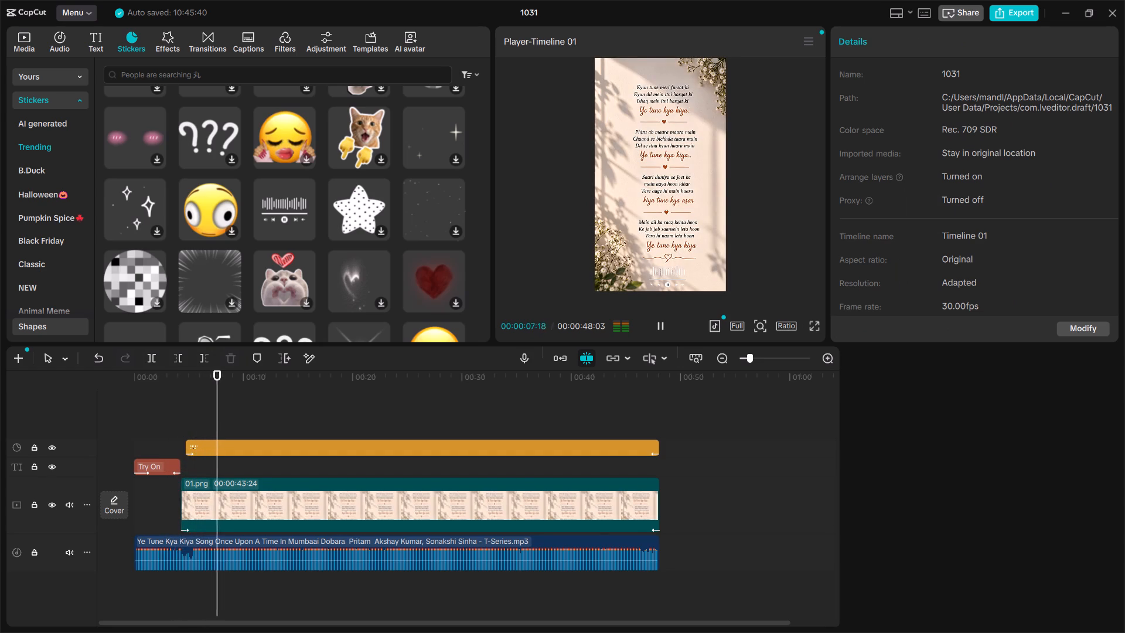
pyautogui.press('space')
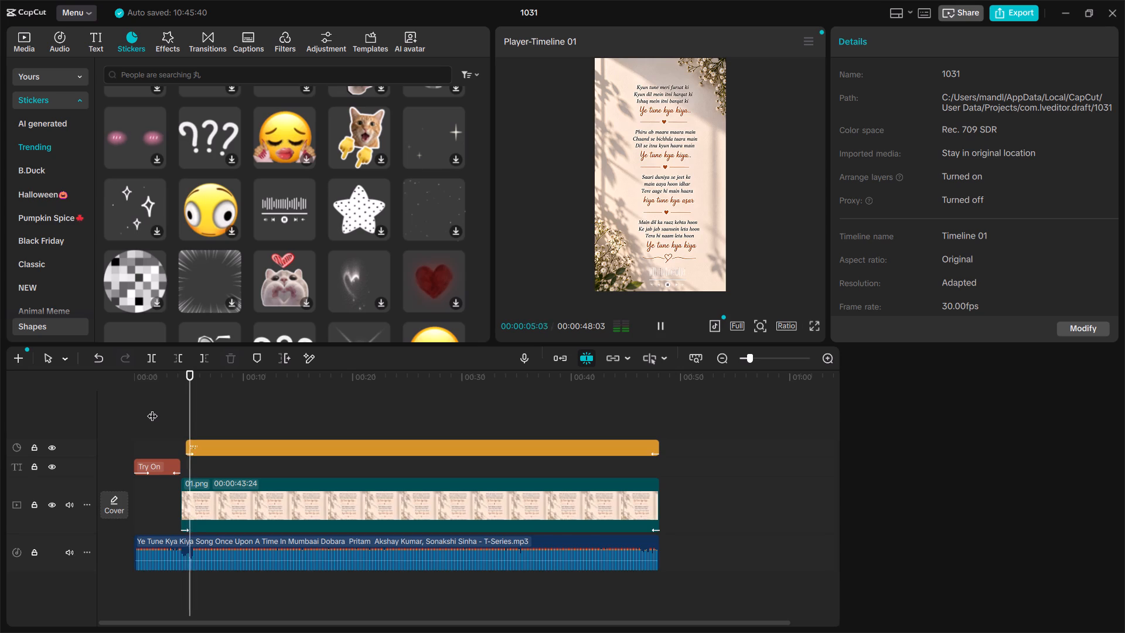
pyautogui.click(152, 409)
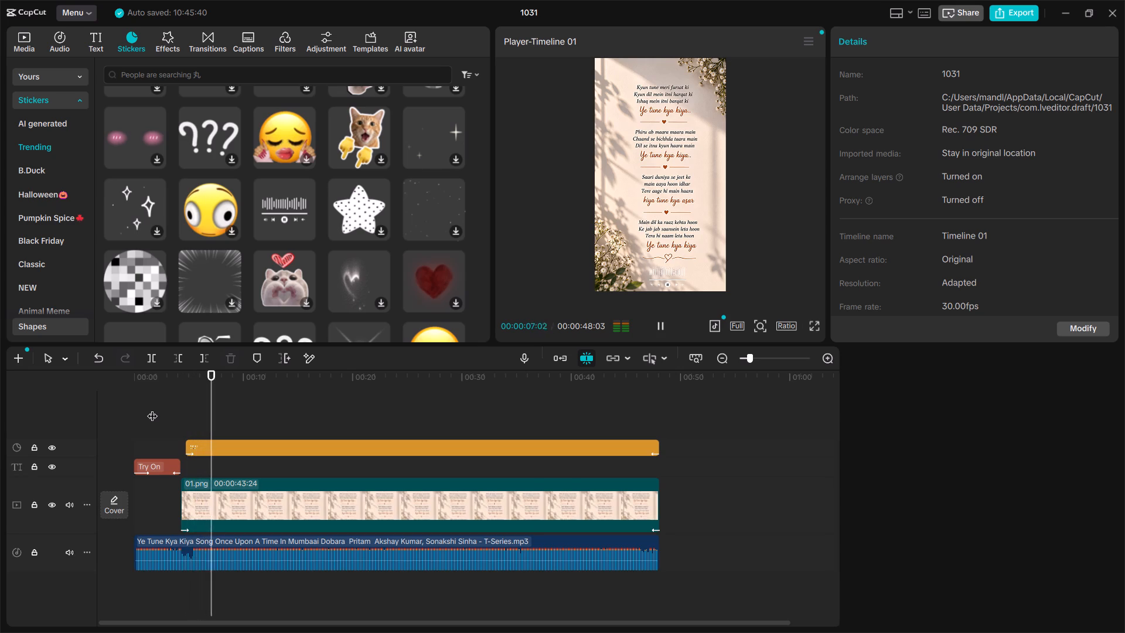
pyautogui.press('space')
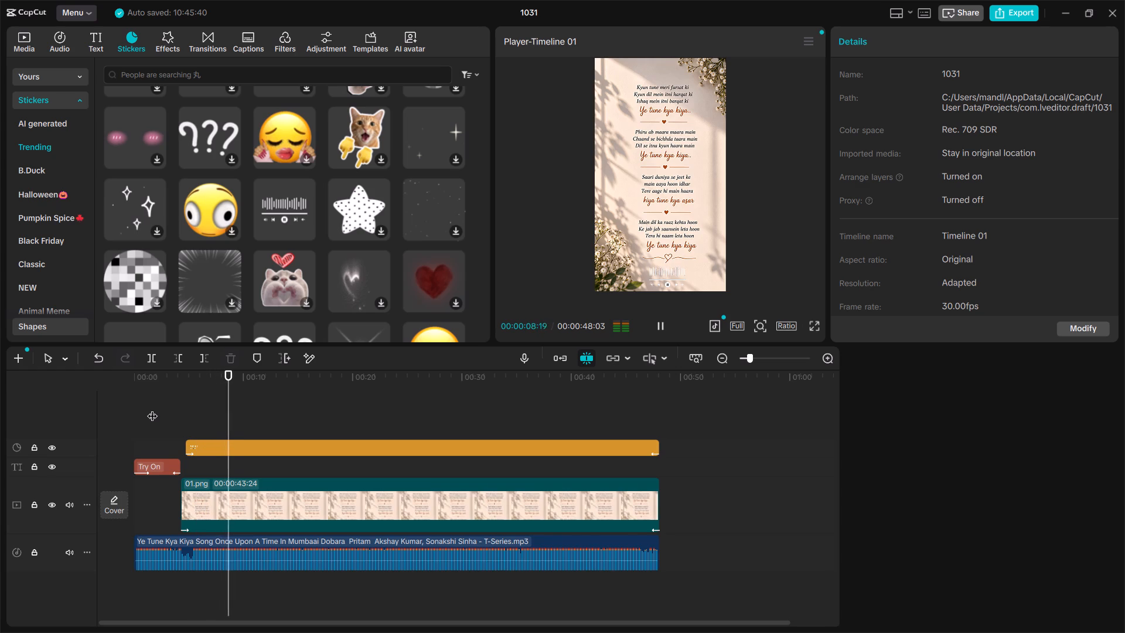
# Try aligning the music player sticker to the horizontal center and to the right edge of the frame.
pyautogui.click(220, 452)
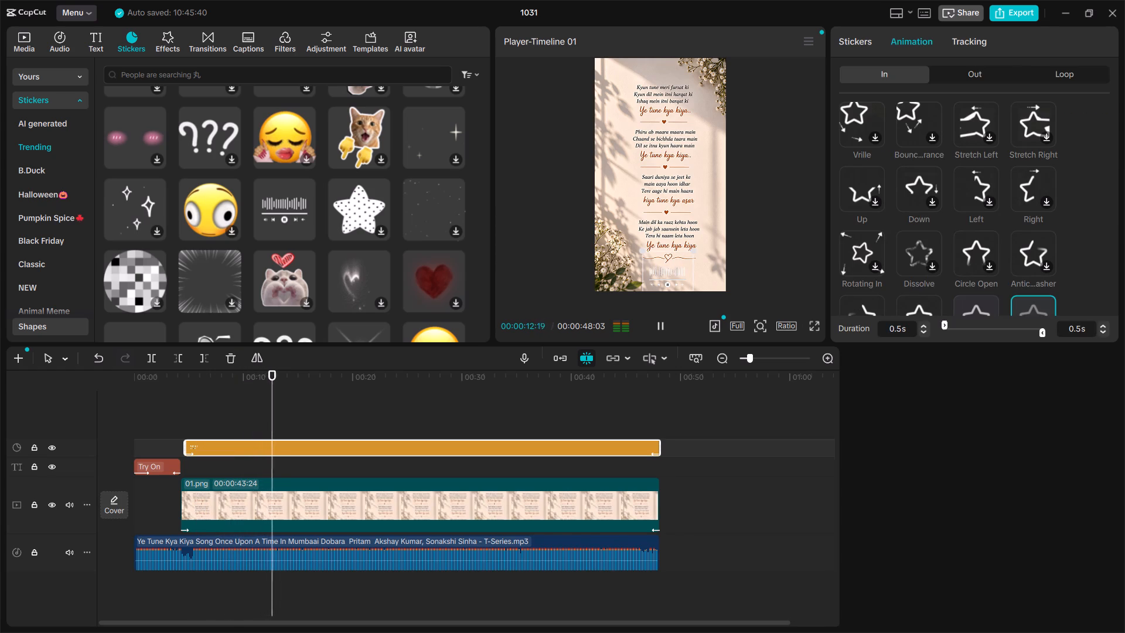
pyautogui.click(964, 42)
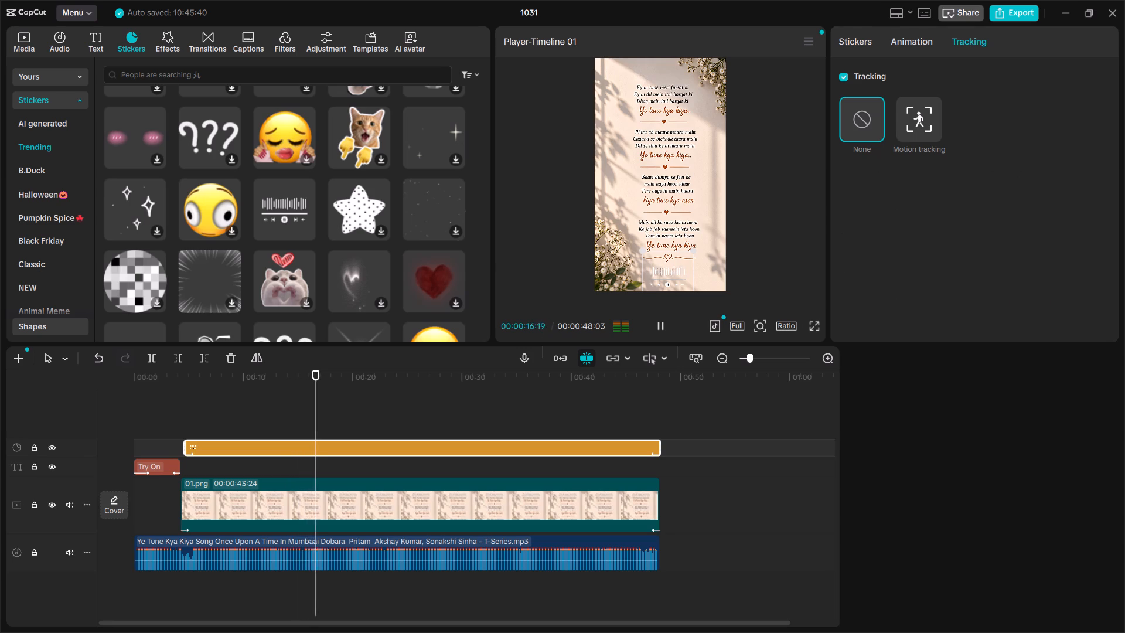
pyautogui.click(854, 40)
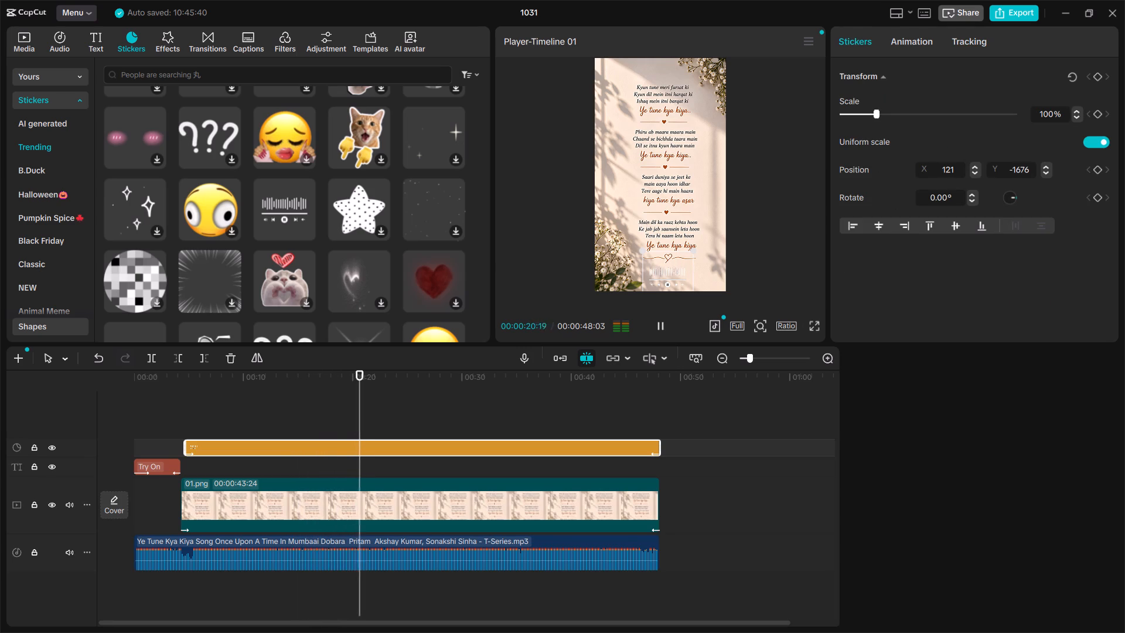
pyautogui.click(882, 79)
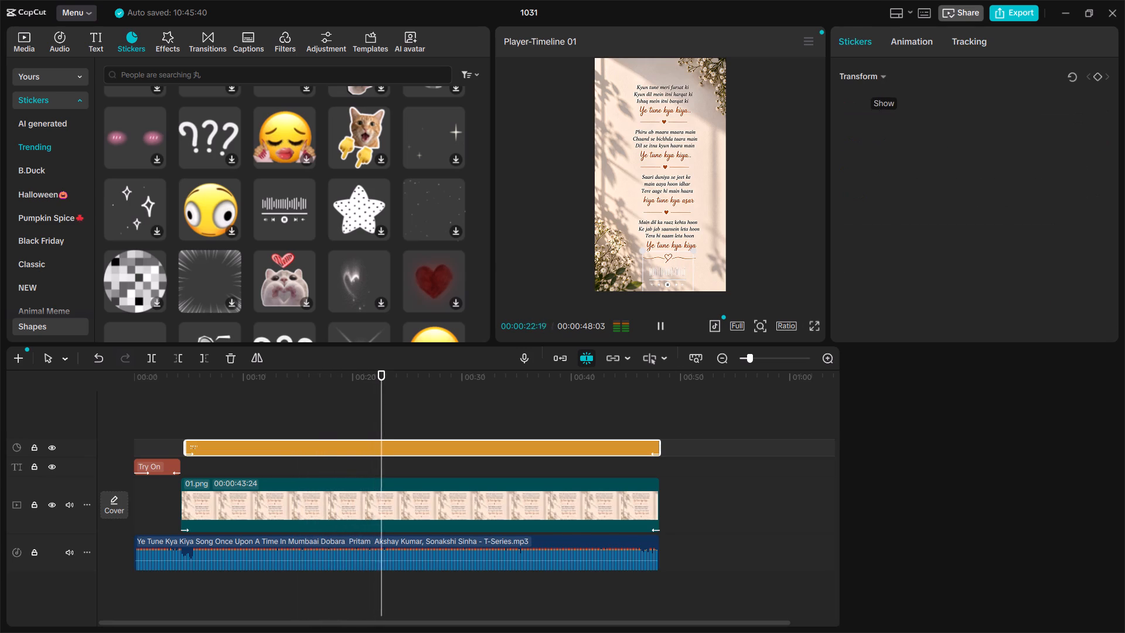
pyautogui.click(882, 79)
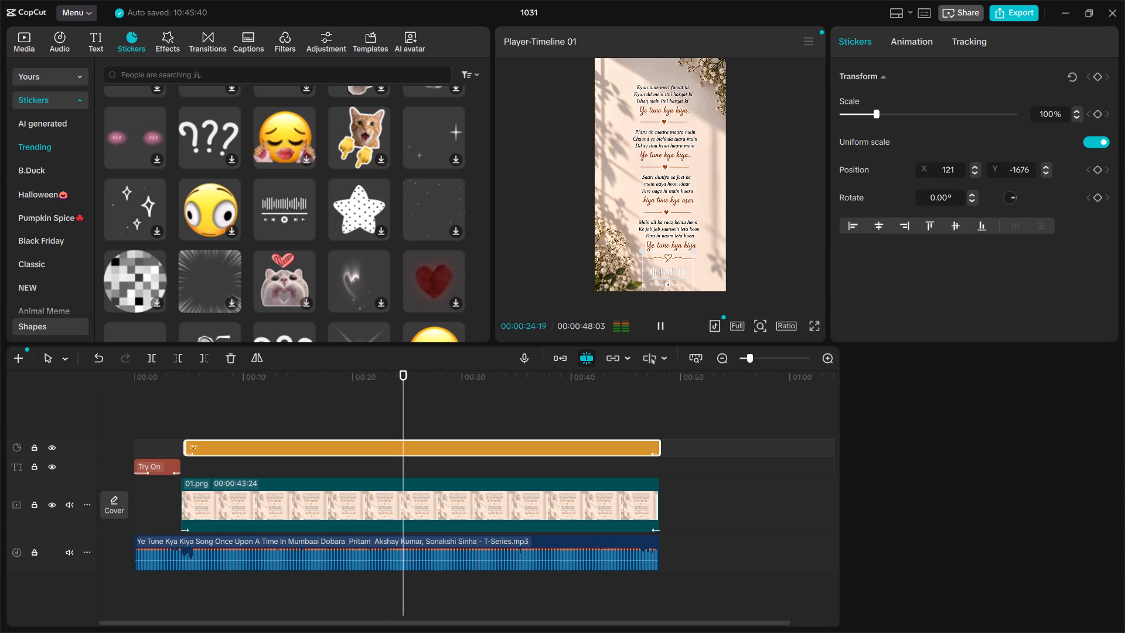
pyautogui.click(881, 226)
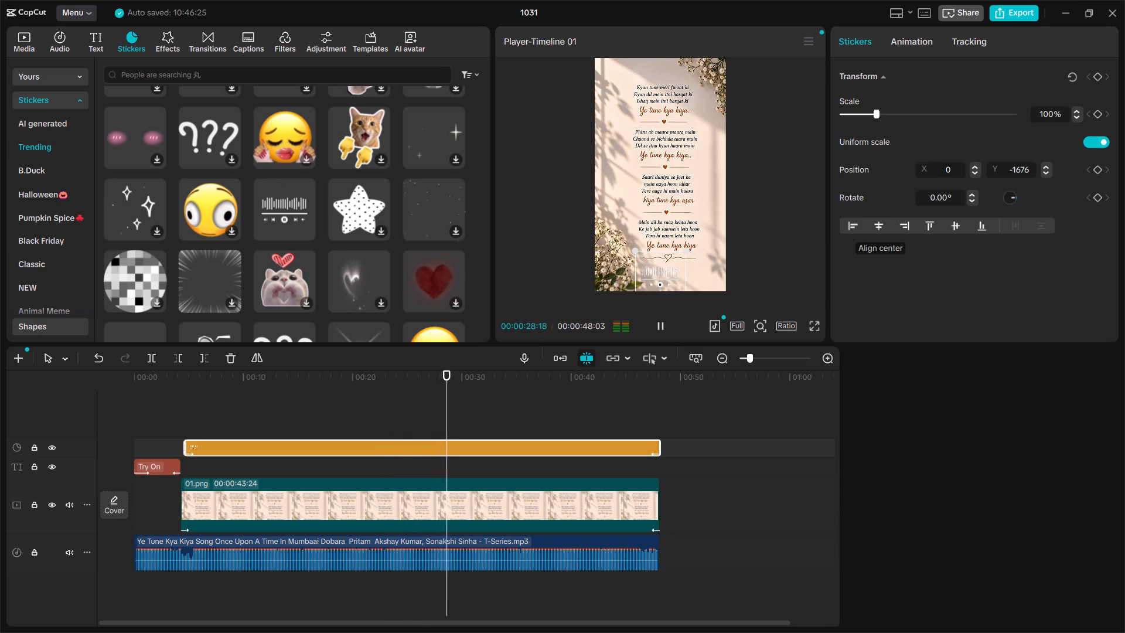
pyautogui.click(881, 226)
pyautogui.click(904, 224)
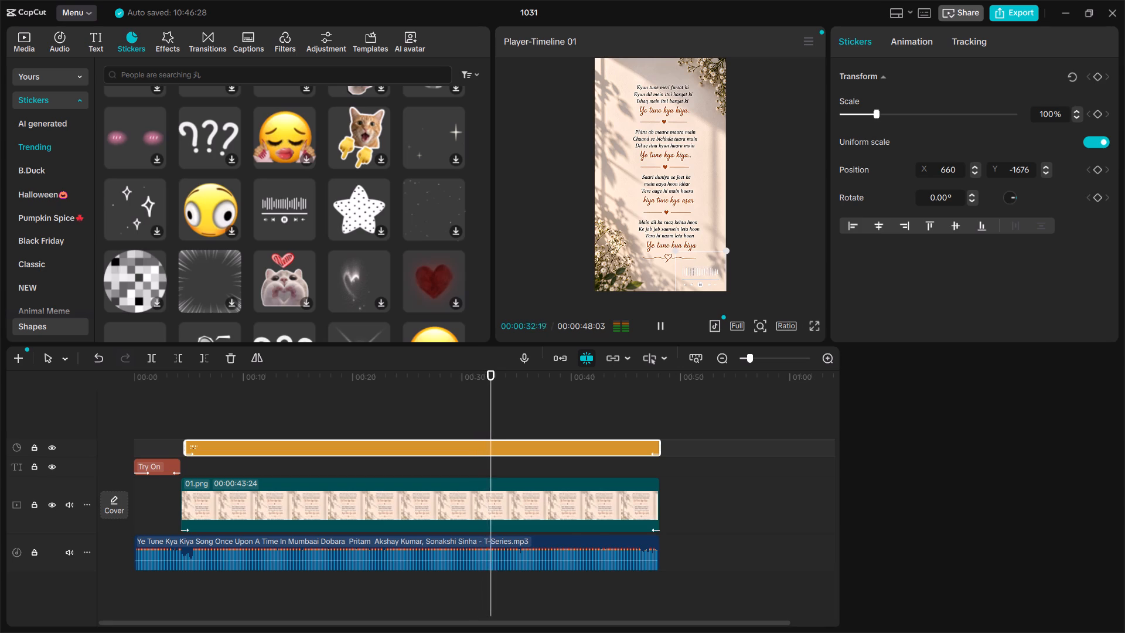
# Move the music player sticker beneath the last lyric line, to about X 154, Y -1664.
pyautogui.moveTo(704, 276); pyautogui.dragTo(693, 277)
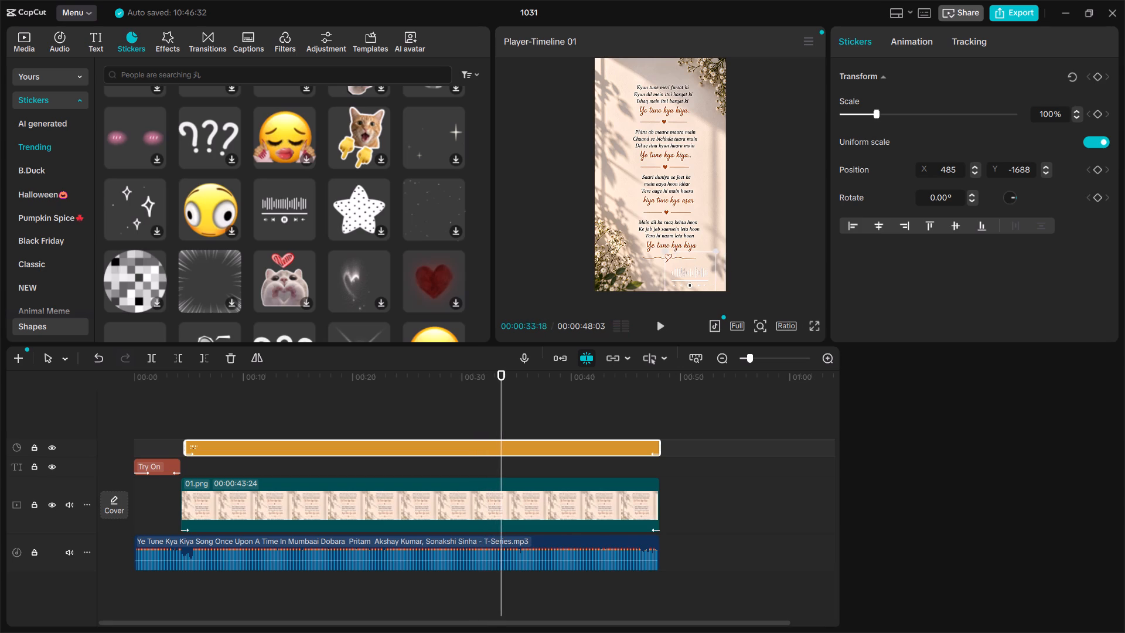
pyautogui.moveTo(695, 277); pyautogui.dragTo(677, 278)
pyautogui.moveTo(677, 278); pyautogui.dragTo(674, 275)
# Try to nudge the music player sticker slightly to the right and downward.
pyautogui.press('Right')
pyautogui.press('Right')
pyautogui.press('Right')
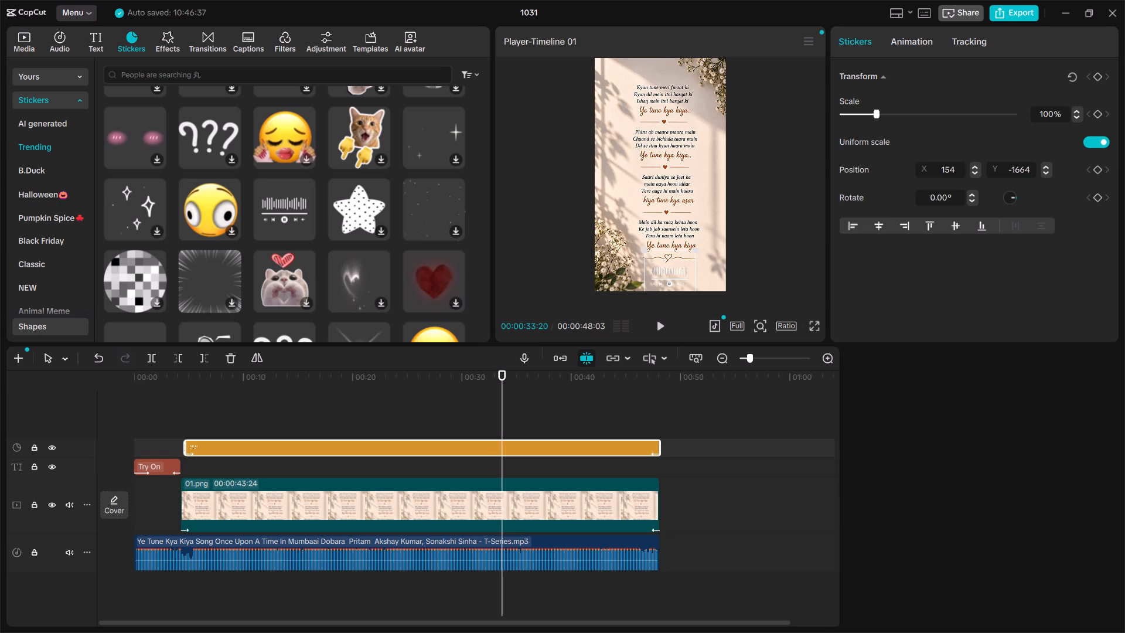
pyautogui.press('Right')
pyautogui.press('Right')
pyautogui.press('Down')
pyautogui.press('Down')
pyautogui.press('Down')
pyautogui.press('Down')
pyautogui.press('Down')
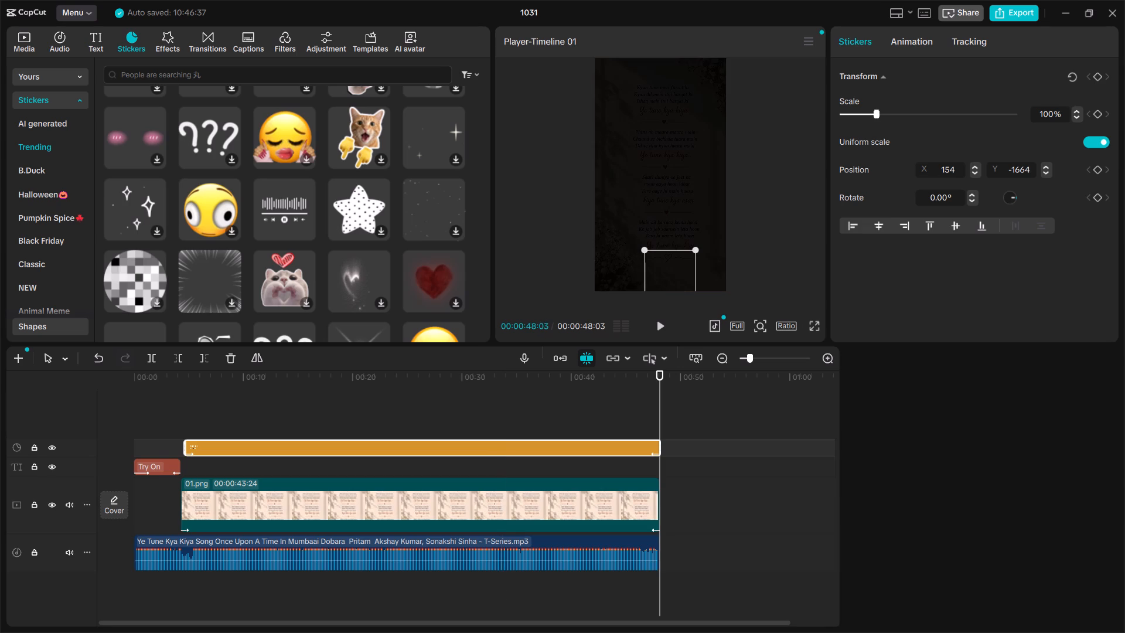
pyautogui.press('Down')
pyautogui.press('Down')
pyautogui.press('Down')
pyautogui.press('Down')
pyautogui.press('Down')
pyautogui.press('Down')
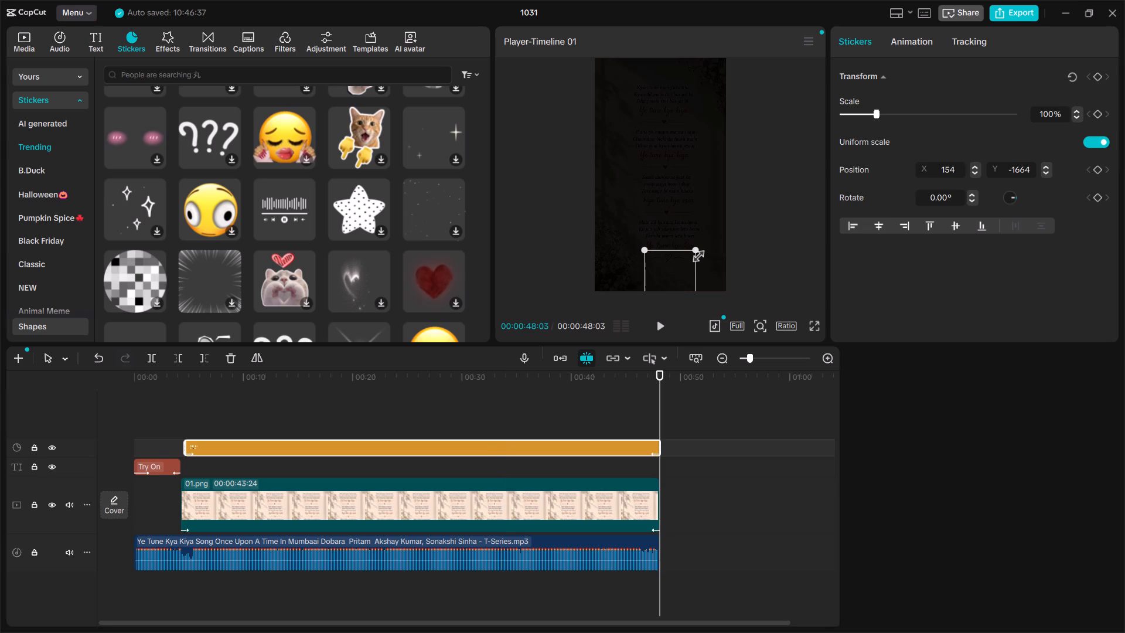
# Deselect the sticker and play the timeline from about 36 seconds to check its placement.
pyautogui.click(770, 232)
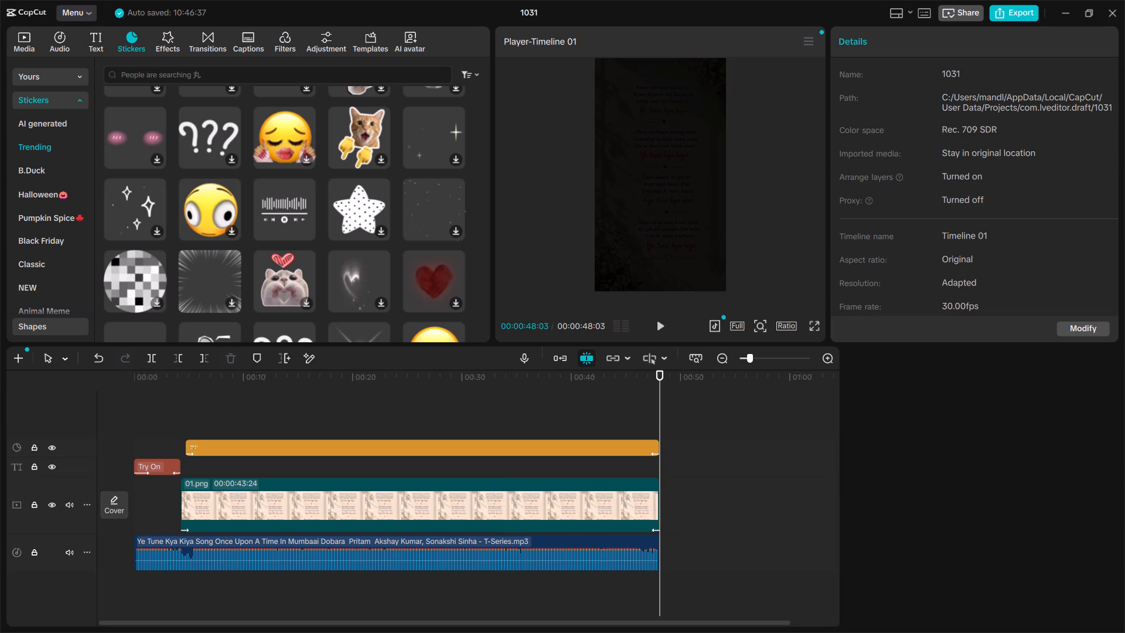
pyautogui.click(527, 414)
pyautogui.press('space')
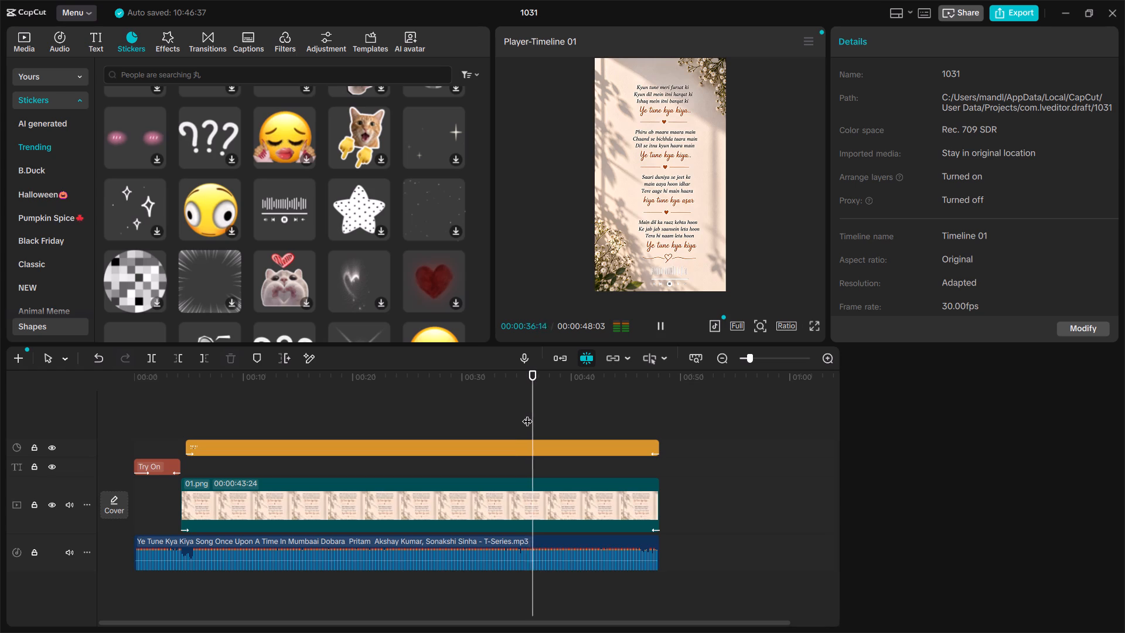
pyautogui.press('space')
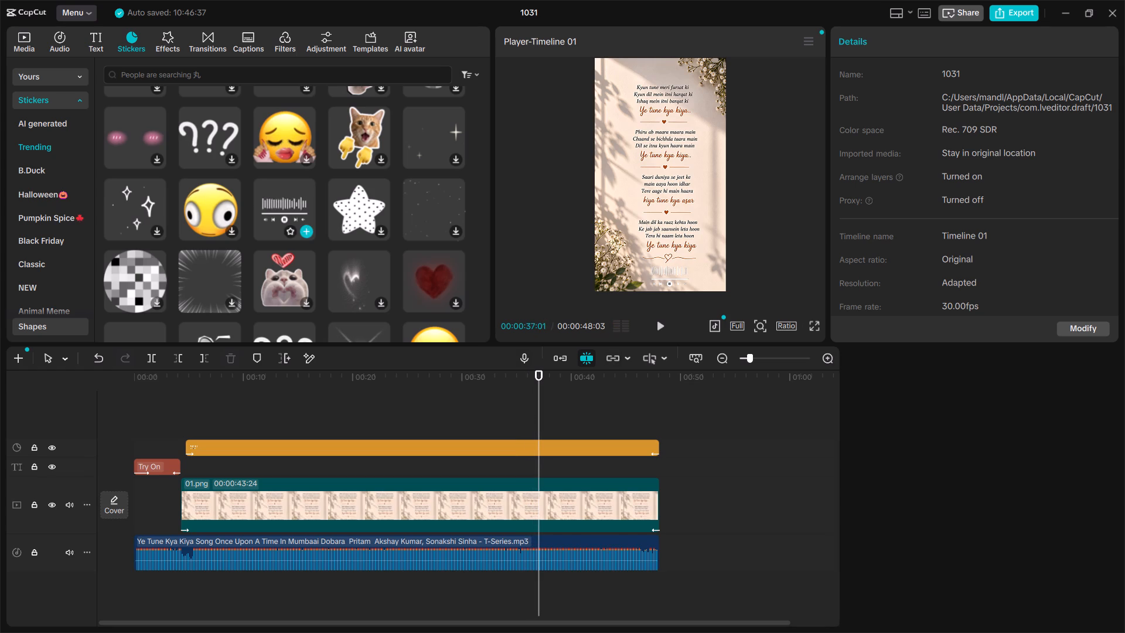
# Look through the Trending stickers for another music player sticker.
pyautogui.hscroll(-1, 327, 294)
pyautogui.scroll(-1, 195, 288)
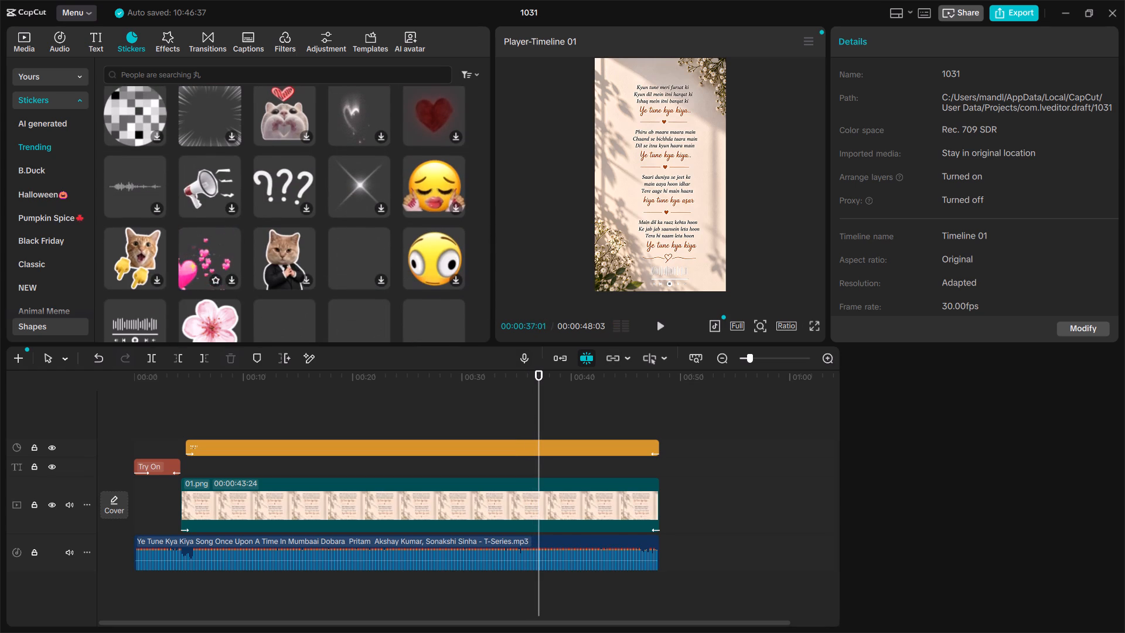
pyautogui.scroll(-1, 199, 275)
pyautogui.hscroll(1, 156, 296)
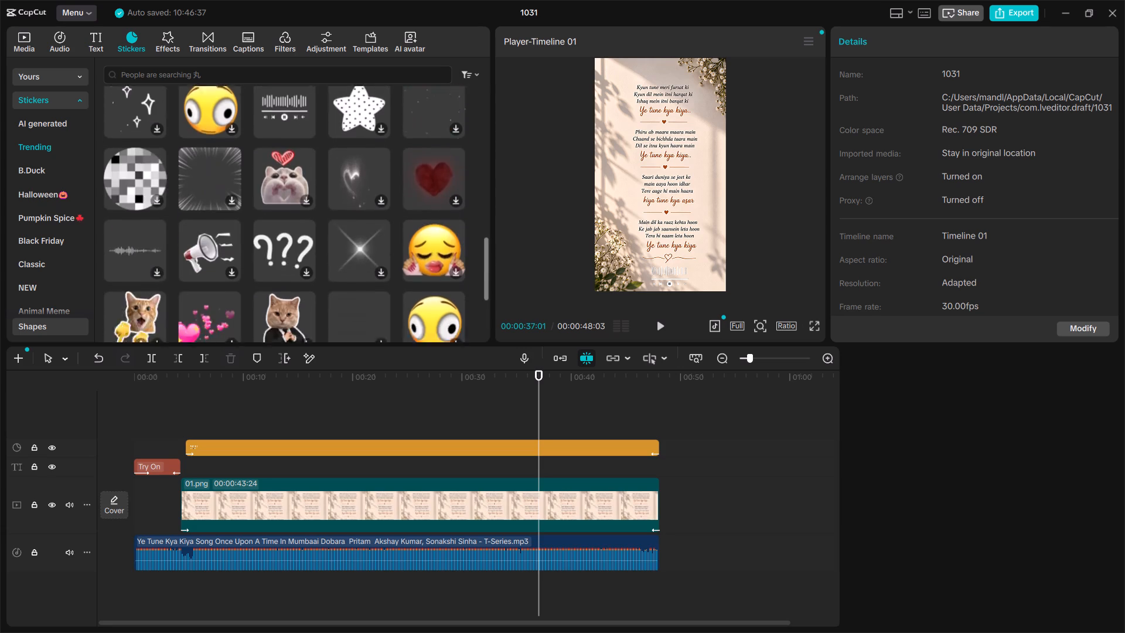
pyautogui.hscroll(2, 156, 296)
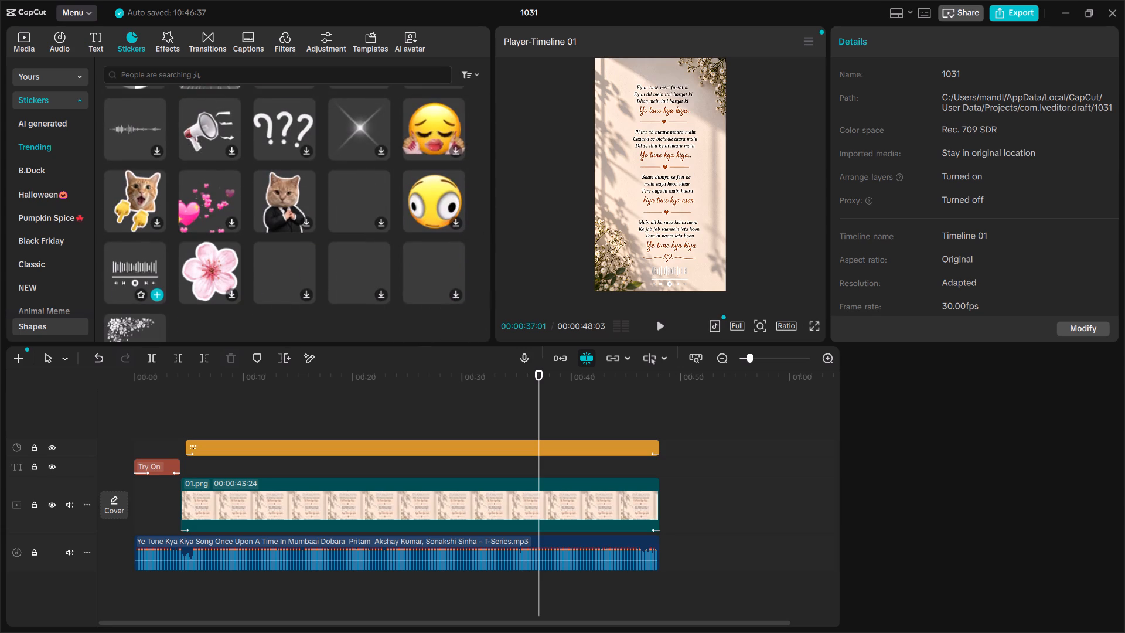
pyautogui.hscroll(1, 142, 254)
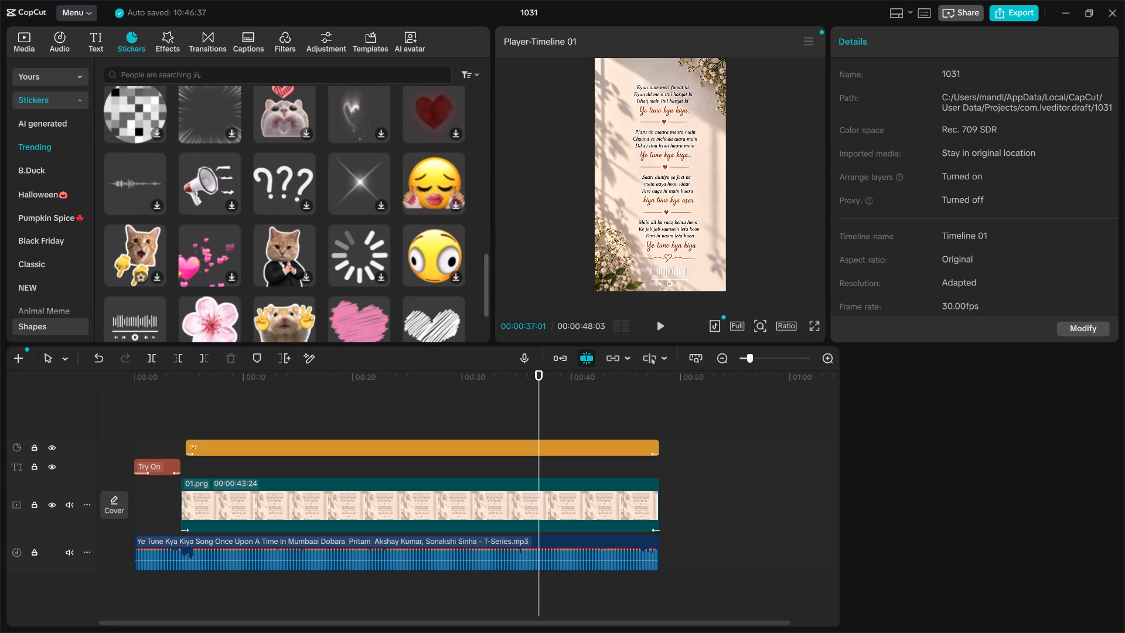
pyautogui.scroll(1, 197, 266)
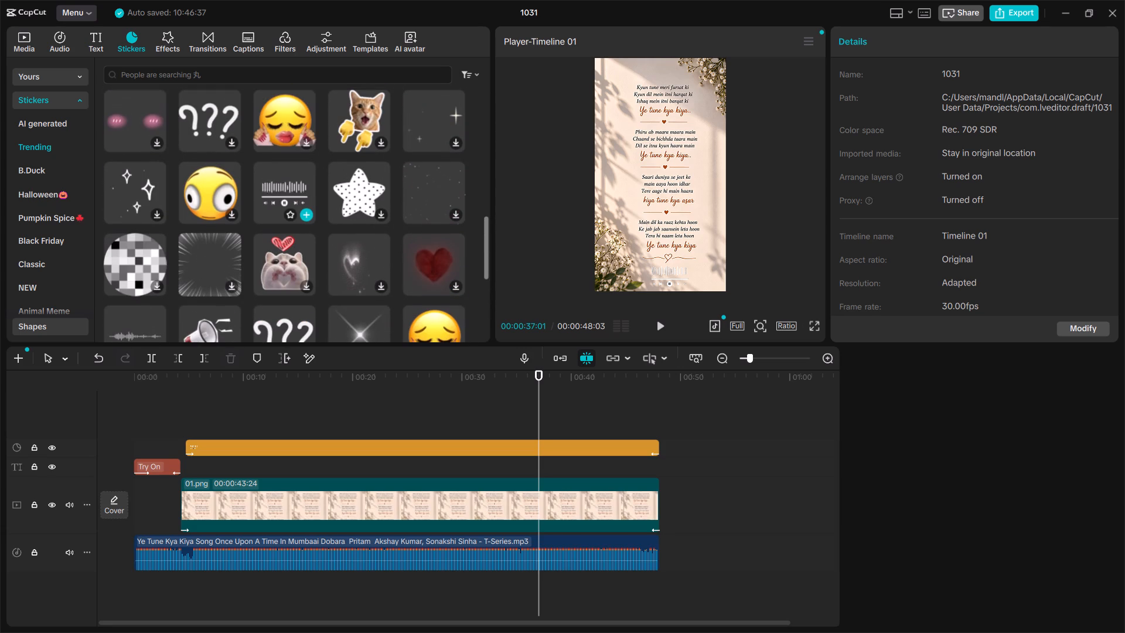
pyautogui.scroll(-2, 281, 203)
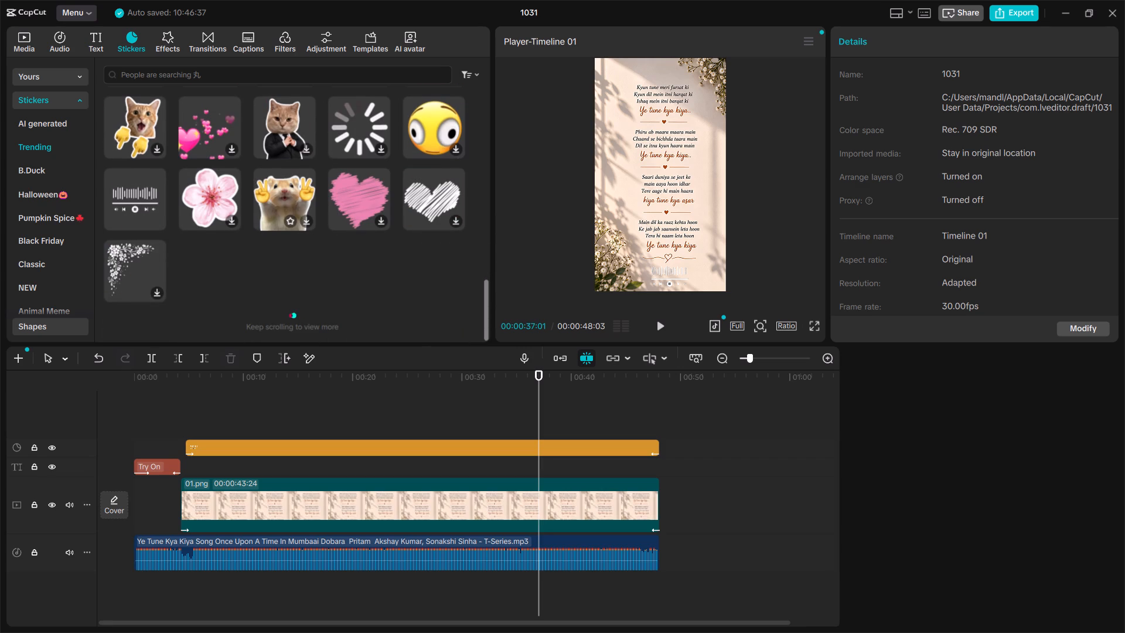
pyautogui.scroll(2, 347, 191)
pyautogui.click(364, 203)
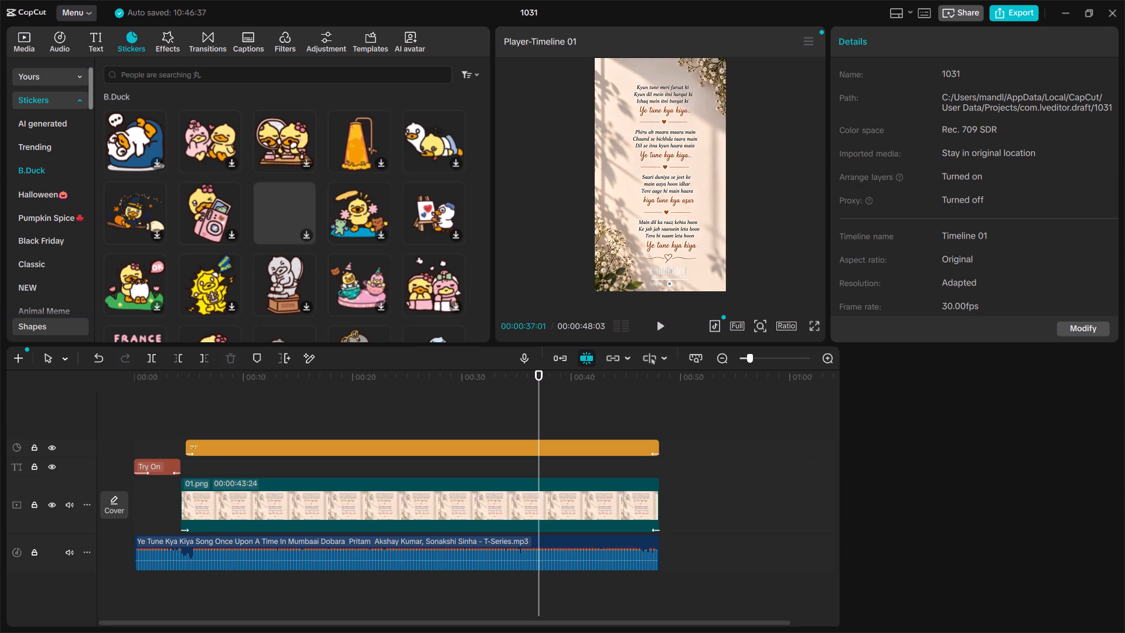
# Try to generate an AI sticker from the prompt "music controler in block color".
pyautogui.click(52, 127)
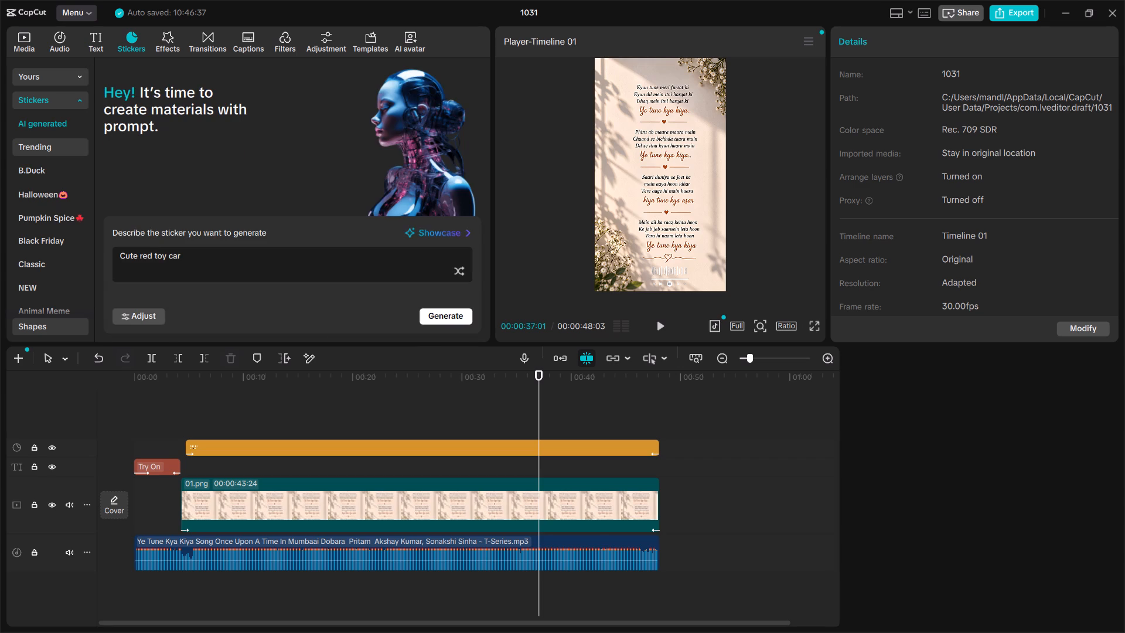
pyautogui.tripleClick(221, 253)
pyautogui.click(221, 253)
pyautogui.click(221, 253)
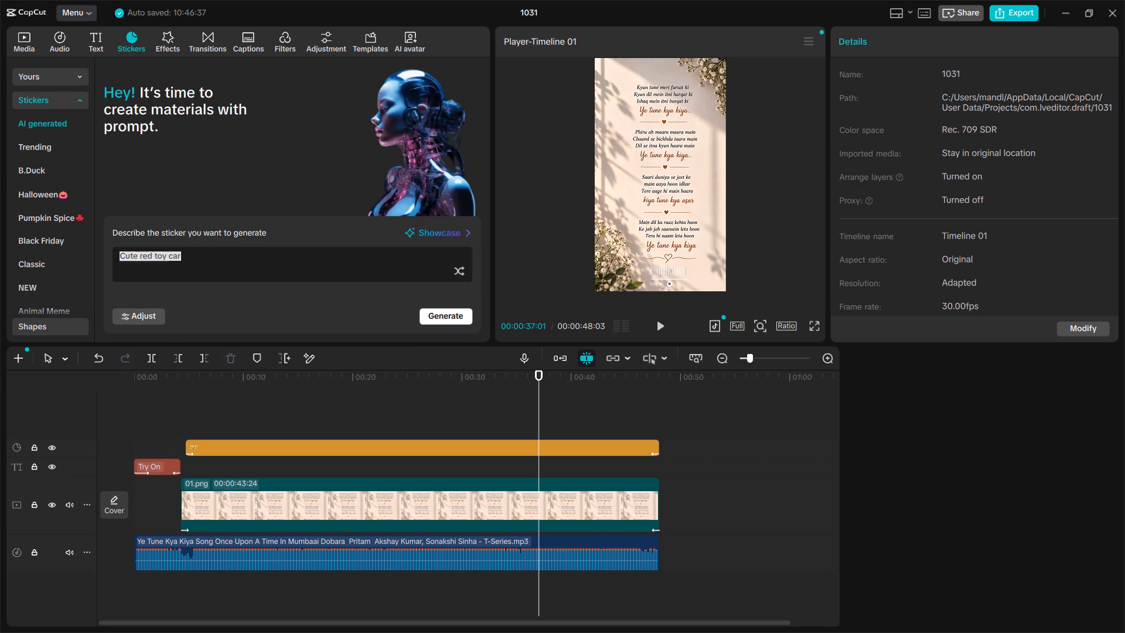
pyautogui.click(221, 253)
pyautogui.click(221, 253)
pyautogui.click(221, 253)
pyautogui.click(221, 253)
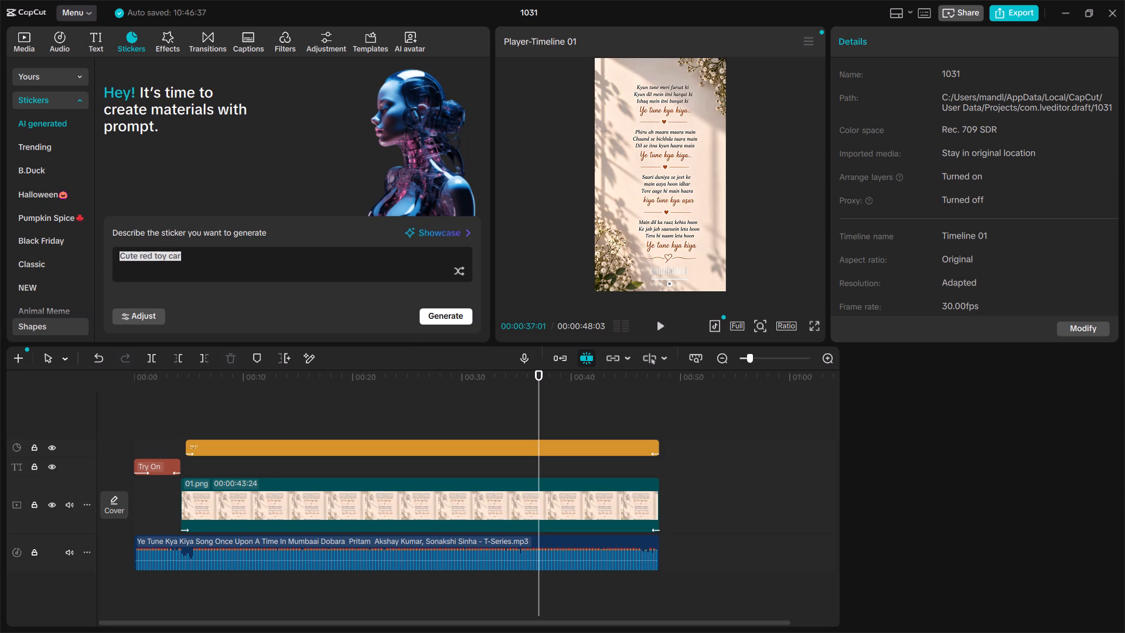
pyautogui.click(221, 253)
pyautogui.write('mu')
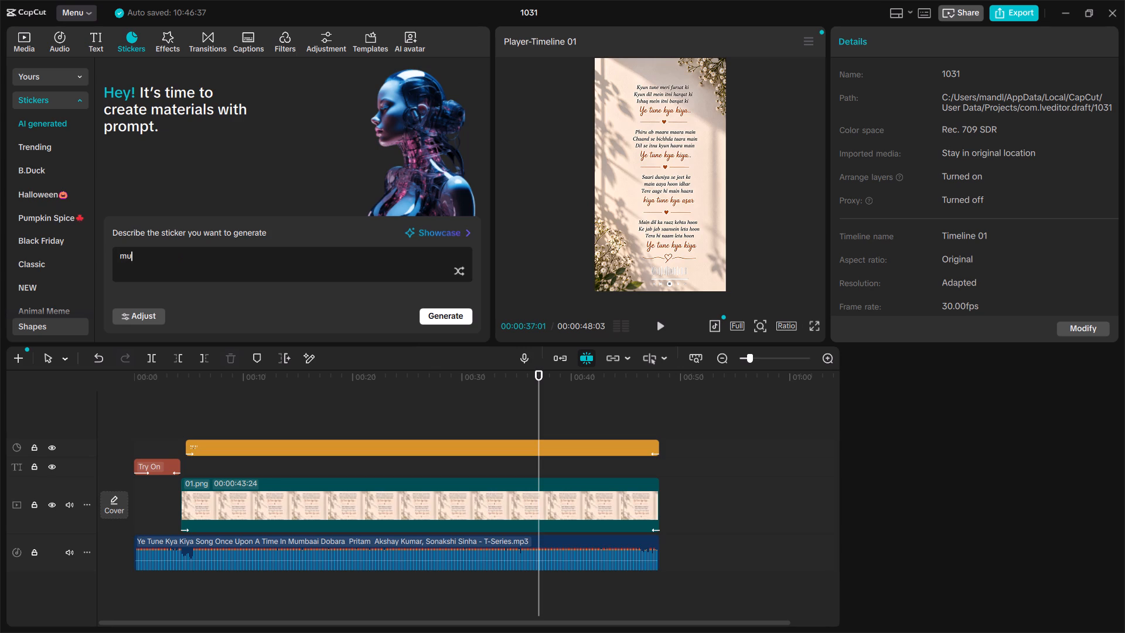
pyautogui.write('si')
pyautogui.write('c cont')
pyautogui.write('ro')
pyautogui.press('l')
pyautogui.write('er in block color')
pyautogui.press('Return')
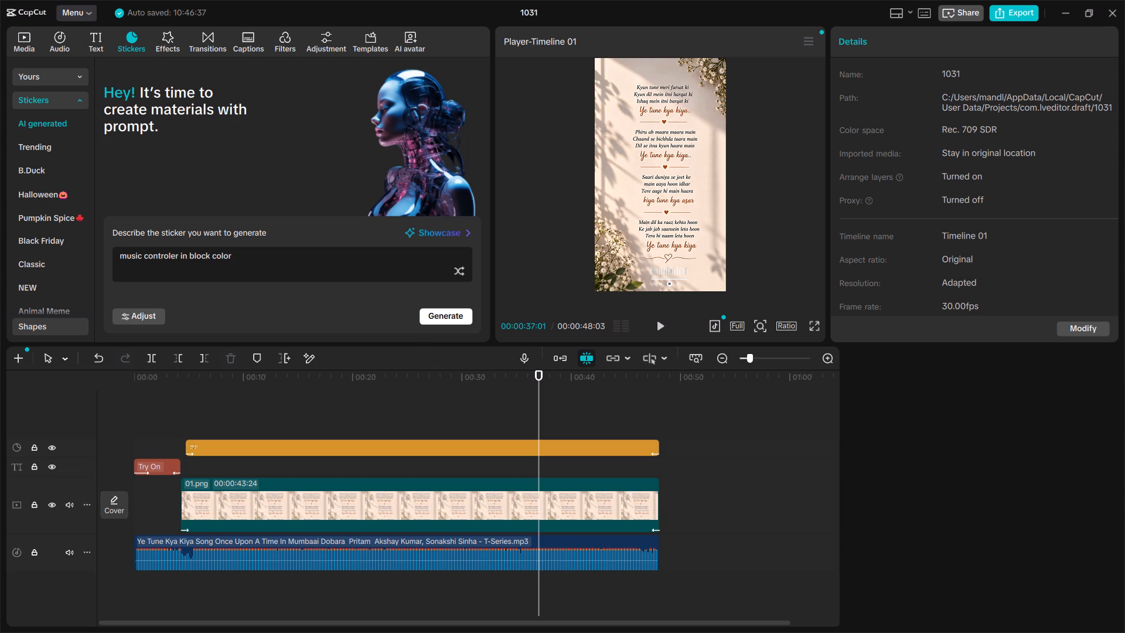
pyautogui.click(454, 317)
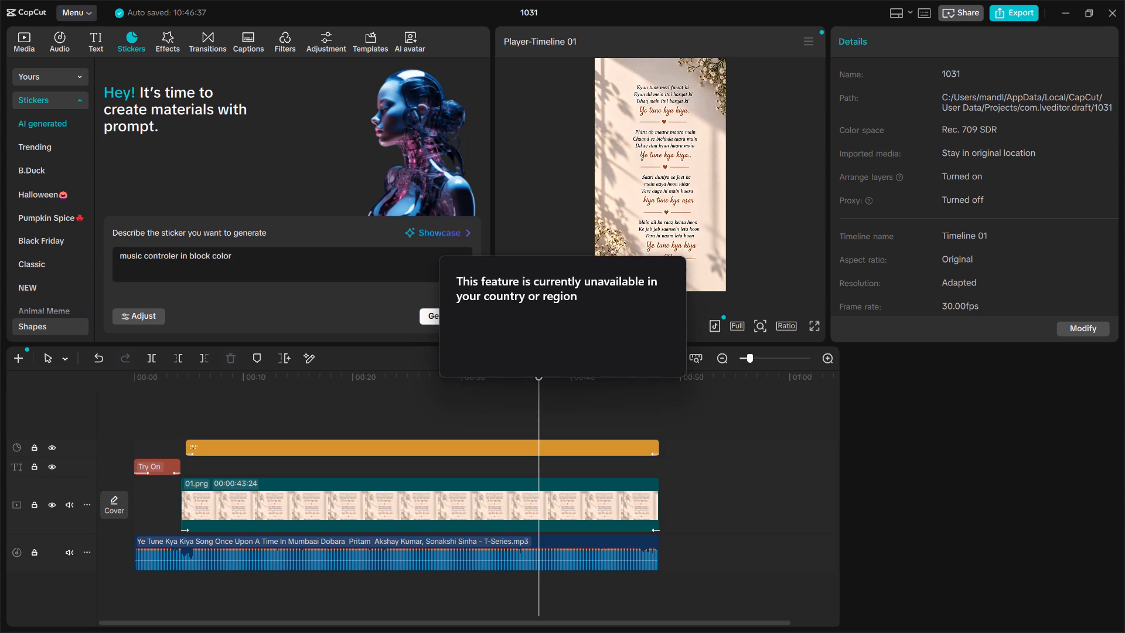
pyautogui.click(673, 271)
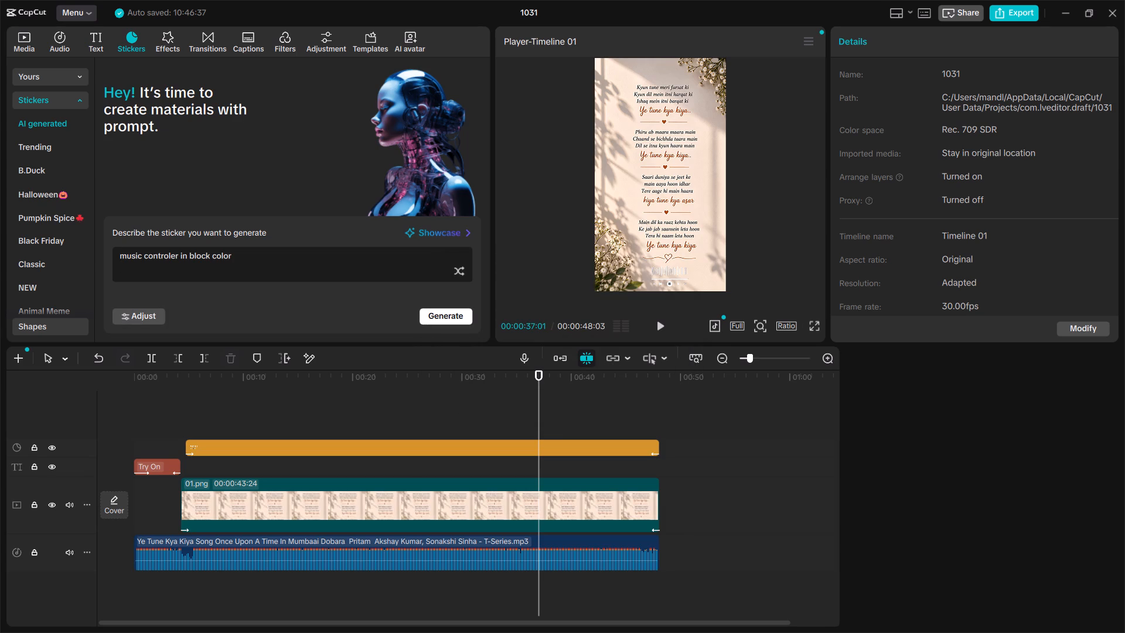
# Export the video as 1031 to D:/New folder (4) in 1080P, H.264, mp4 format at 30fps.
pyautogui.click(1022, 8)
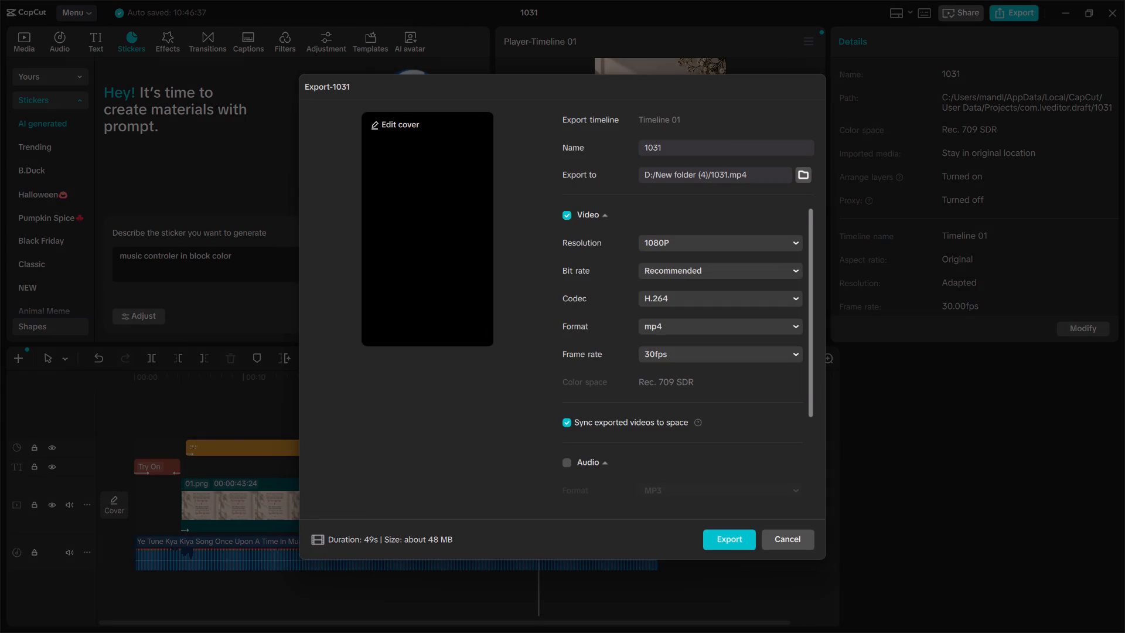
pyautogui.click(806, 542)
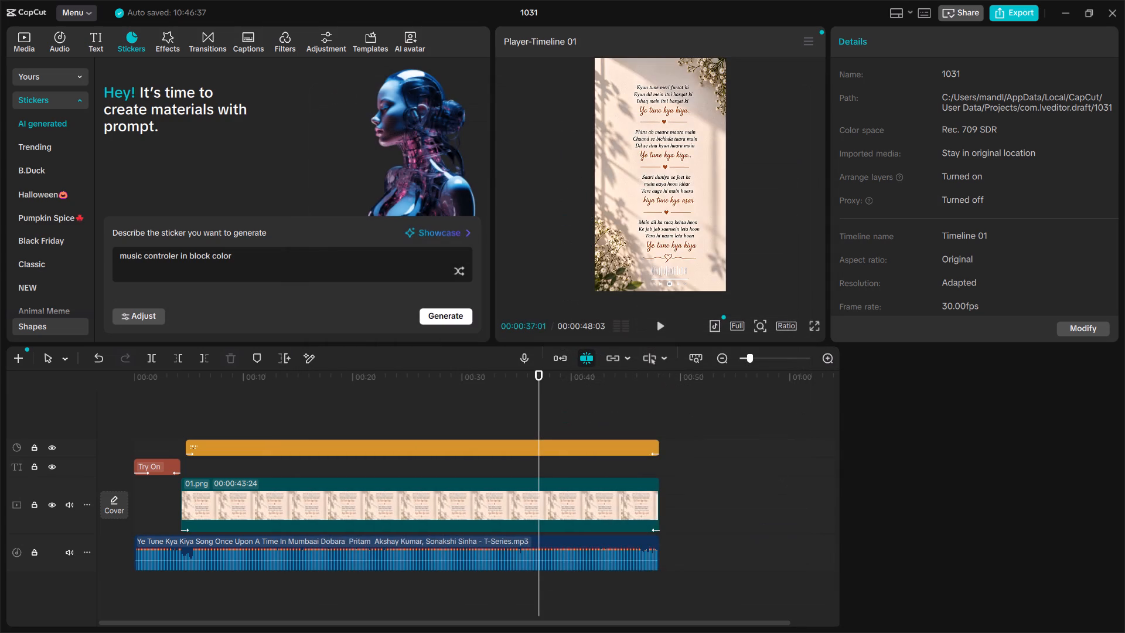
pyautogui.click(1012, 15)
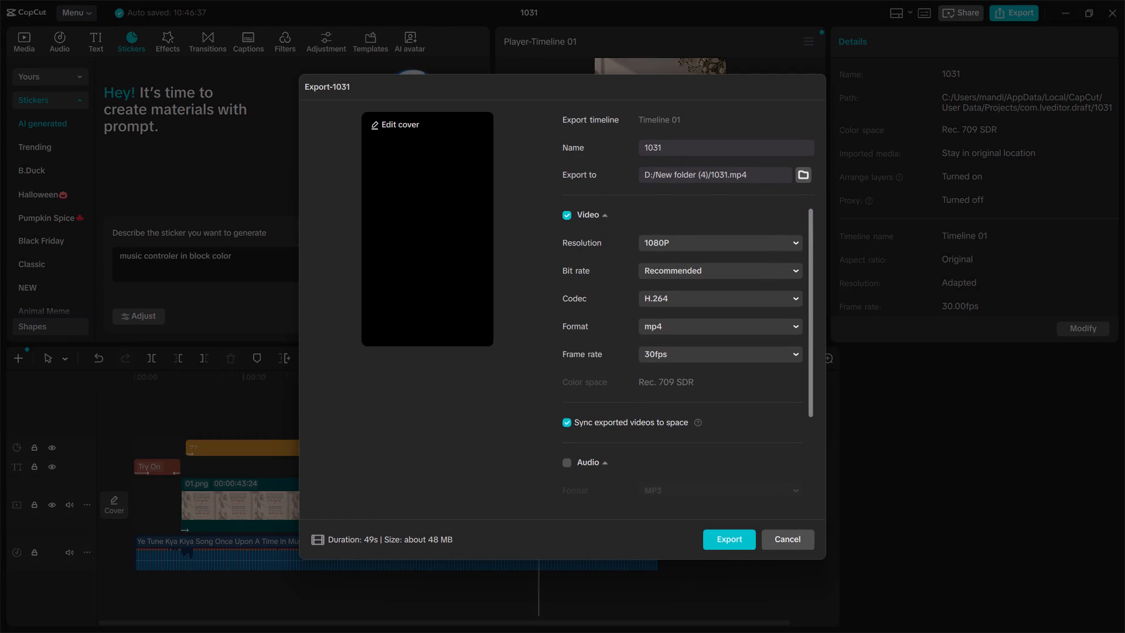
pyautogui.click(721, 541)
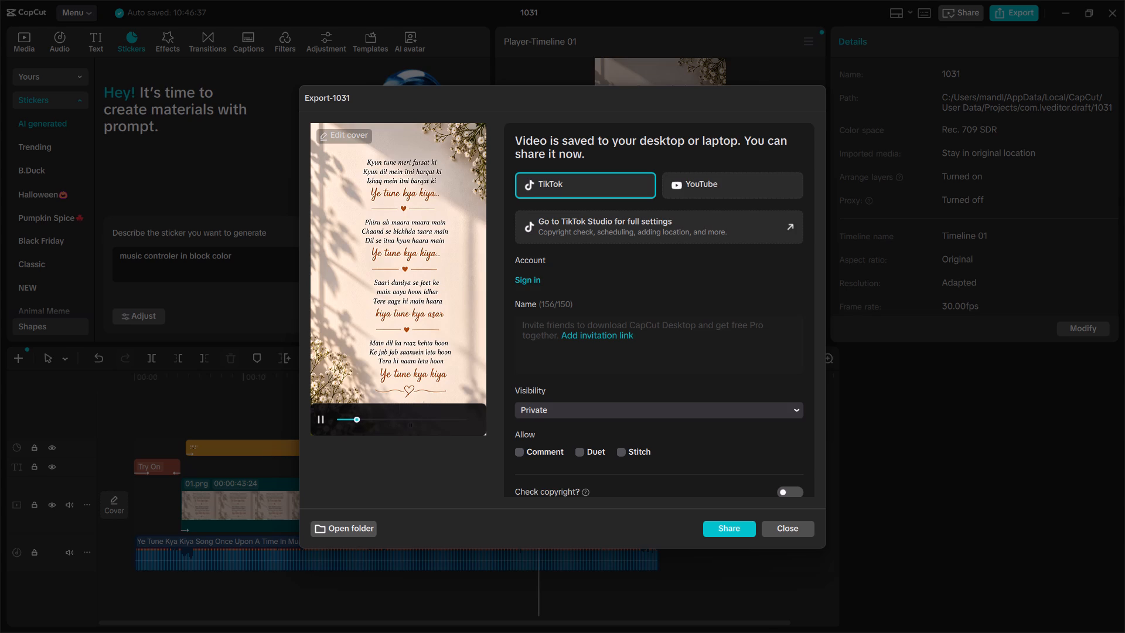
# Look at the YouTube sharing options for the exported video and close them without sharing.
pyautogui.click(723, 181)
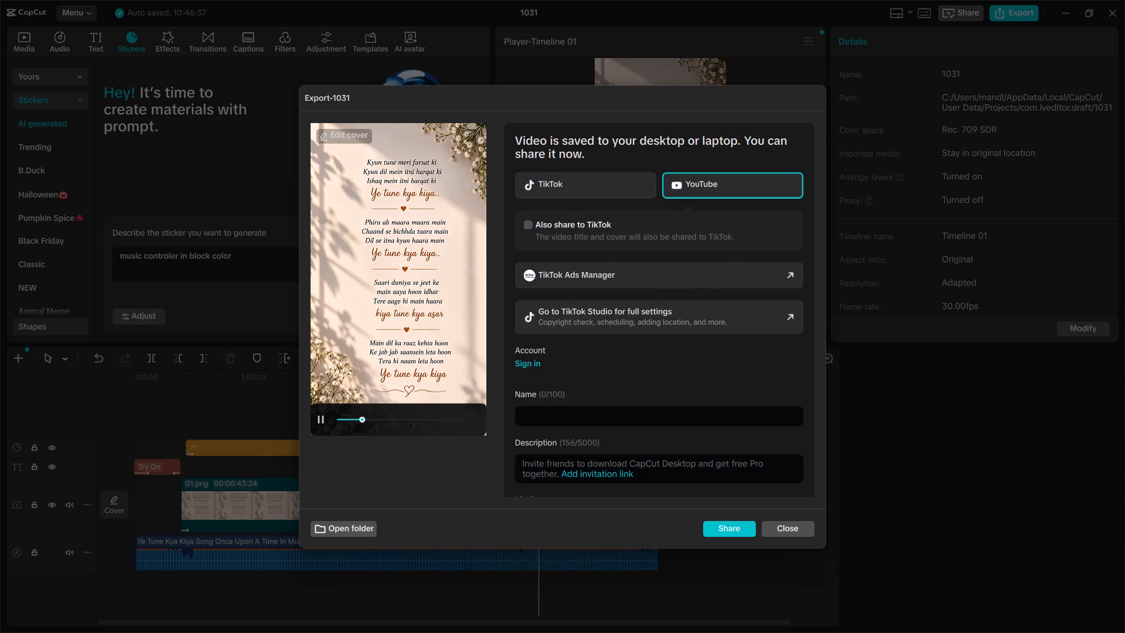
pyautogui.click(718, 219)
pyautogui.click(782, 530)
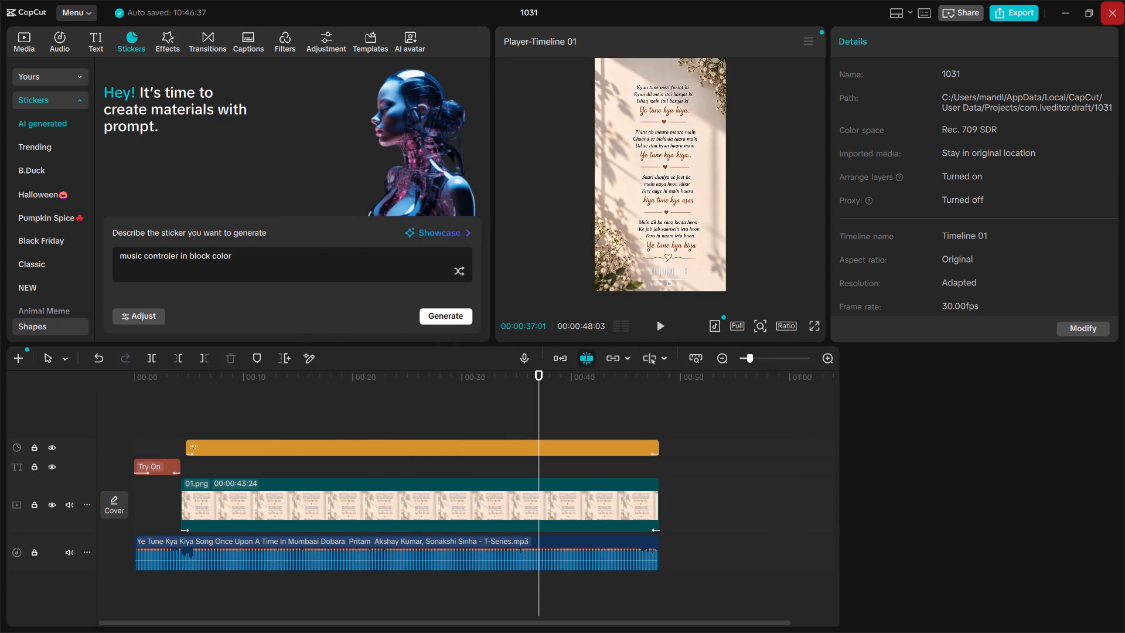
# Close the 1031 project's editing window.
pyautogui.click(1110, 4)
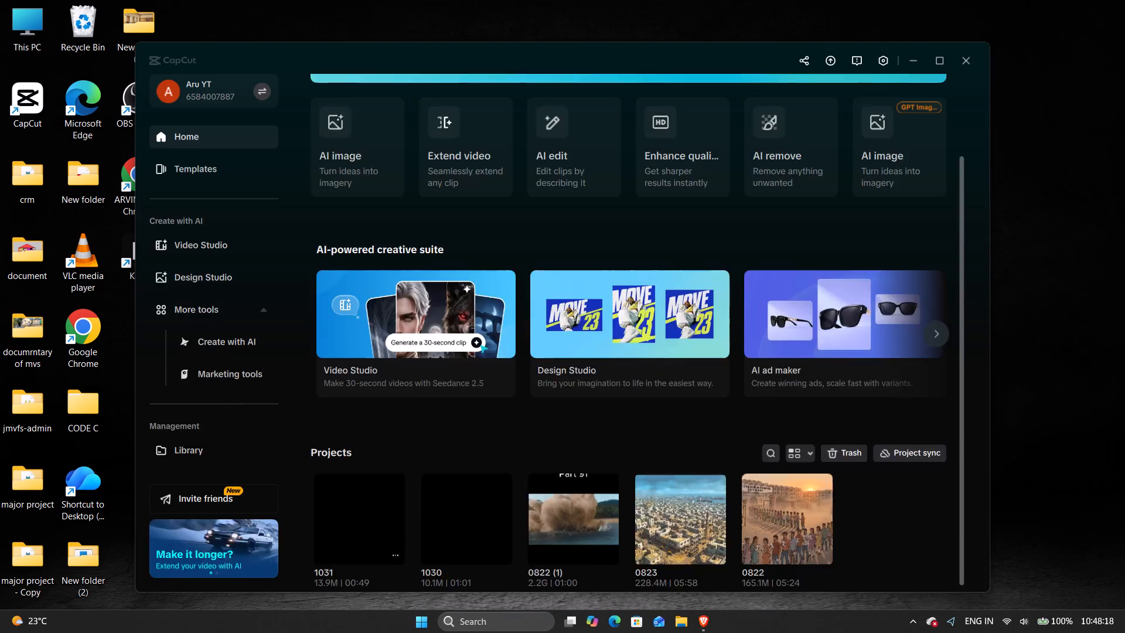